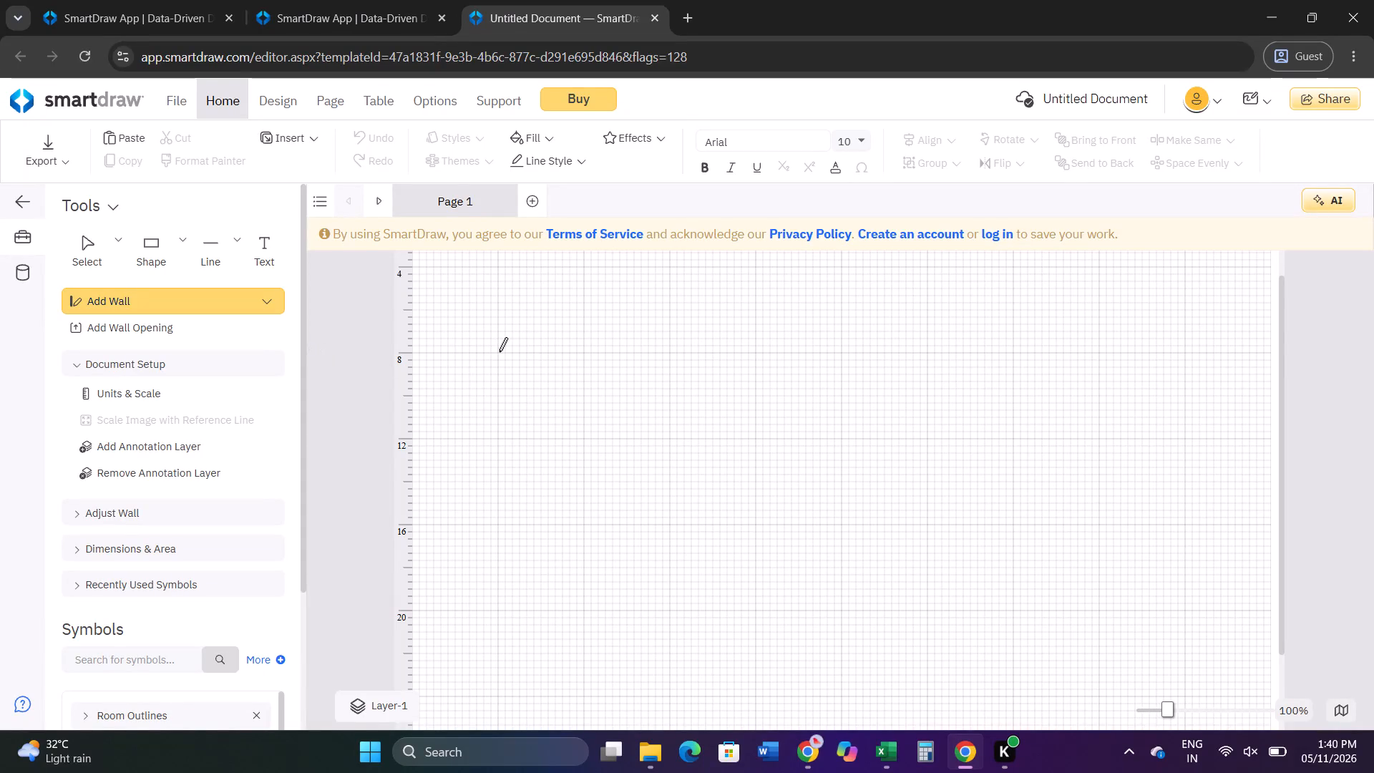
Draw a closed rectangular room of four walls, about 27' 10" wide and 16' 2" high.
{"action": "left_click_drag", "start_coordinate": [500, 351], "coordinate": [719, 355]}
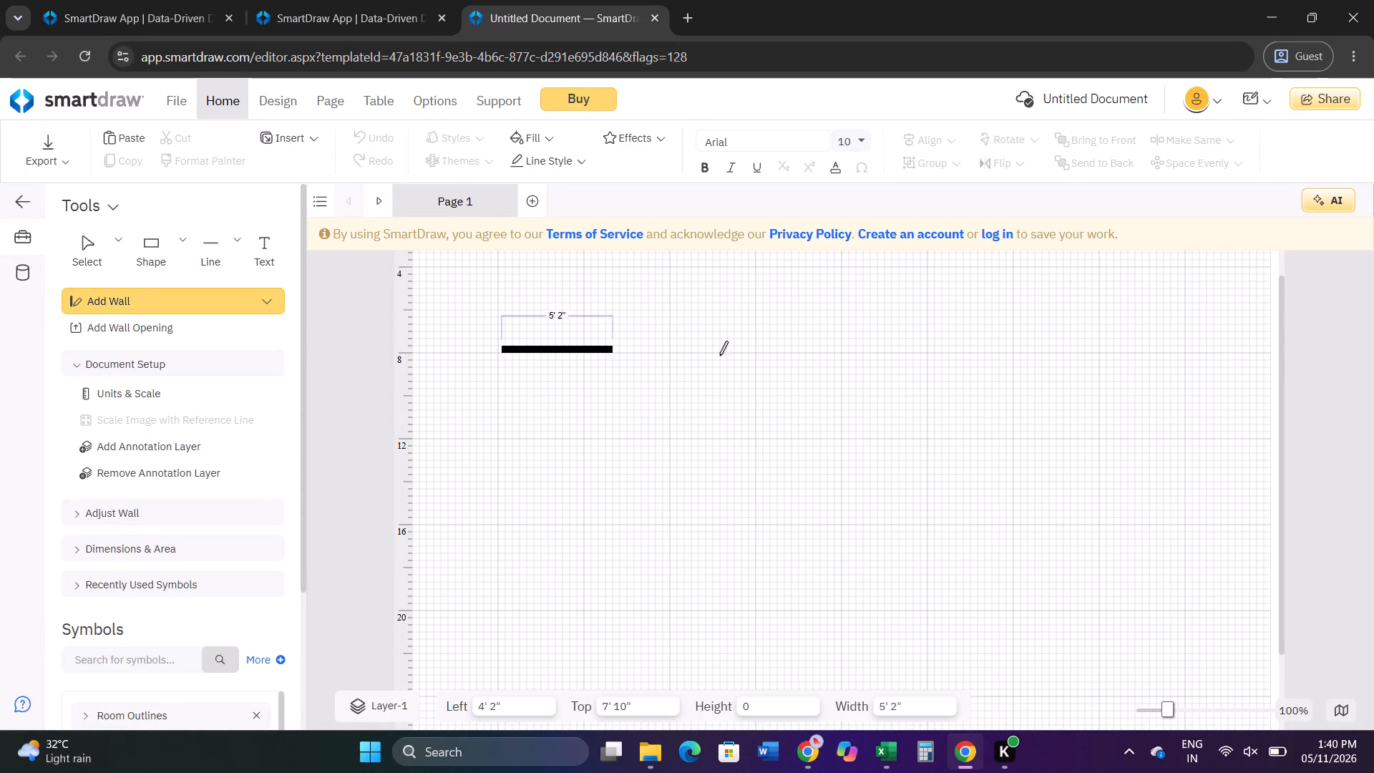
{"action": "left_click_drag", "start_coordinate": [719, 355], "coordinate": [1098, 355]}
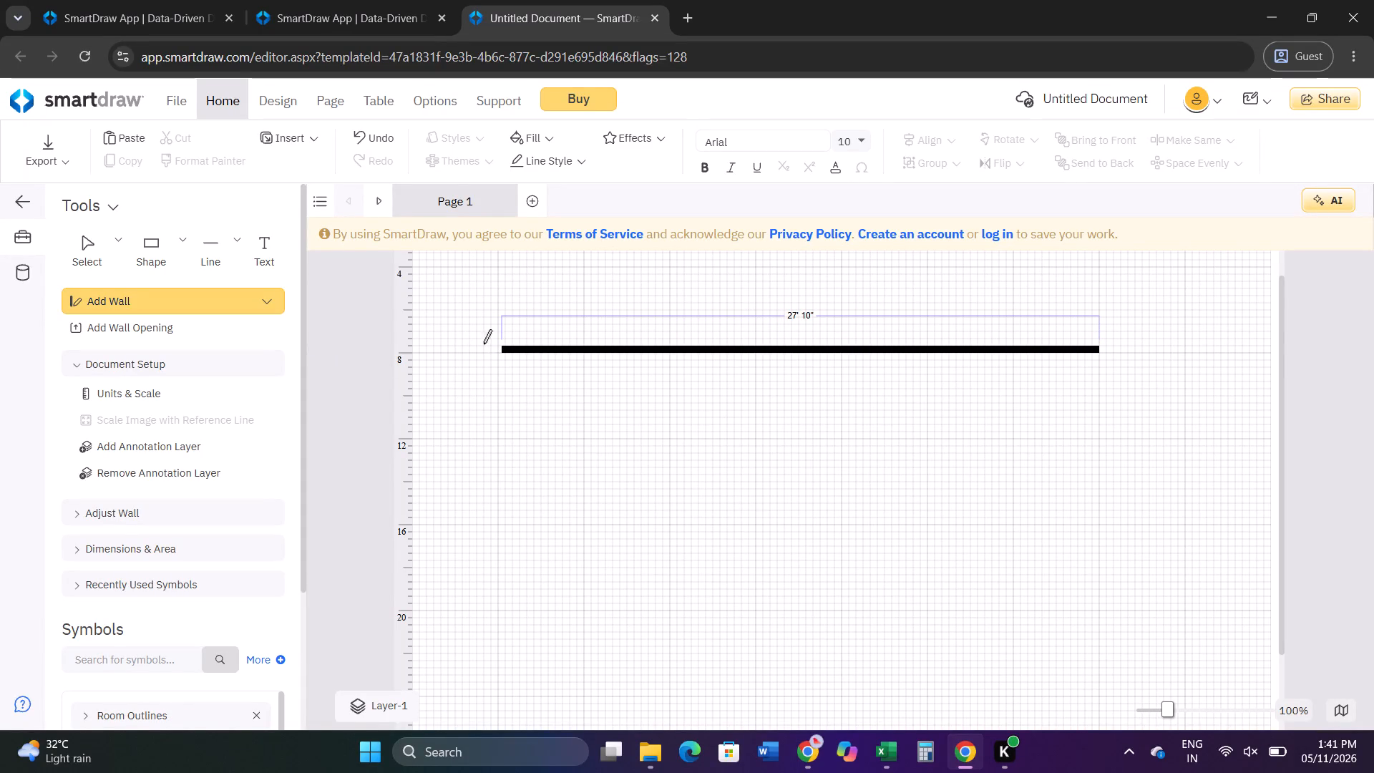
{"action": "left_click_drag", "start_coordinate": [500, 349], "coordinate": [502, 416]}
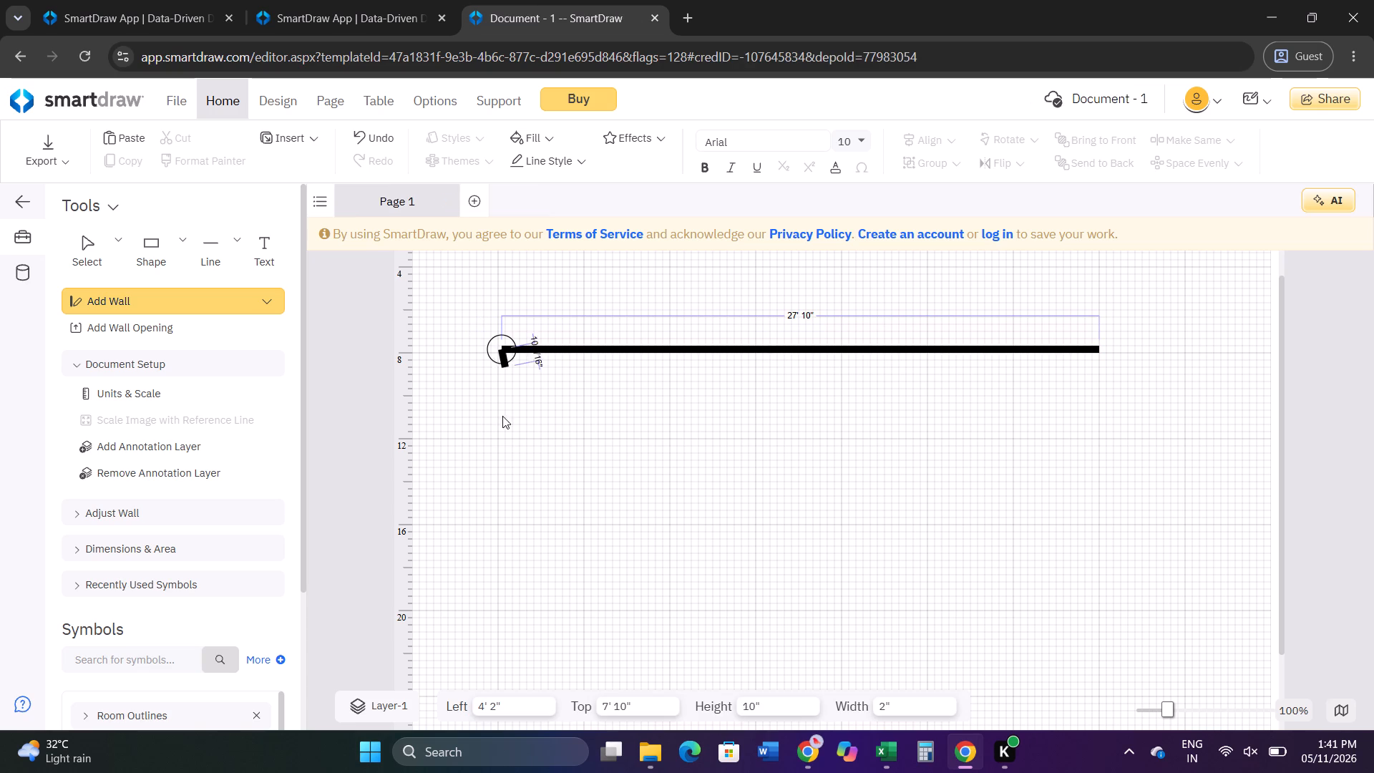
{"action": "left_click_drag", "start_coordinate": [502, 416], "coordinate": [503, 709]}
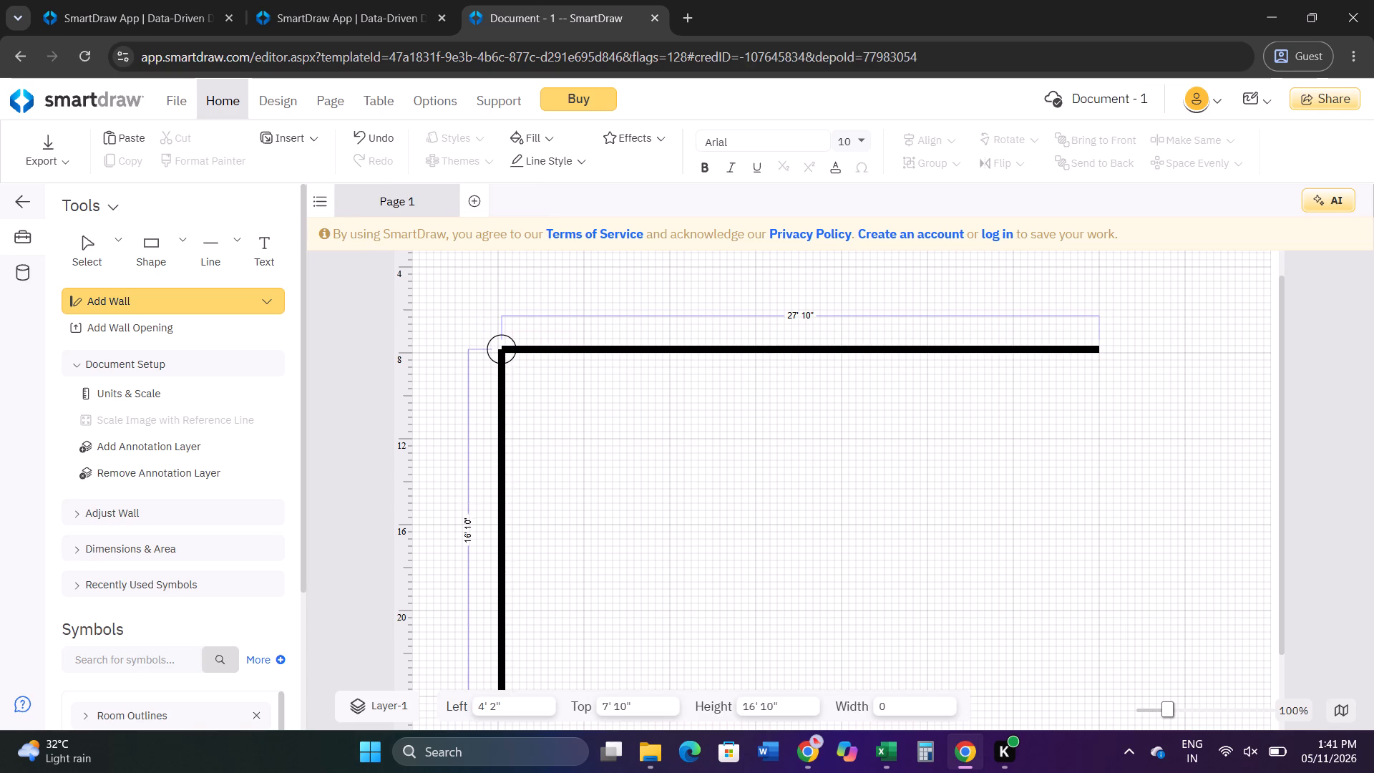
{"action": "left_click_drag", "start_coordinate": [503, 709], "coordinate": [510, 600]}
{"action": "scroll", "coordinate": [504, 635], "scroll_direction": "down", "scroll_amount": 3}
{"action": "left_click_drag", "start_coordinate": [502, 638], "coordinate": [722, 630]}
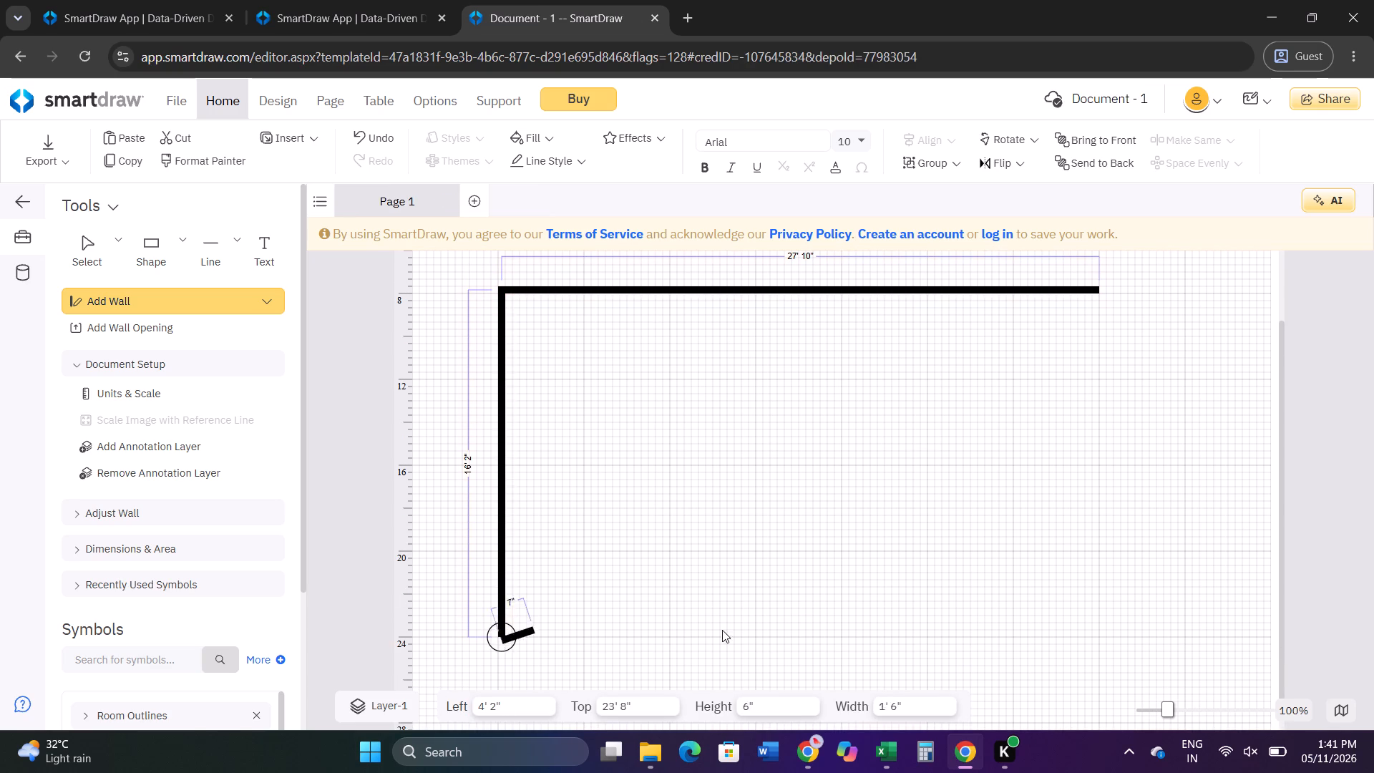
{"action": "left_click_drag", "start_coordinate": [722, 630], "coordinate": [1101, 625]}
{"action": "left_click_drag", "start_coordinate": [1096, 296], "coordinate": [1109, 525]}
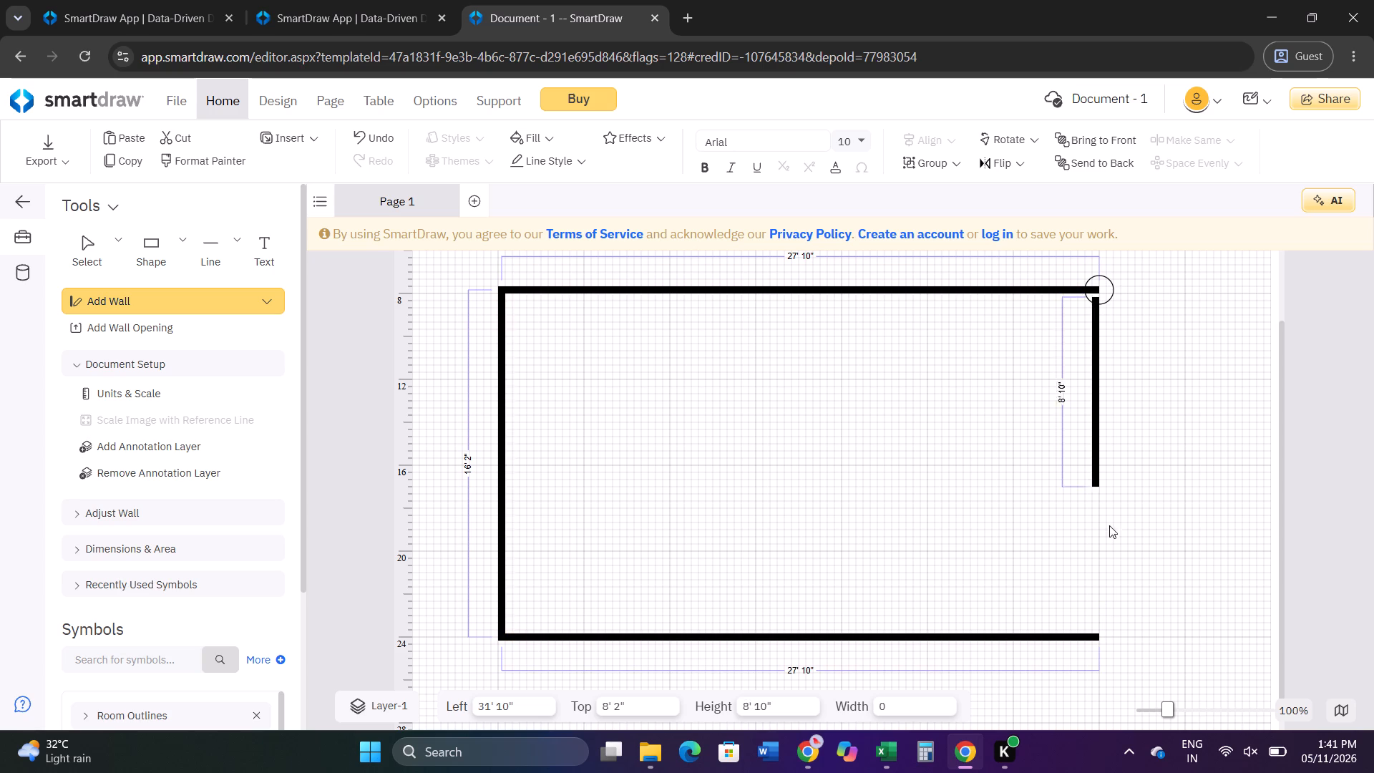
{"action": "left_click_drag", "start_coordinate": [1109, 525], "coordinate": [1102, 633]}
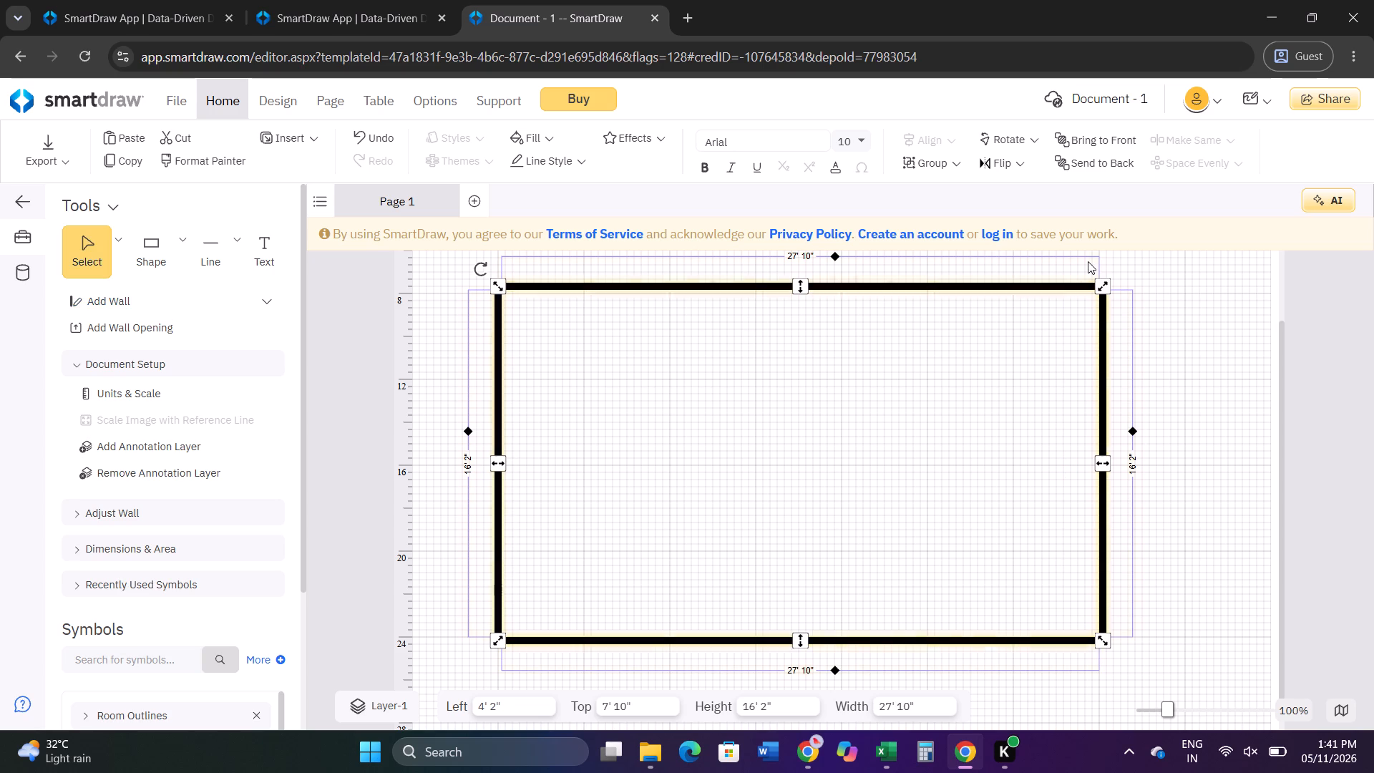
{"action": "left_click", "coordinate": [1048, 418]}
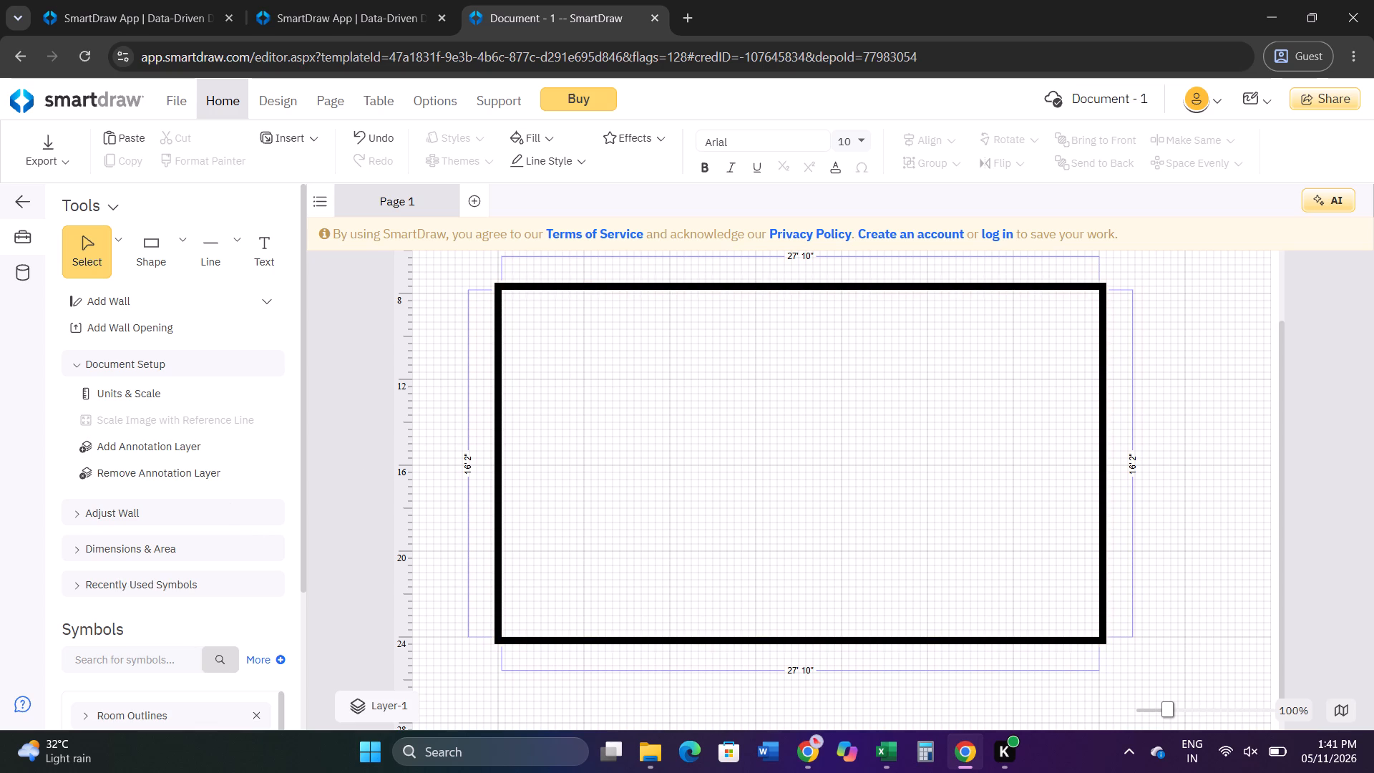
Place a Double Door (60") from the Doors & Windows symbols in the bottom wall, against the room's lower-right corner.
{"action": "scroll", "coordinate": [120, 648], "scroll_direction": "down", "scroll_amount": 3}
{"action": "scroll", "coordinate": [139, 647], "scroll_direction": "up", "scroll_amount": 1}
{"action": "left_click", "coordinate": [145, 626]}
{"action": "left_click", "coordinate": [145, 626]}
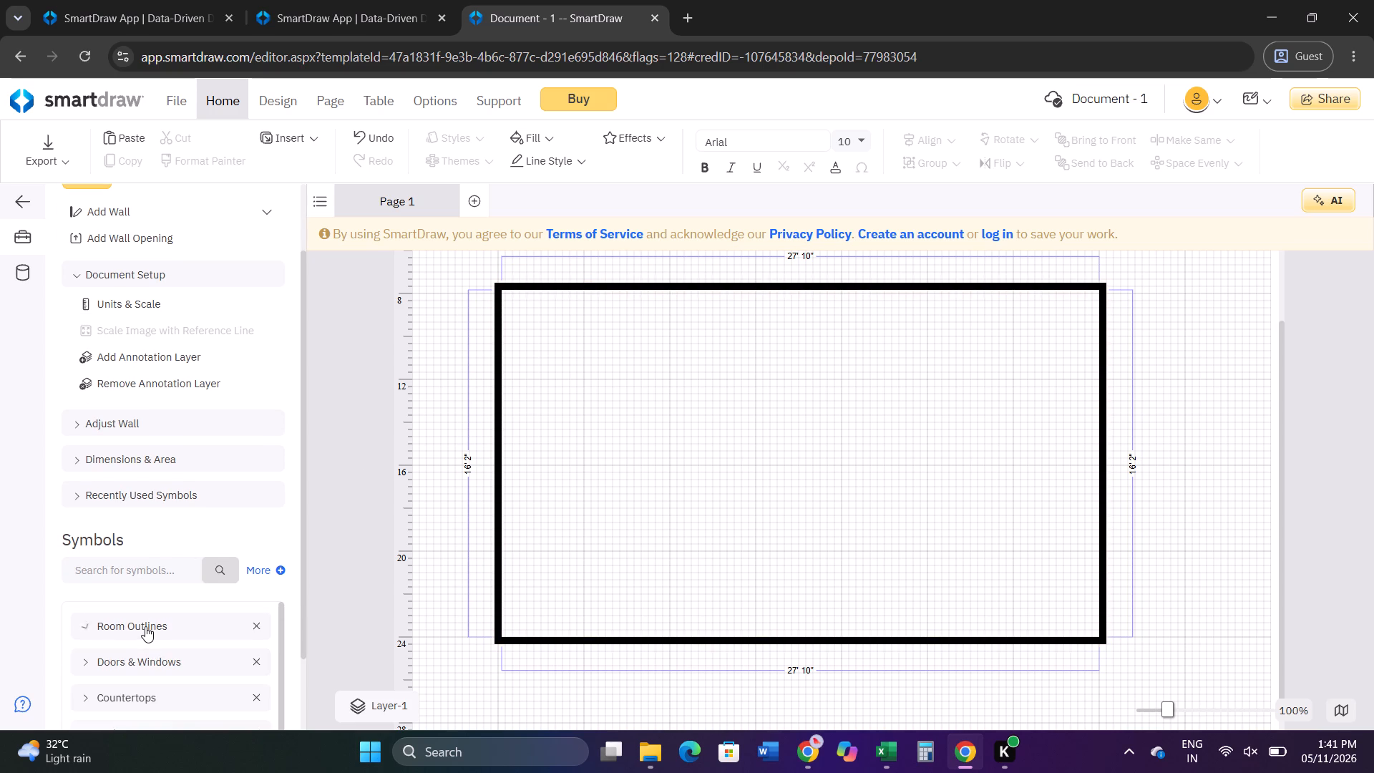
{"action": "left_click", "coordinate": [152, 665]}
{"action": "scroll", "coordinate": [195, 675], "scroll_direction": "down", "scroll_amount": 2}
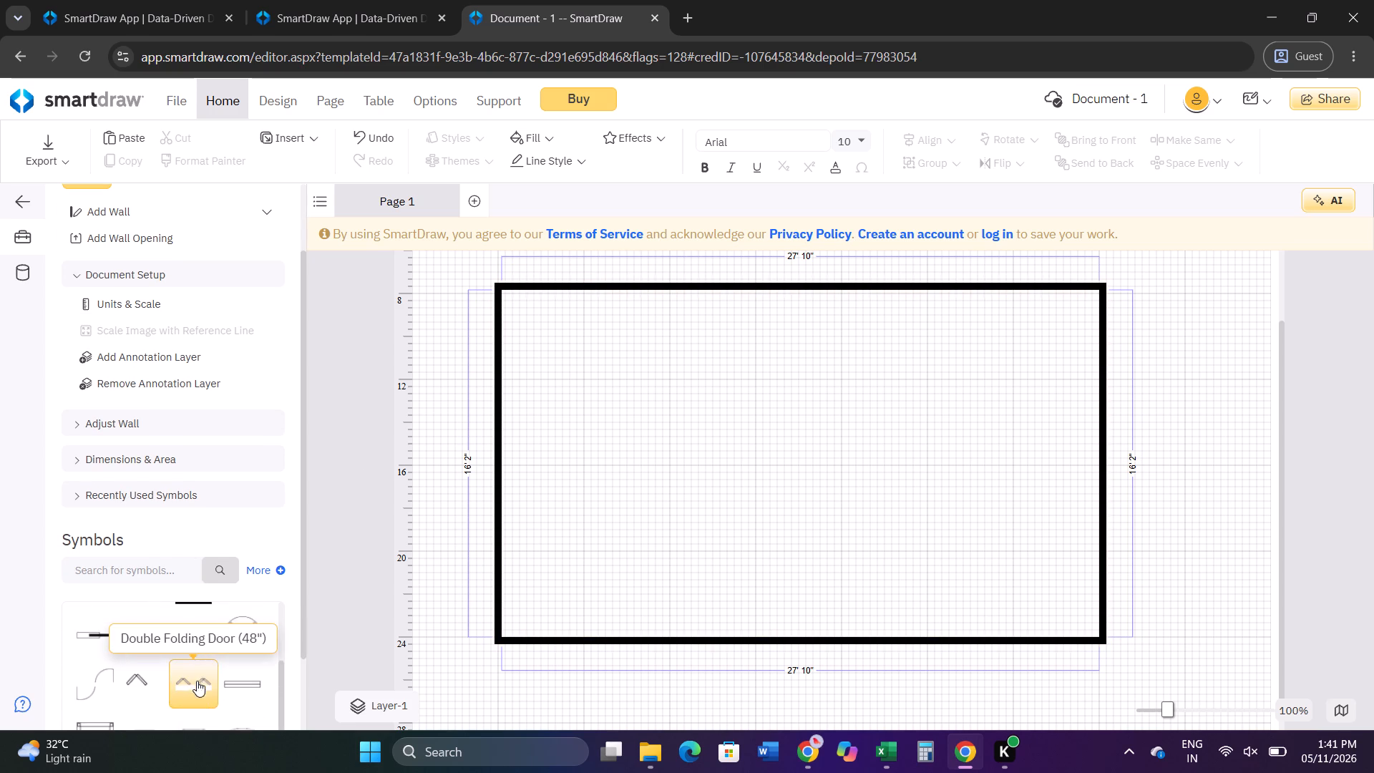
{"action": "scroll", "coordinate": [175, 711], "scroll_direction": "down", "scroll_amount": 1}
{"action": "scroll", "coordinate": [180, 686], "scroll_direction": "up", "scroll_amount": 1}
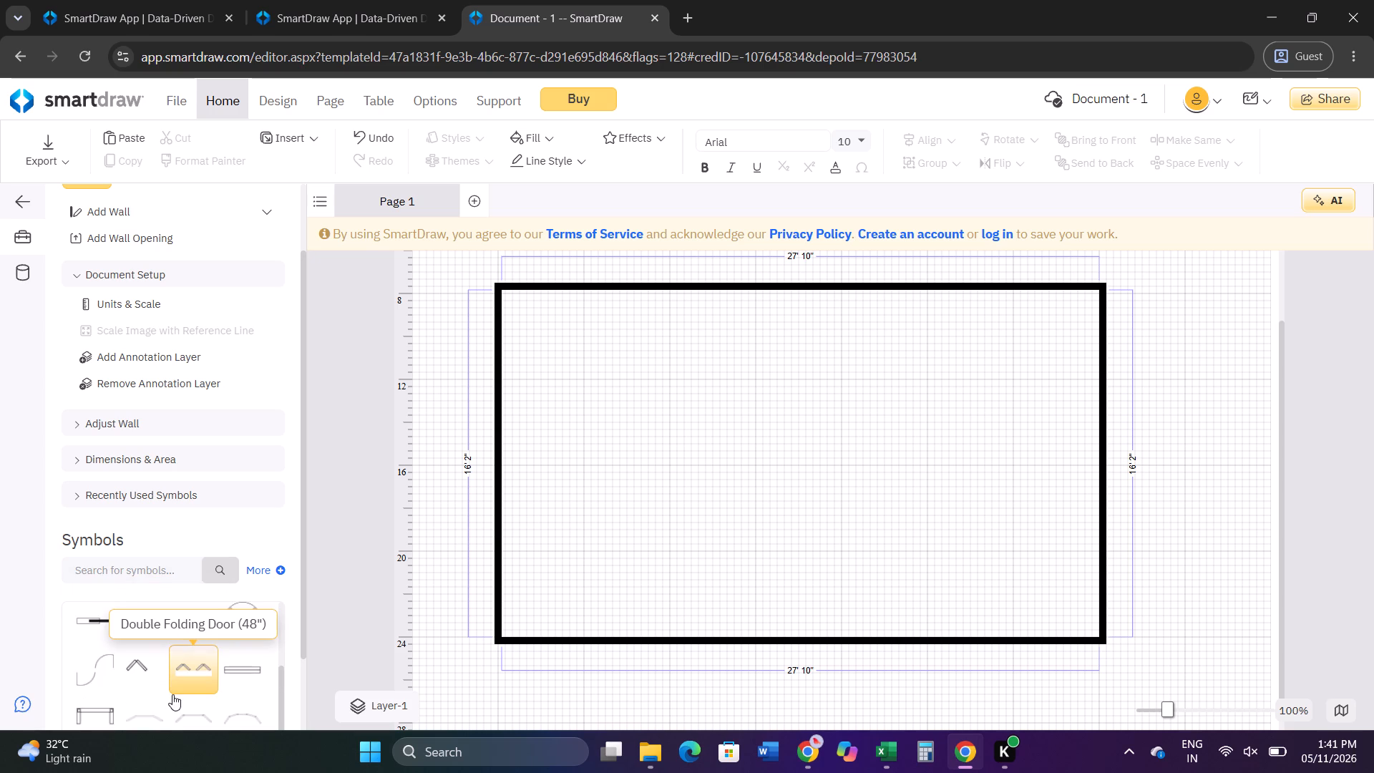
{"action": "scroll", "coordinate": [245, 676], "scroll_direction": "up", "scroll_amount": 1}
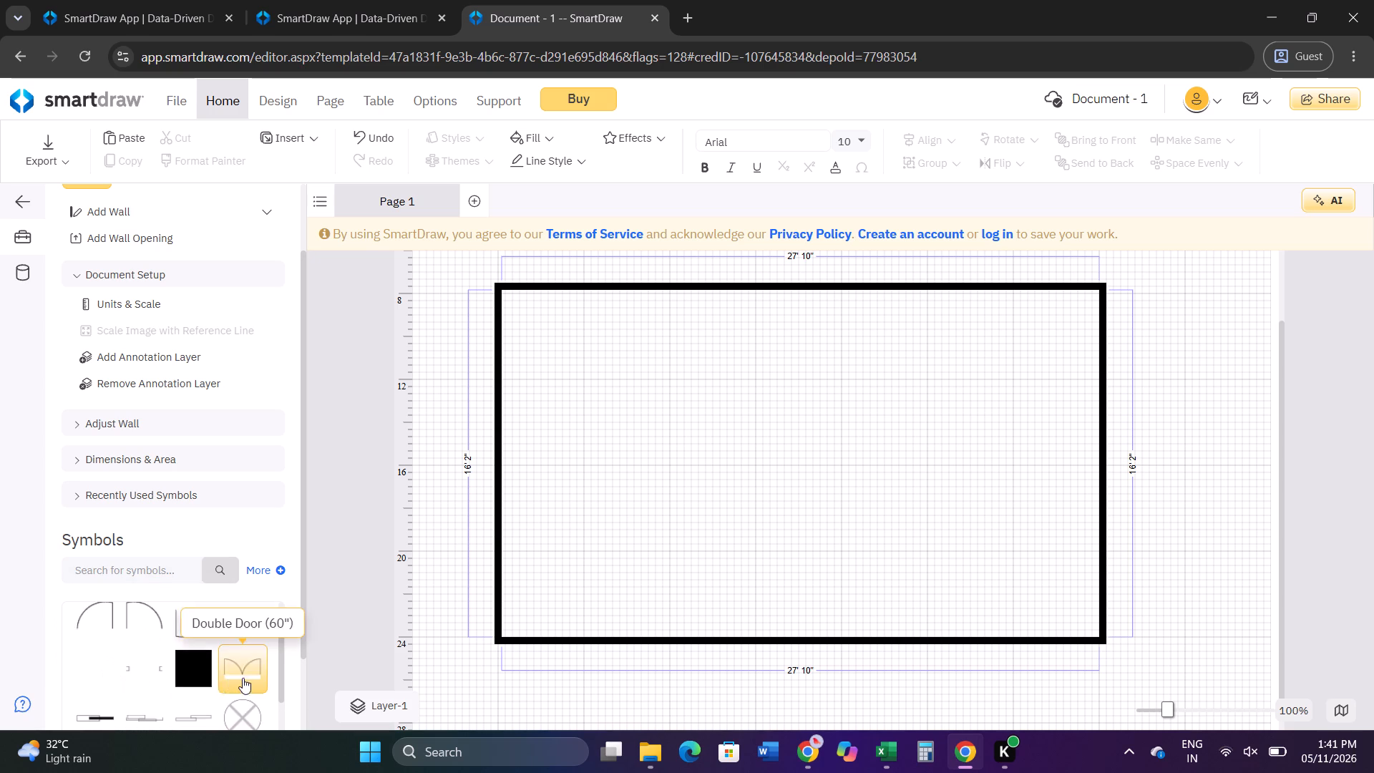
{"action": "left_click_drag", "start_coordinate": [245, 673], "coordinate": [1013, 570]}
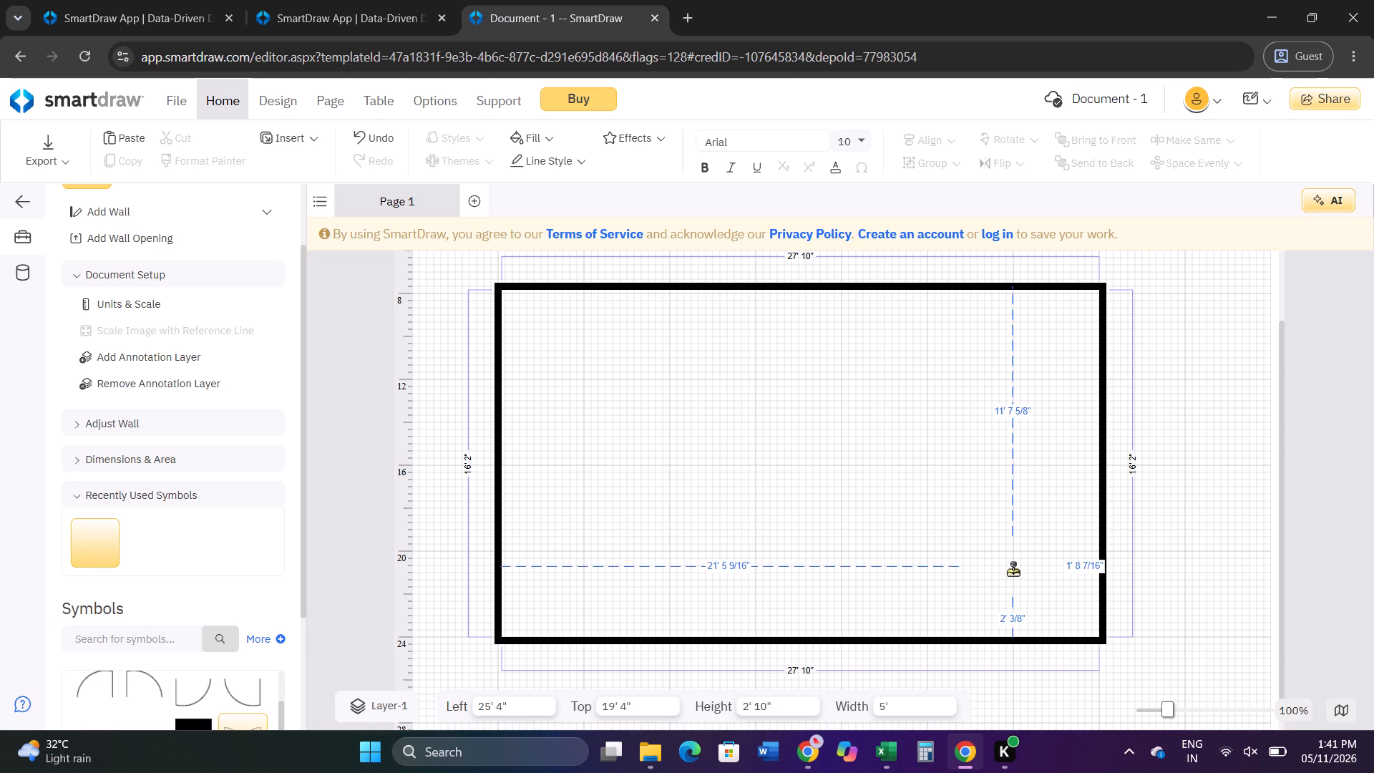
{"action": "left_click_drag", "start_coordinate": [1013, 570], "coordinate": [1049, 622]}
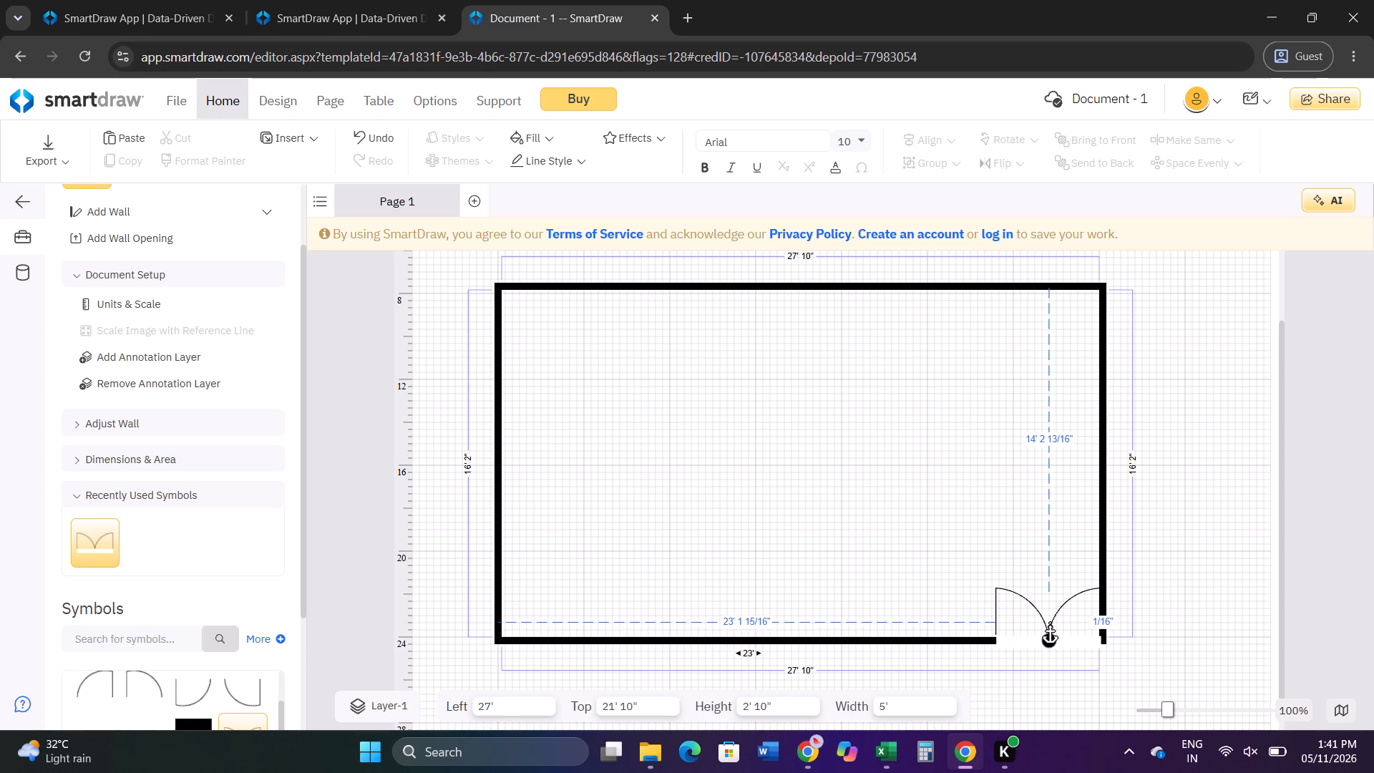
{"action": "left_click_drag", "start_coordinate": [1049, 622], "coordinate": [1048, 622]}
{"action": "left_click", "coordinate": [846, 426]}
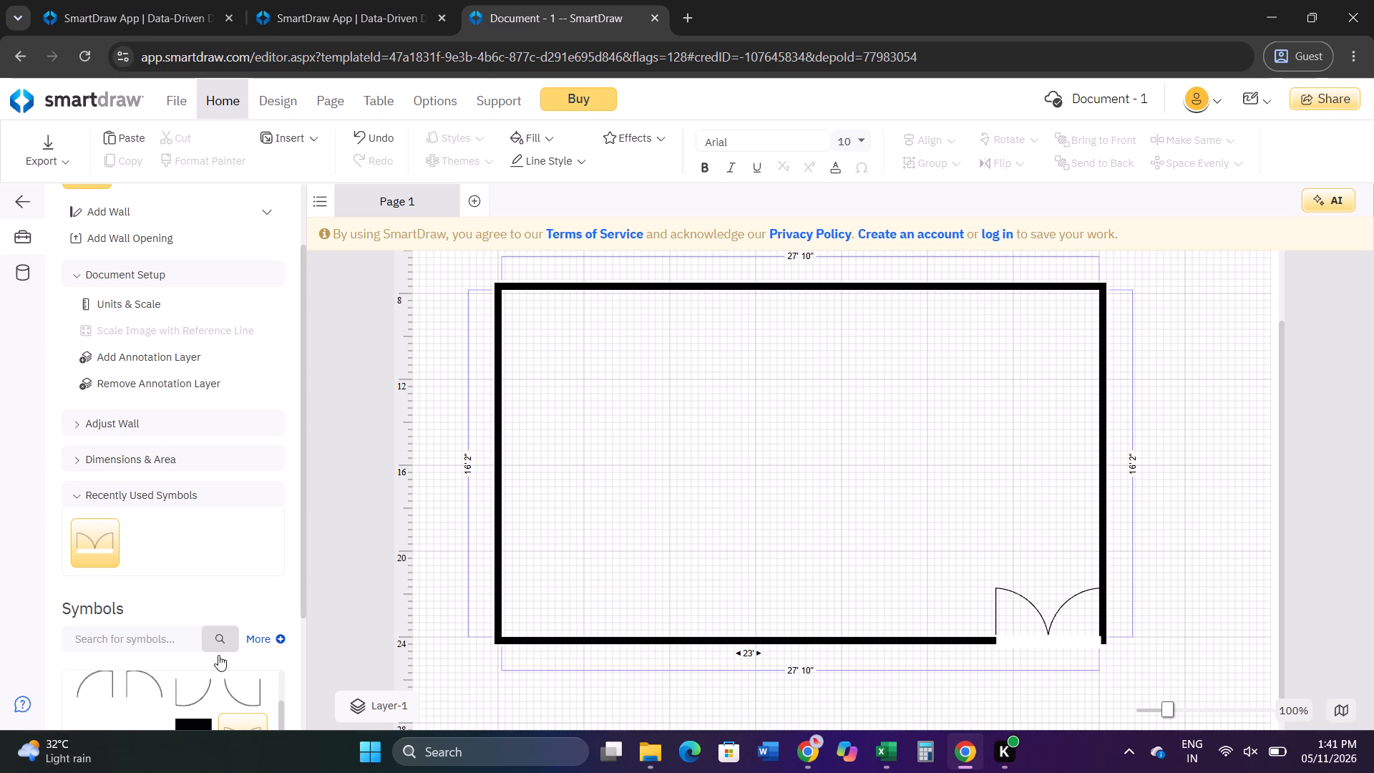
Place two 3' windows in the left wall, one about 1' below the upper corner and the other about 4' 8" further down.
{"action": "scroll", "coordinate": [203, 681], "scroll_direction": "down", "scroll_amount": 1}
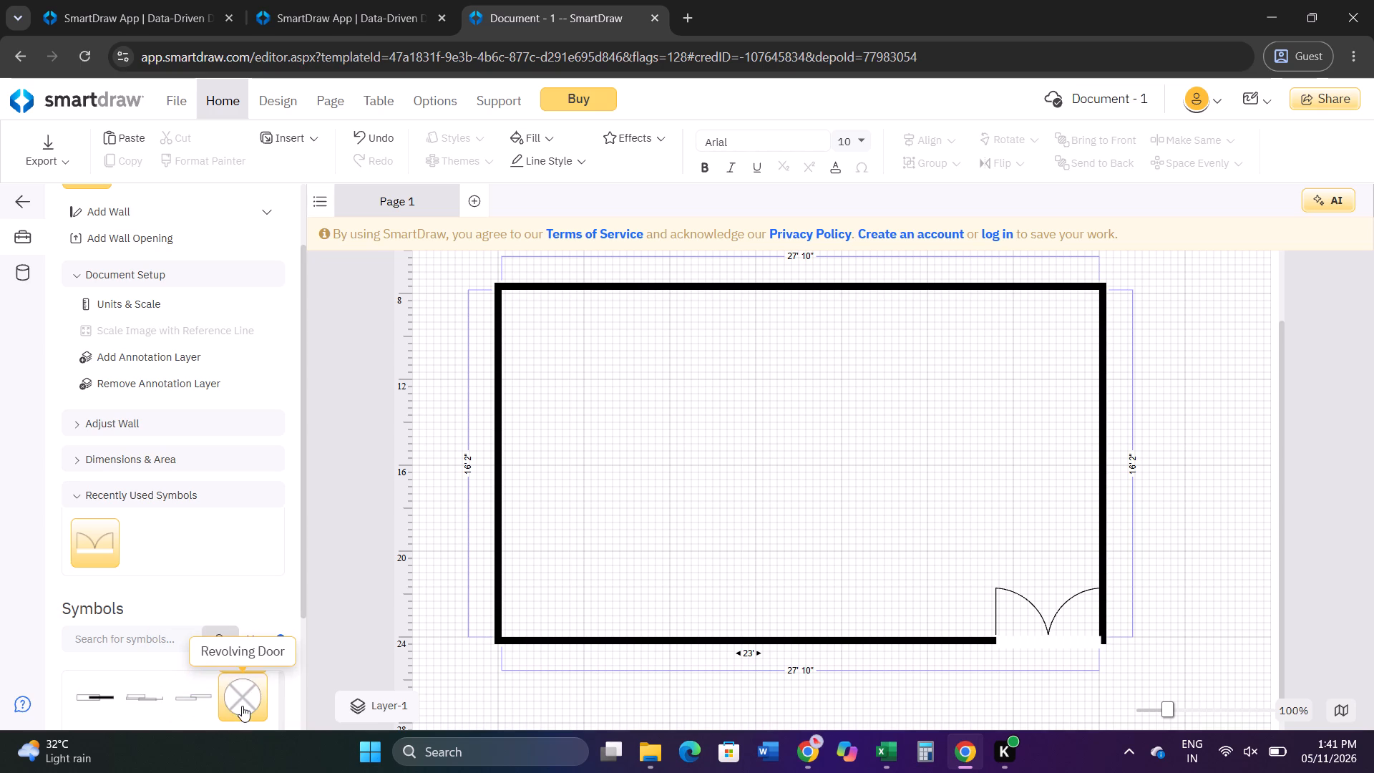
{"action": "scroll", "coordinate": [244, 707], "scroll_direction": "down", "scroll_amount": 1}
{"action": "scroll", "coordinate": [258, 701], "scroll_direction": "up", "scroll_amount": 1}
{"action": "scroll", "coordinate": [256, 714], "scroll_direction": "down", "scroll_amount": 1}
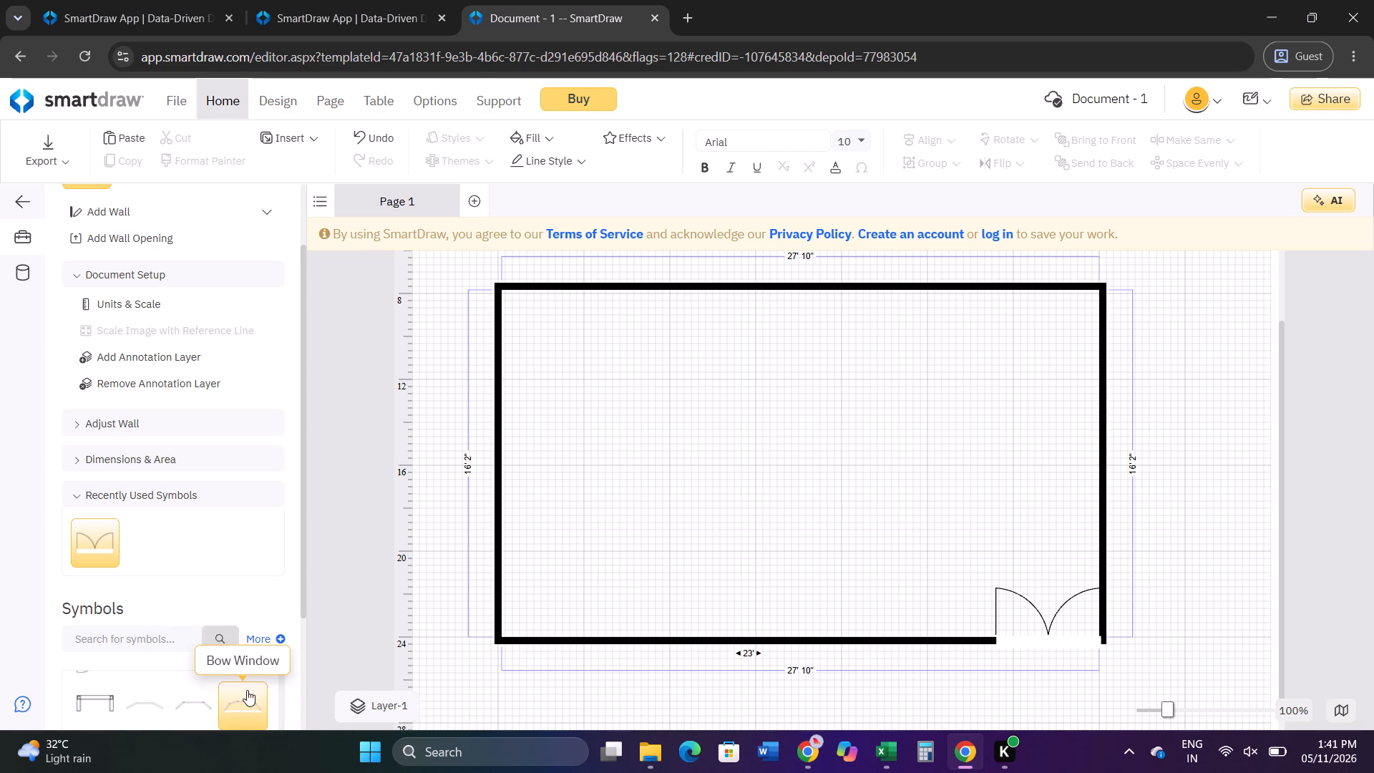
{"action": "scroll", "coordinate": [266, 682], "scroll_direction": "up", "scroll_amount": 1}
{"action": "scroll", "coordinate": [191, 691], "scroll_direction": "up", "scroll_amount": 1}
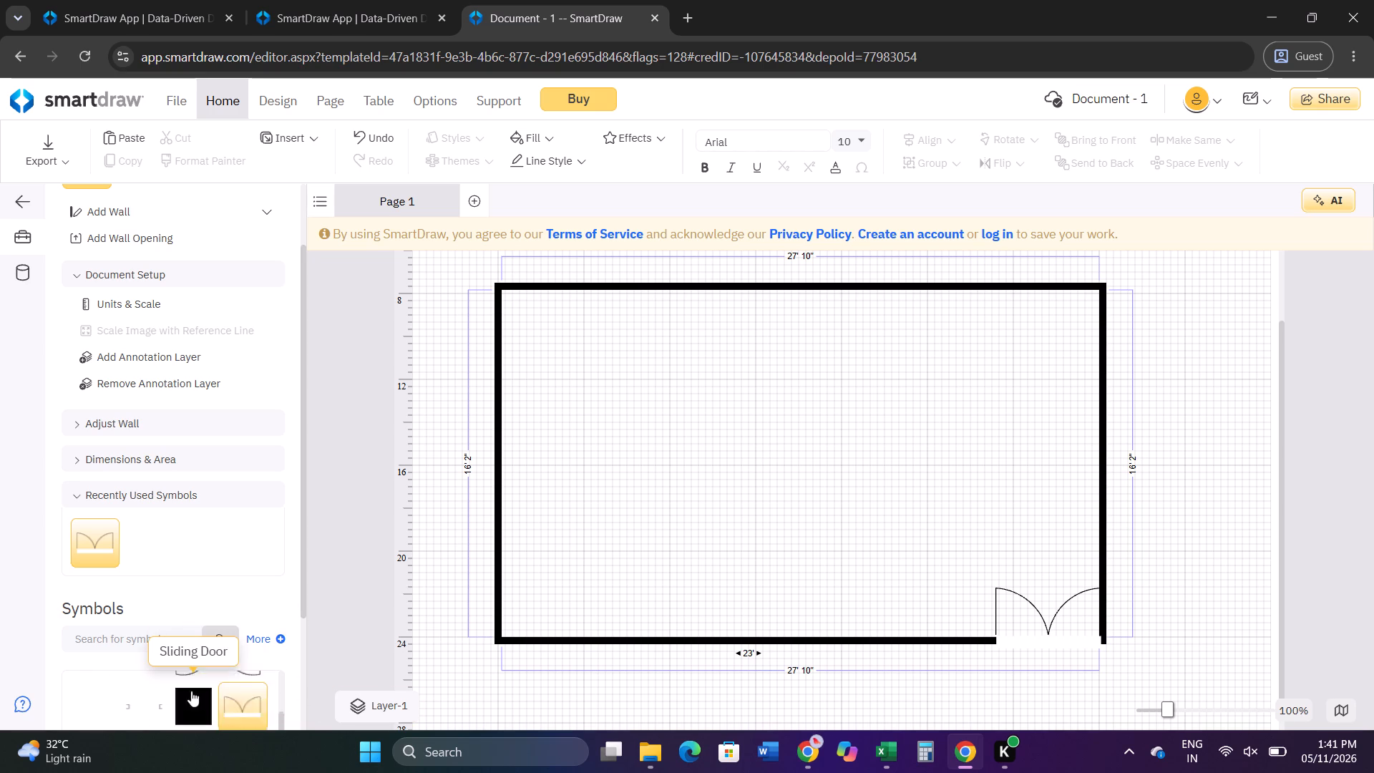
{"action": "scroll", "coordinate": [224, 692], "scroll_direction": "down", "scroll_amount": 3}
{"action": "scroll", "coordinate": [171, 696], "scroll_direction": "up", "scroll_amount": 1}
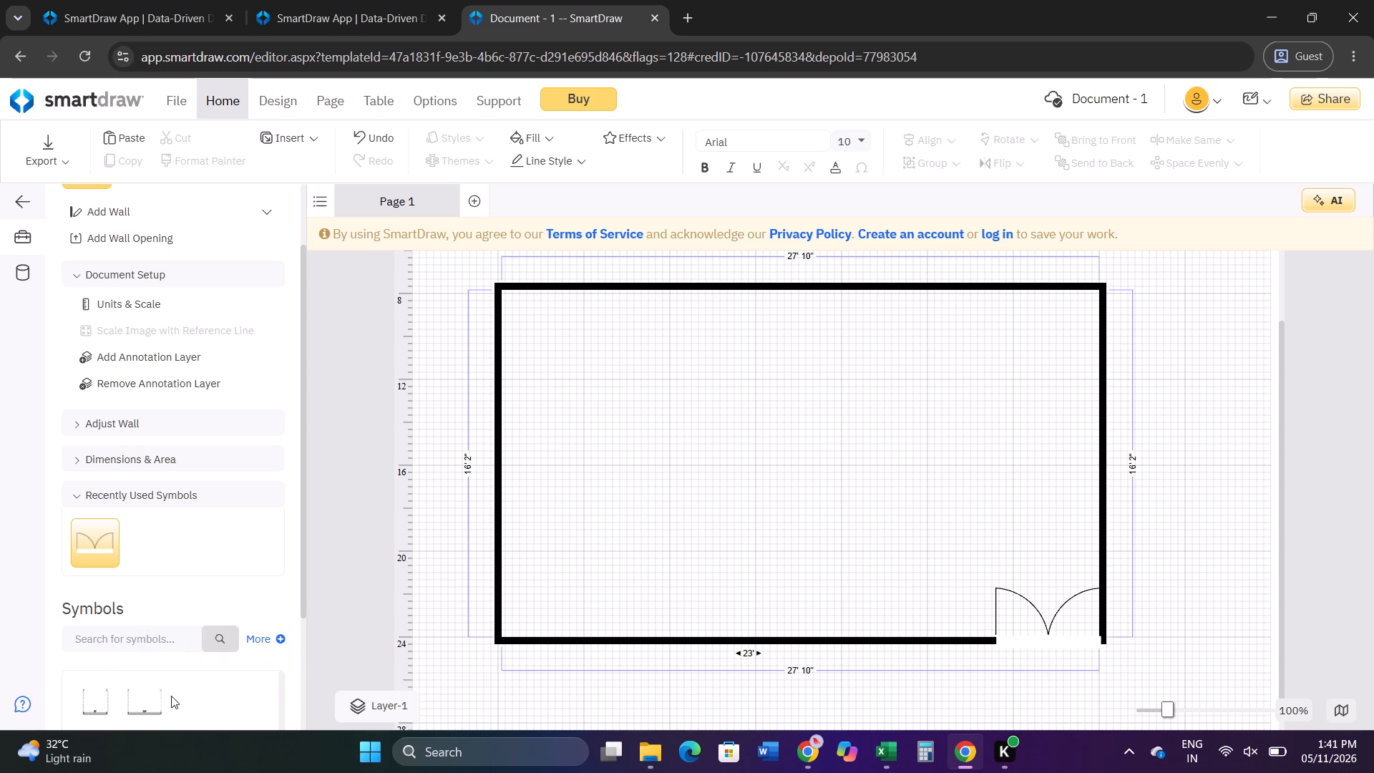
{"action": "scroll", "coordinate": [228, 432], "scroll_direction": "down", "scroll_amount": 4}
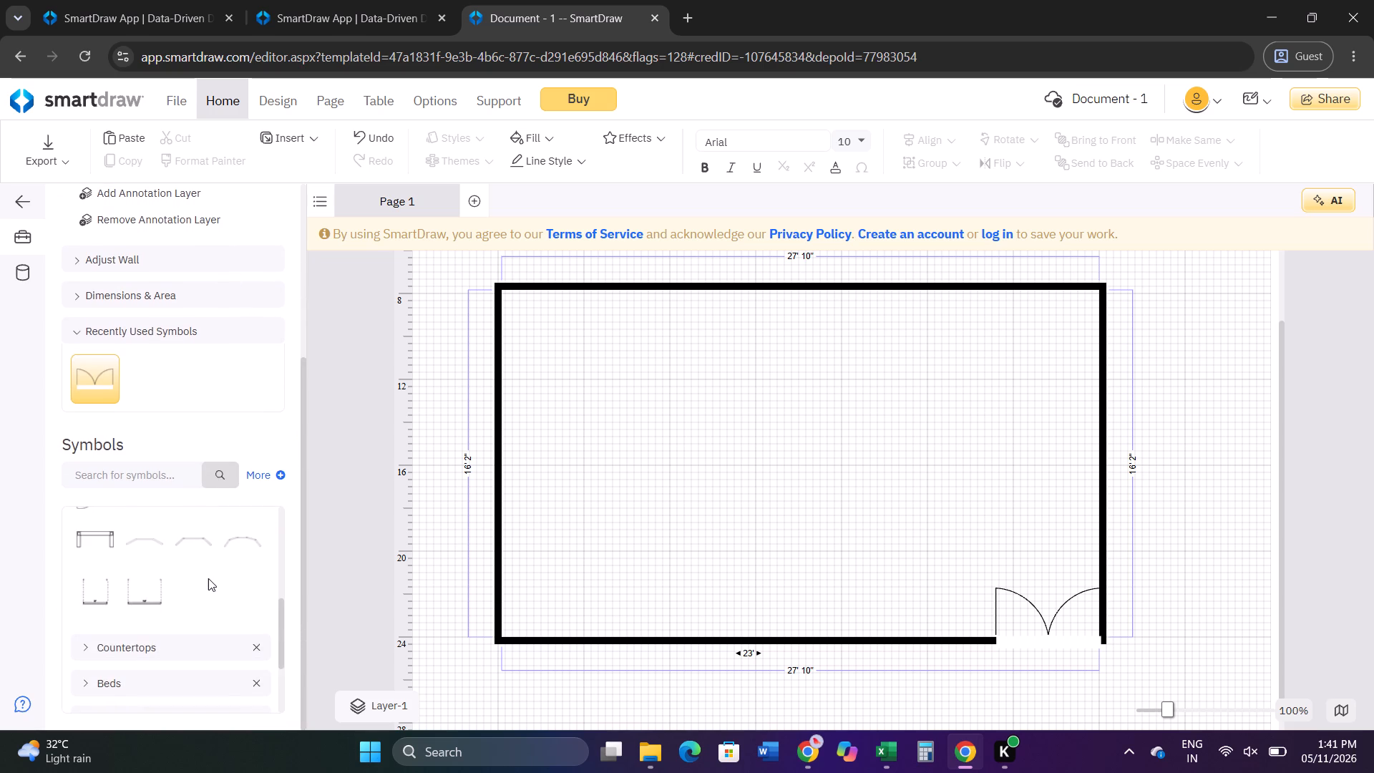
{"action": "scroll", "coordinate": [208, 578], "scroll_direction": "up", "scroll_amount": 1}
{"action": "left_click_drag", "start_coordinate": [231, 590], "coordinate": [474, 355]}
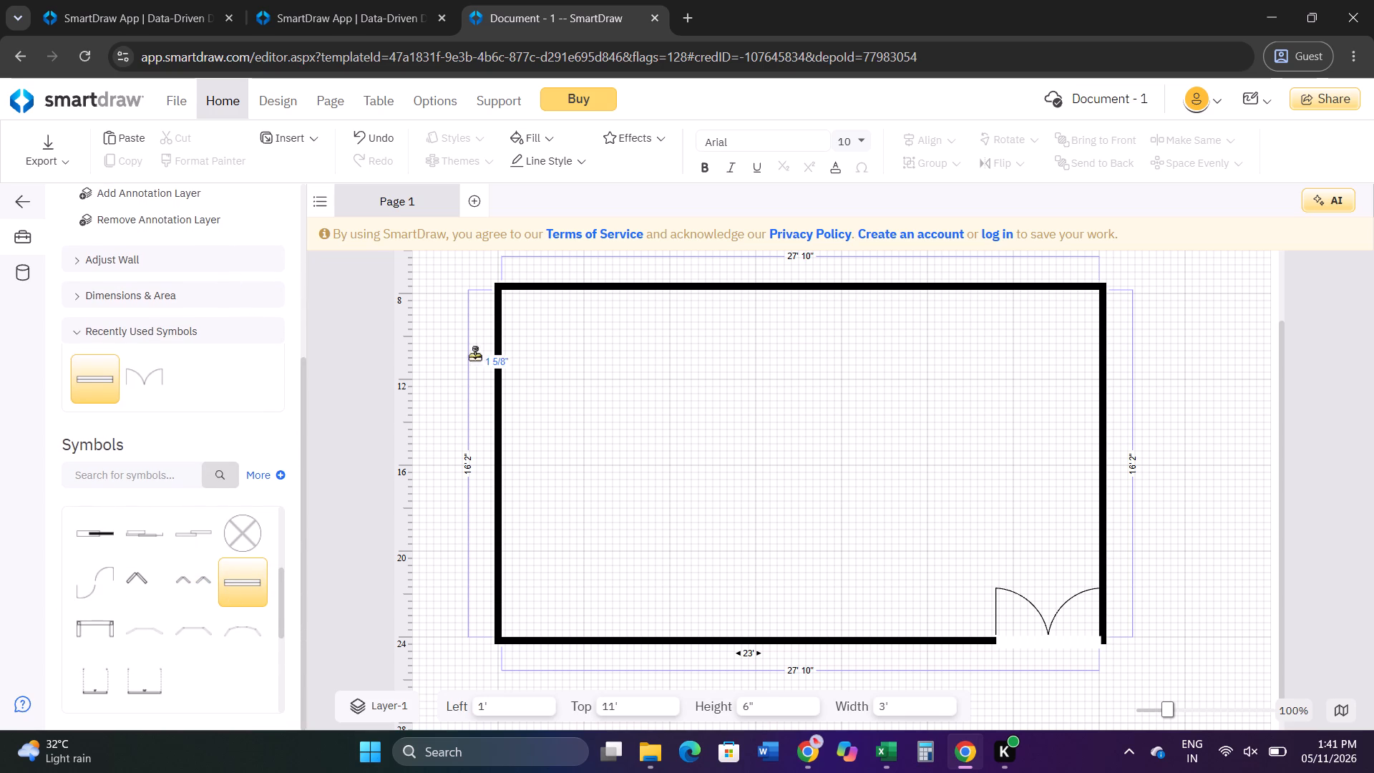
{"action": "left_click_drag", "start_coordinate": [474, 355], "coordinate": [500, 340]}
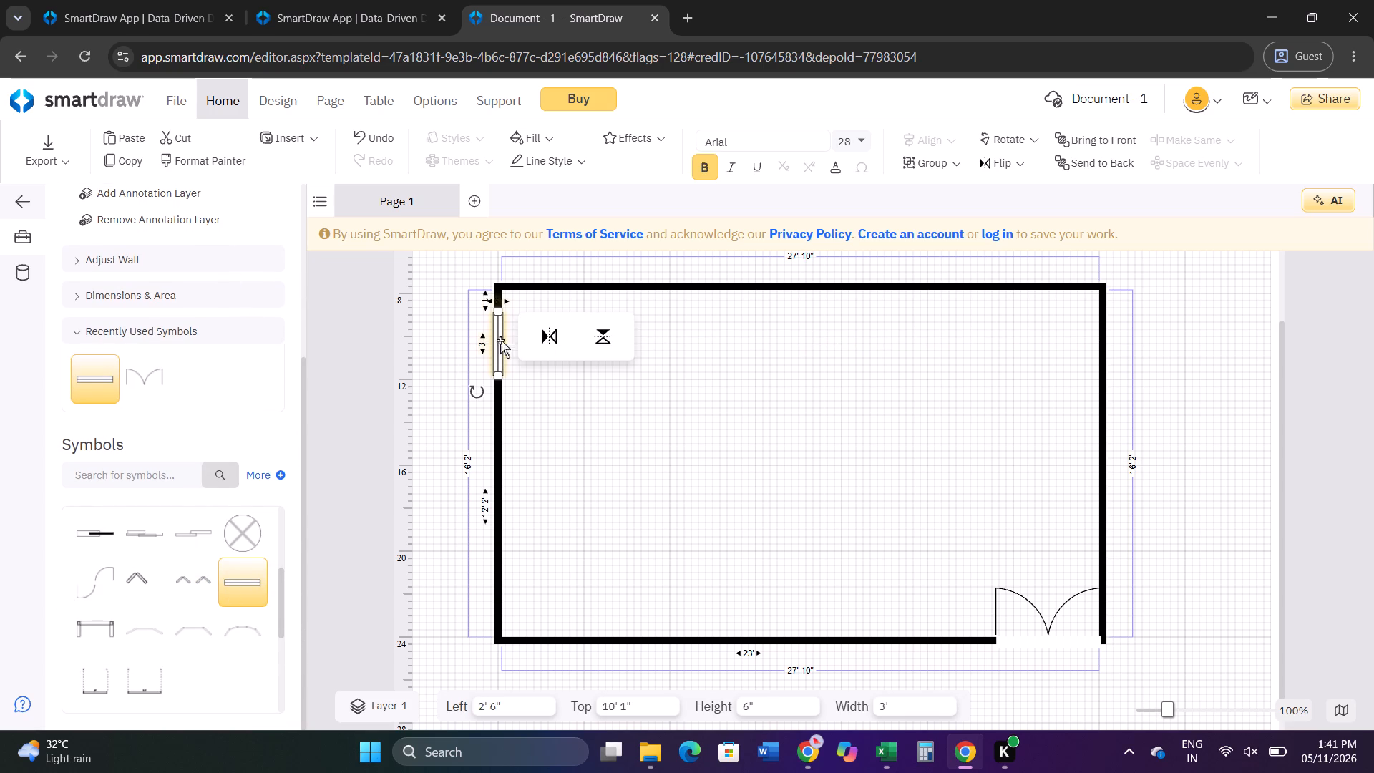
{"action": "left_click_drag", "start_coordinate": [249, 584], "coordinate": [505, 509]}
Add two windows to the bottom wall beside the double door and widen each to about 5' 10".
{"action": "left_click_drag", "start_coordinate": [245, 583], "coordinate": [761, 653]}
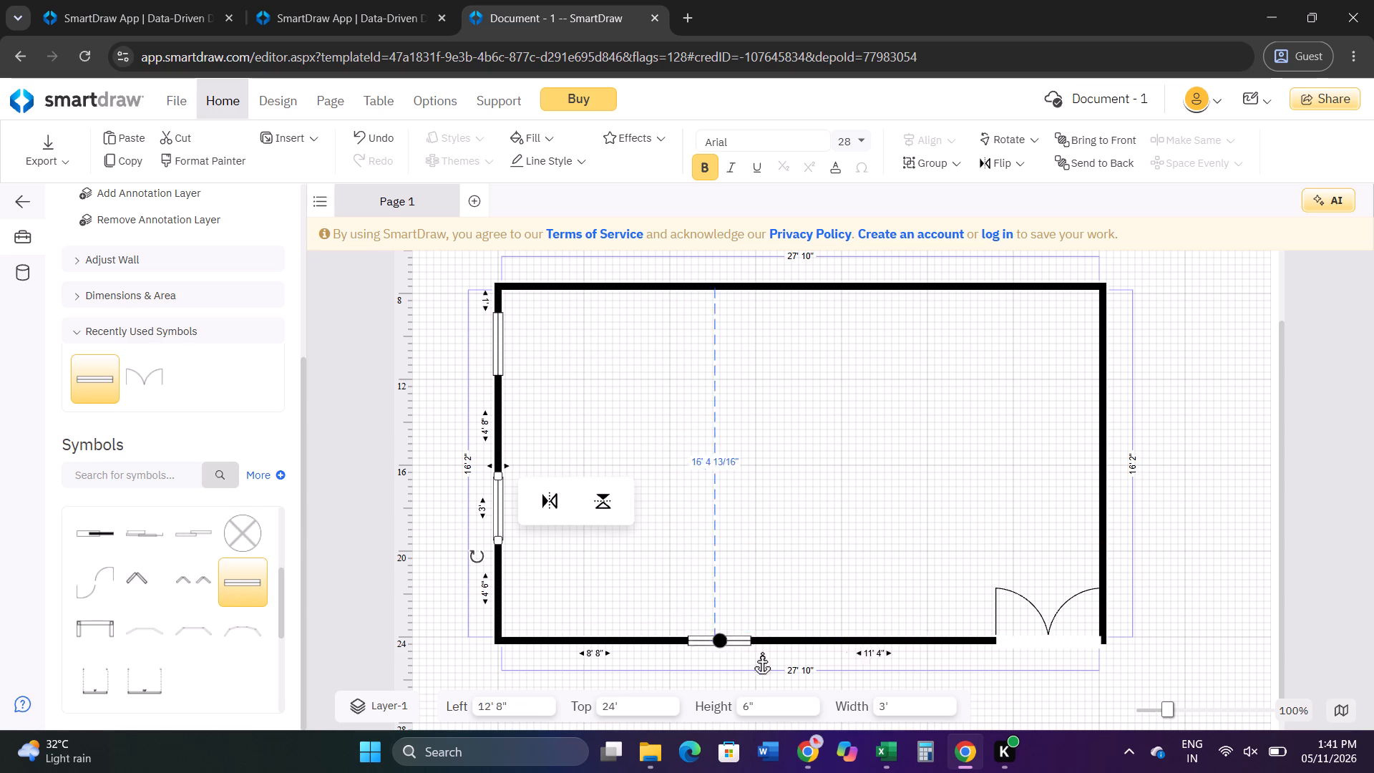
{"action": "left_click_drag", "start_coordinate": [761, 653], "coordinate": [911, 646]}
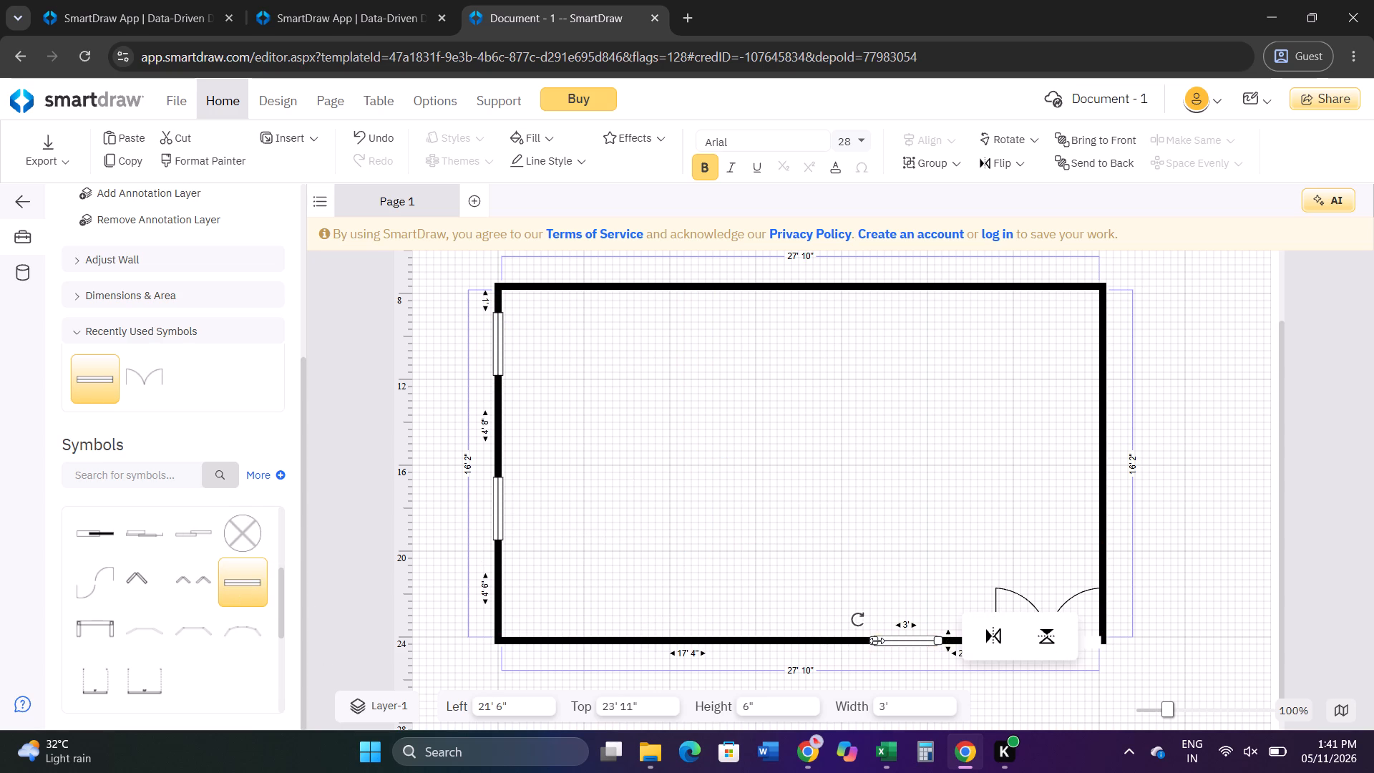
{"action": "left_click_drag", "start_coordinate": [872, 641], "coordinate": [815, 641]}
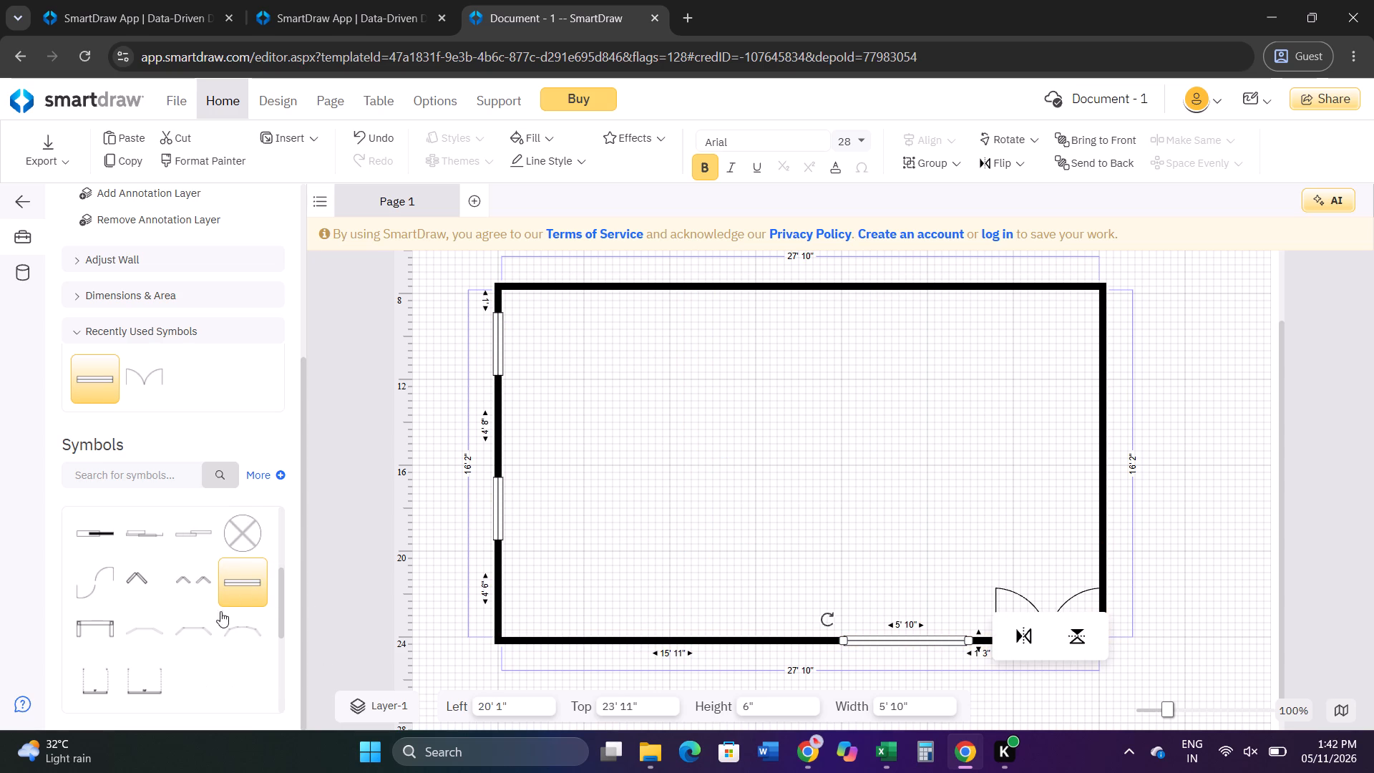
{"action": "left_click_drag", "start_coordinate": [228, 594], "coordinate": [634, 640]}
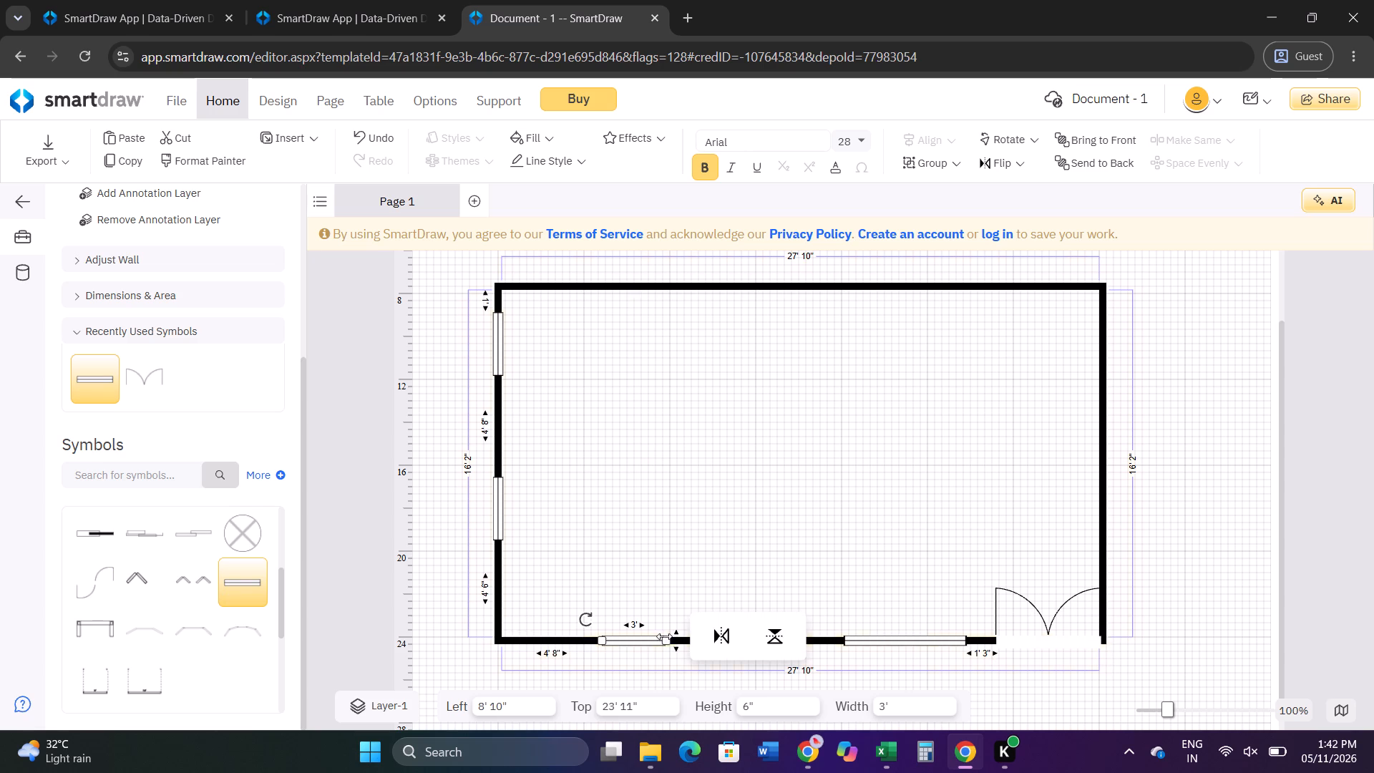
{"action": "left_click_drag", "start_coordinate": [669, 640], "coordinate": [724, 637]}
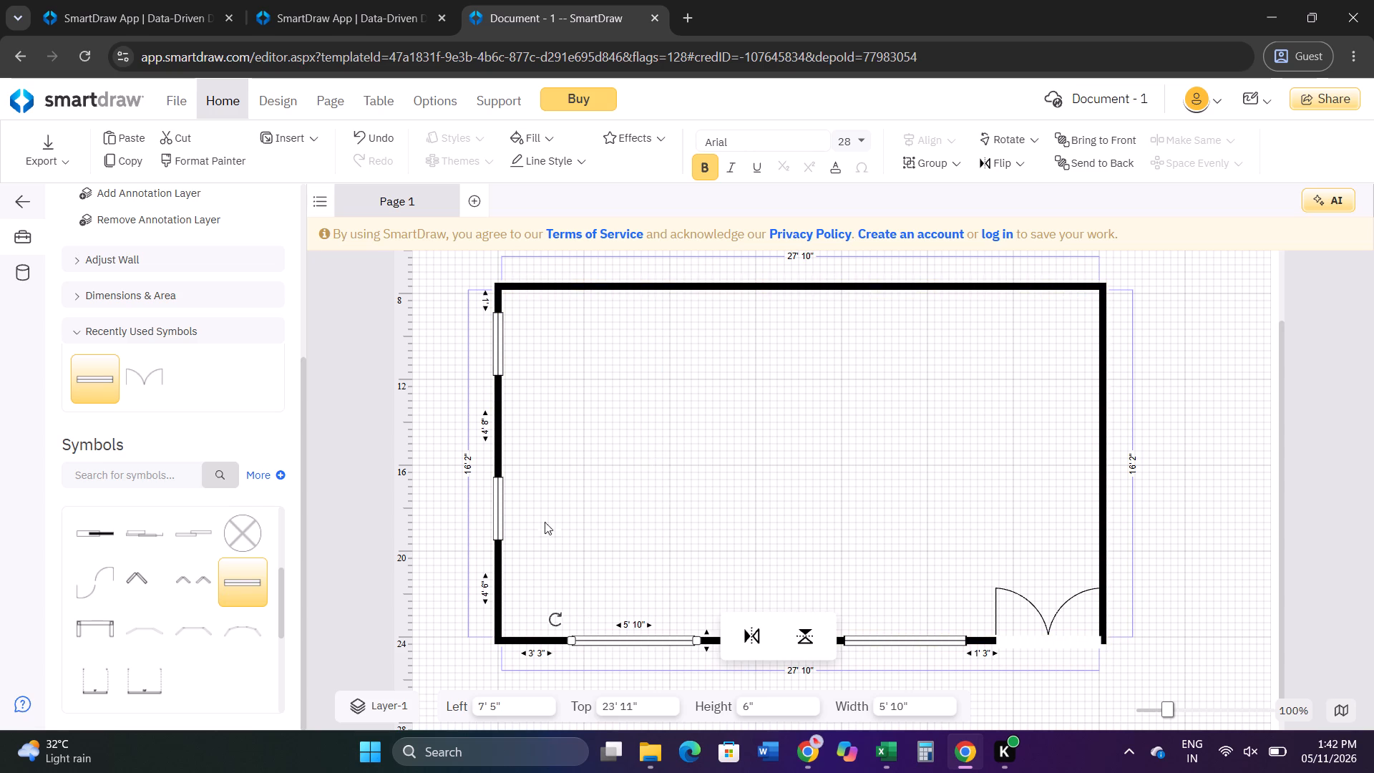
Place a 3' window in the top wall, about 3' 6" from the upper-right corner.
{"action": "left_click_drag", "start_coordinate": [263, 576], "coordinate": [985, 373]}
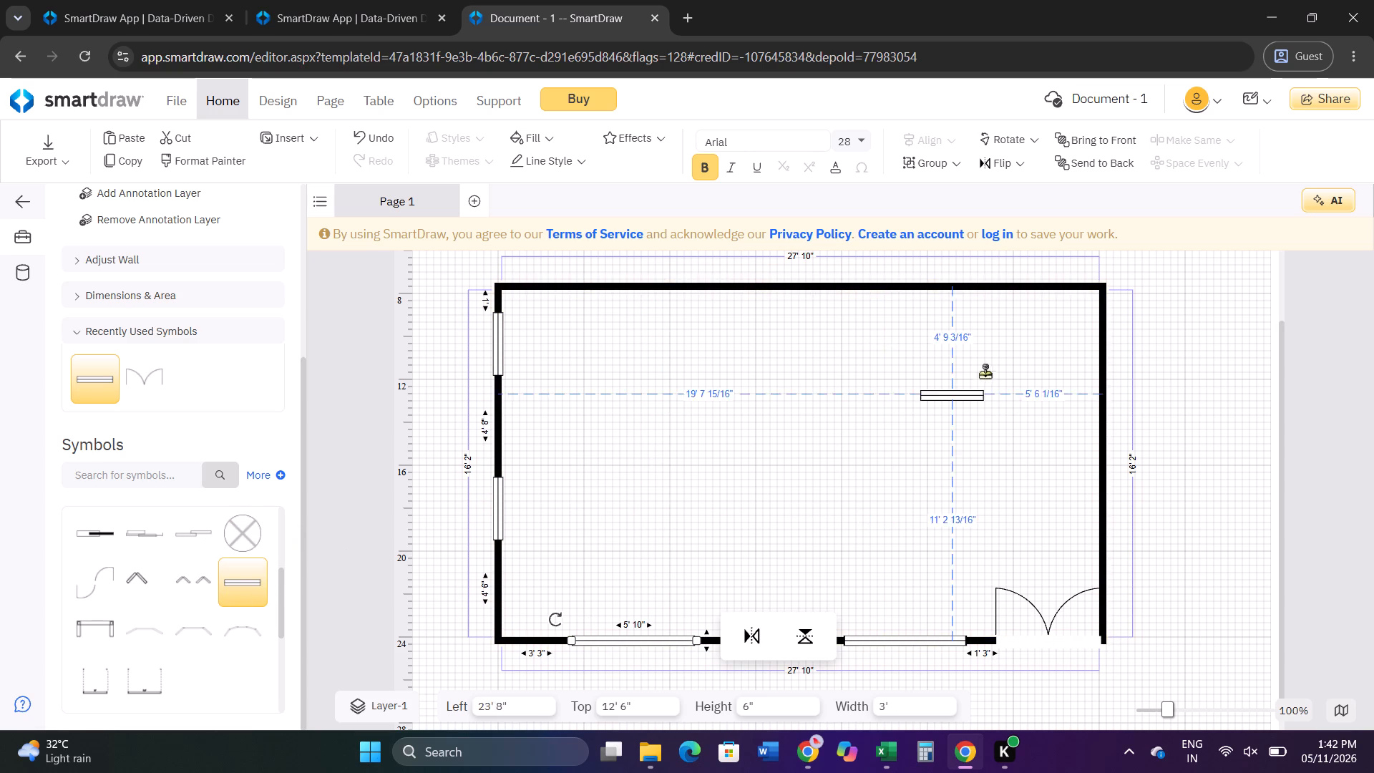
{"action": "left_click_drag", "start_coordinate": [985, 373], "coordinate": [1008, 289]}
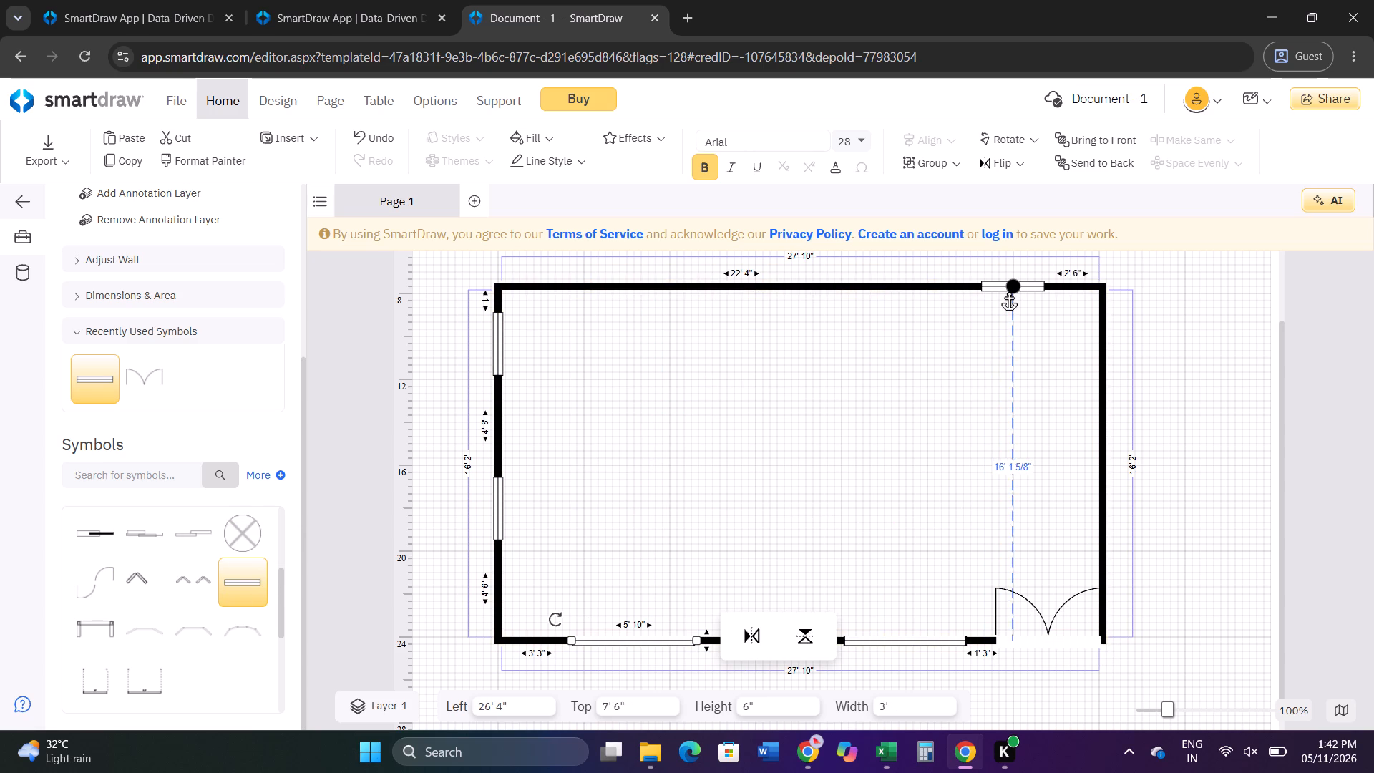
{"action": "left_click_drag", "start_coordinate": [1008, 289], "coordinate": [998, 293]}
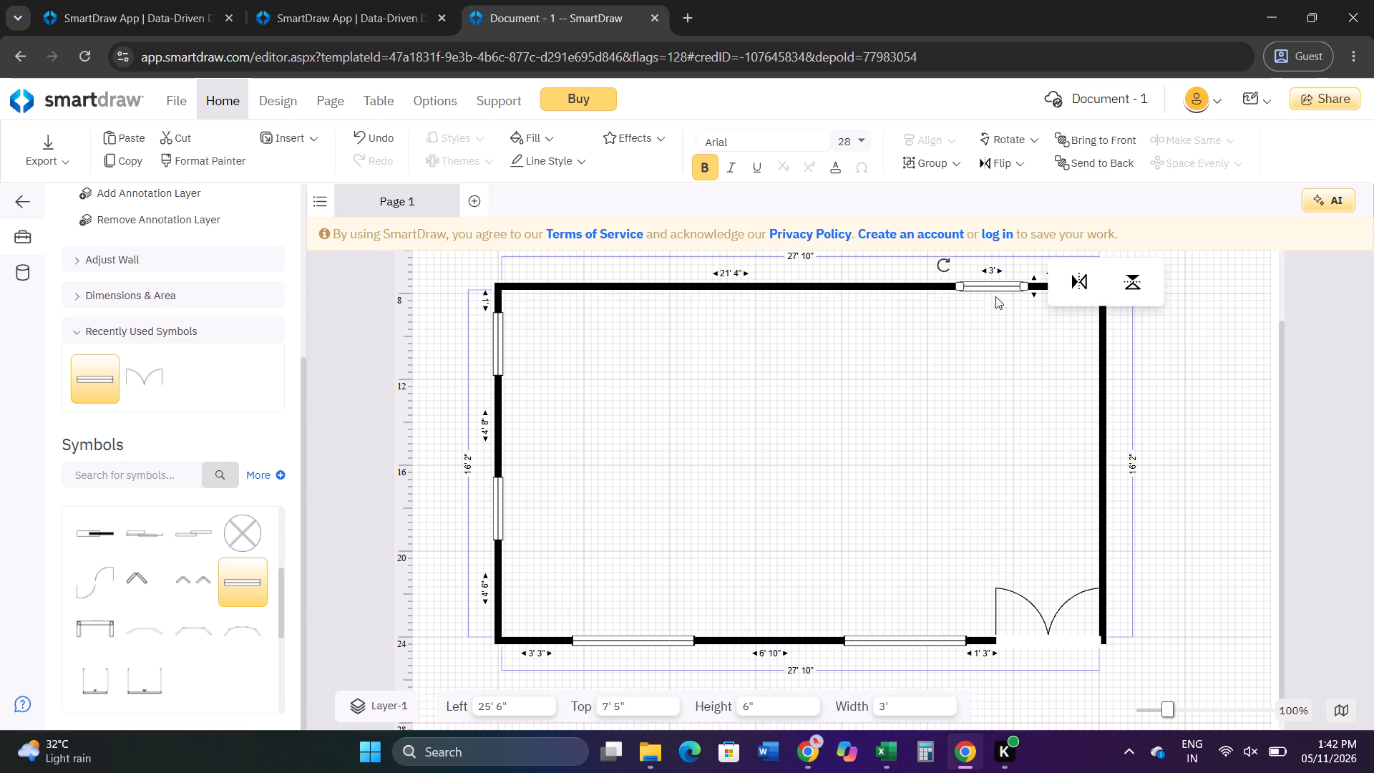
Add a window near the middle of the right wall and widen it to about 5' 10".
{"action": "left_click_drag", "start_coordinate": [257, 581], "coordinate": [1109, 444]}
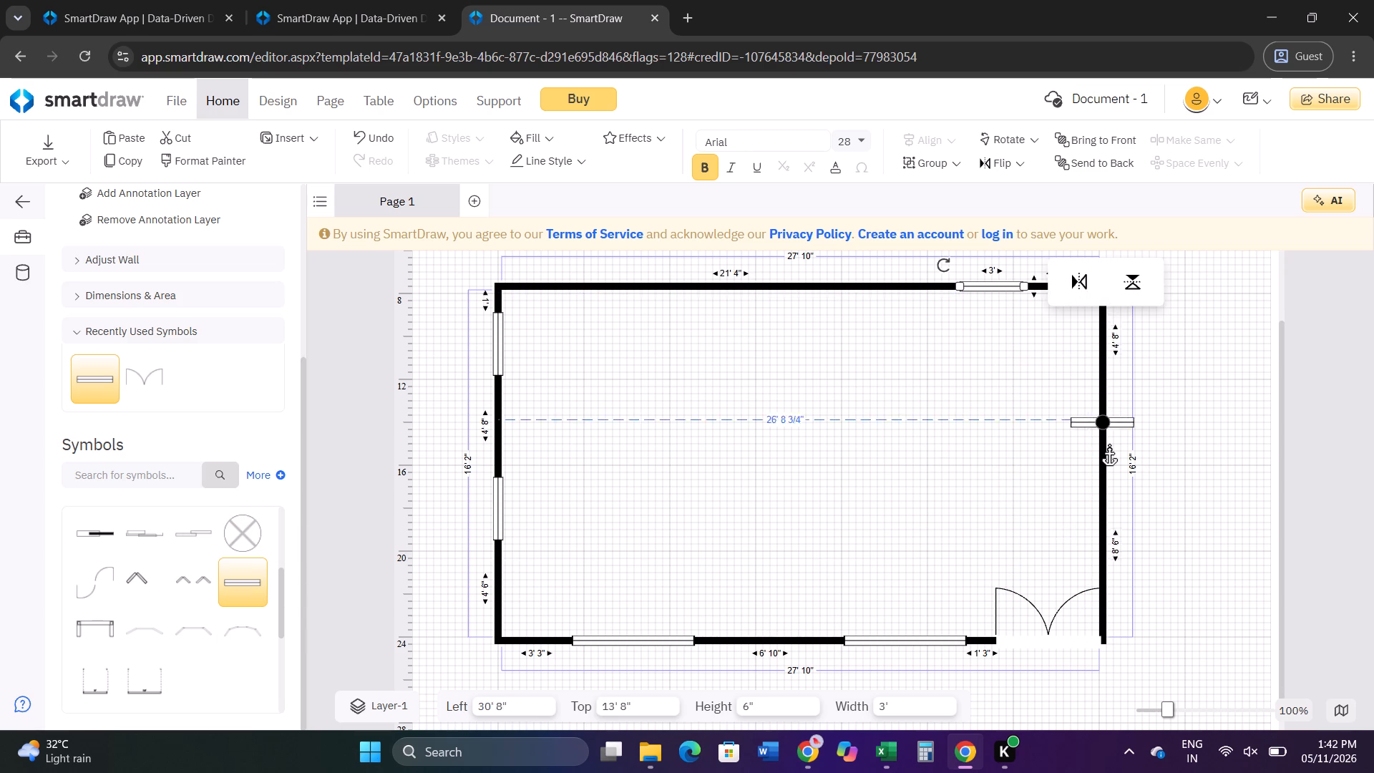
{"action": "left_click_drag", "start_coordinate": [1109, 444], "coordinate": [1109, 446]}
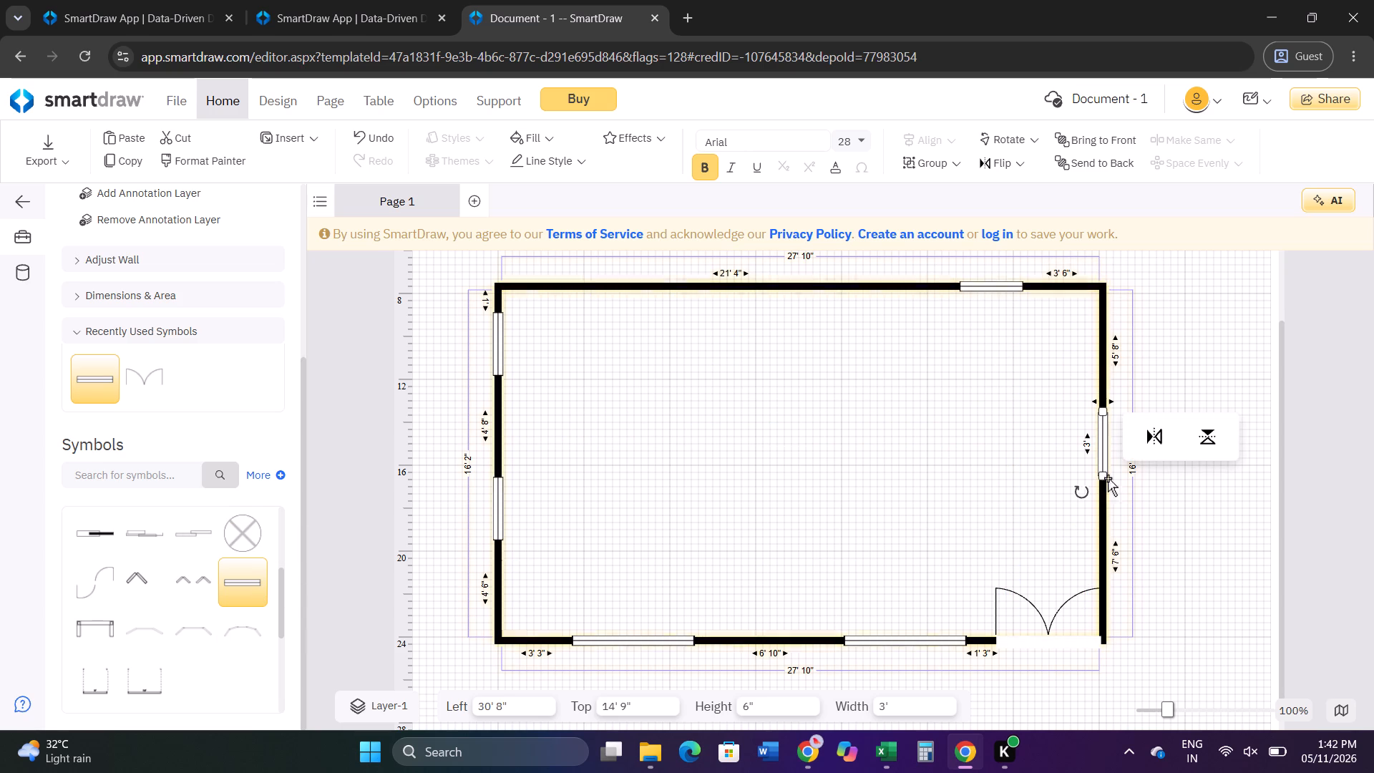
{"action": "left_click_drag", "start_coordinate": [1102, 476], "coordinate": [1093, 535]}
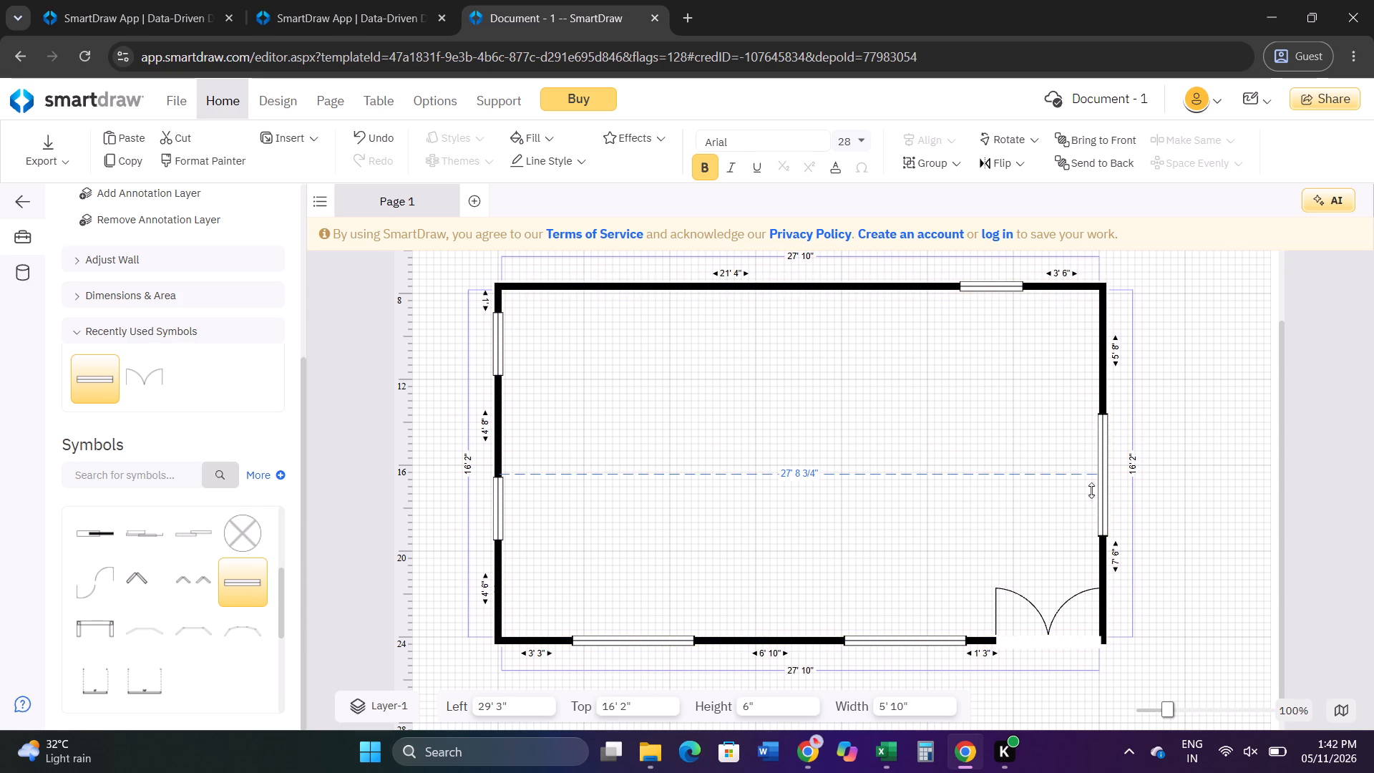
{"action": "left_click", "coordinate": [1181, 344]}
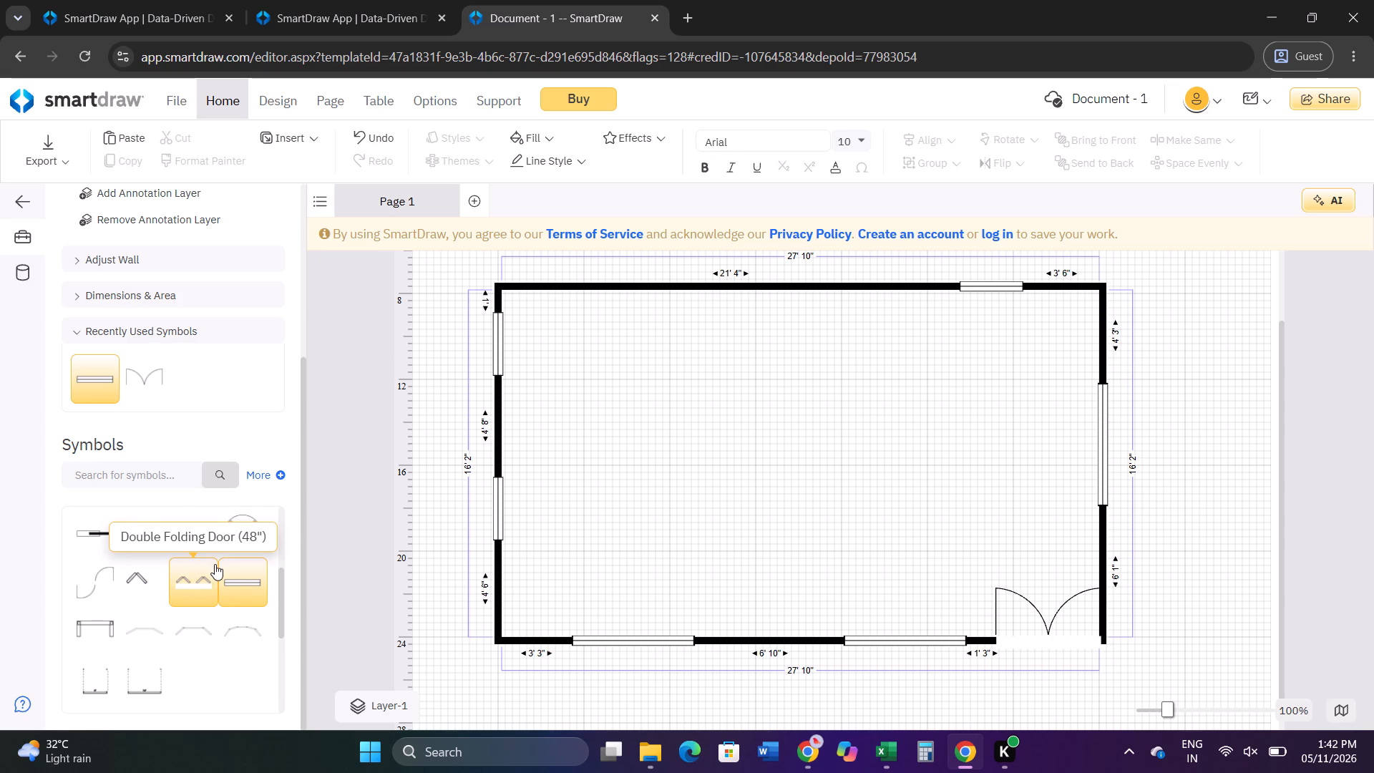
Collapse the Doors & Windows symbols and expand the Couches & Sofas category in the symbol library.
{"action": "scroll", "coordinate": [171, 588], "scroll_direction": "up", "scroll_amount": 3}
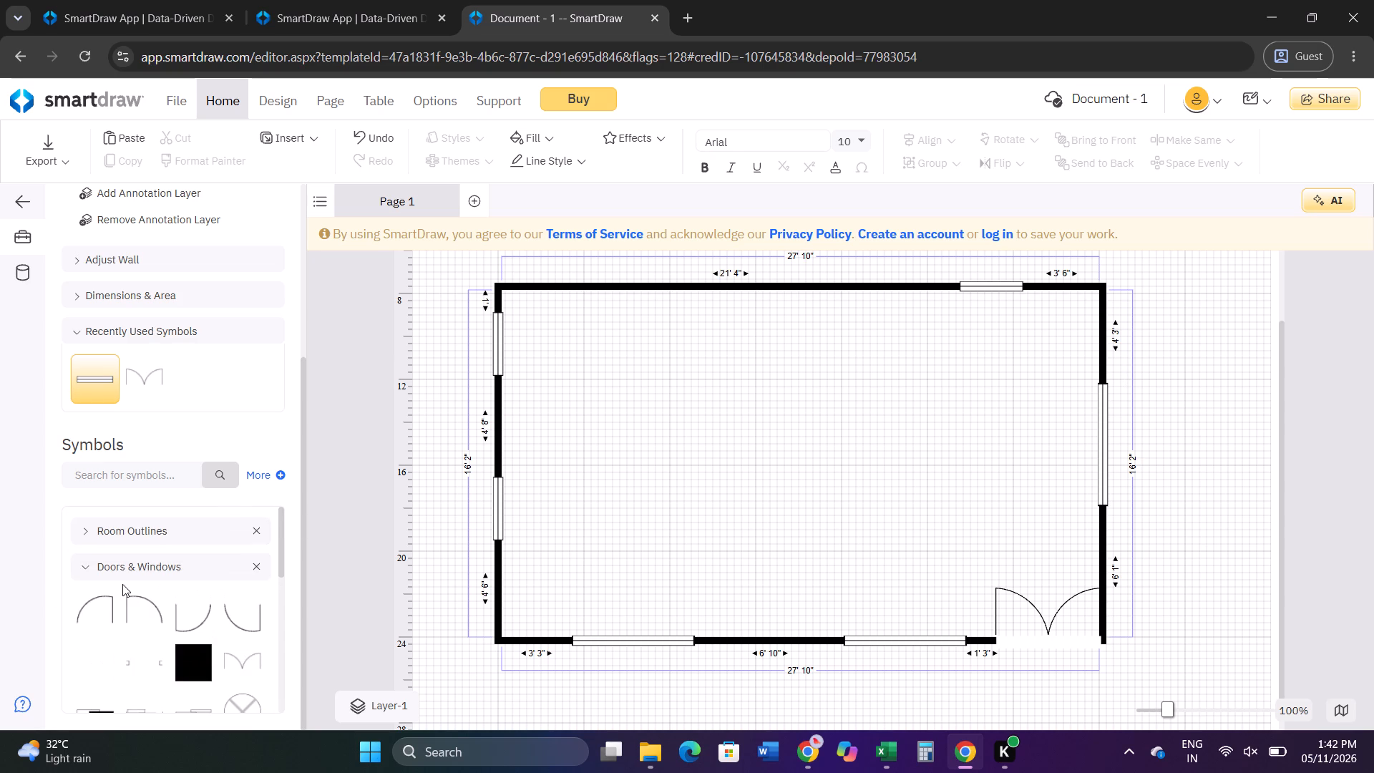
{"action": "left_click", "coordinate": [132, 560]}
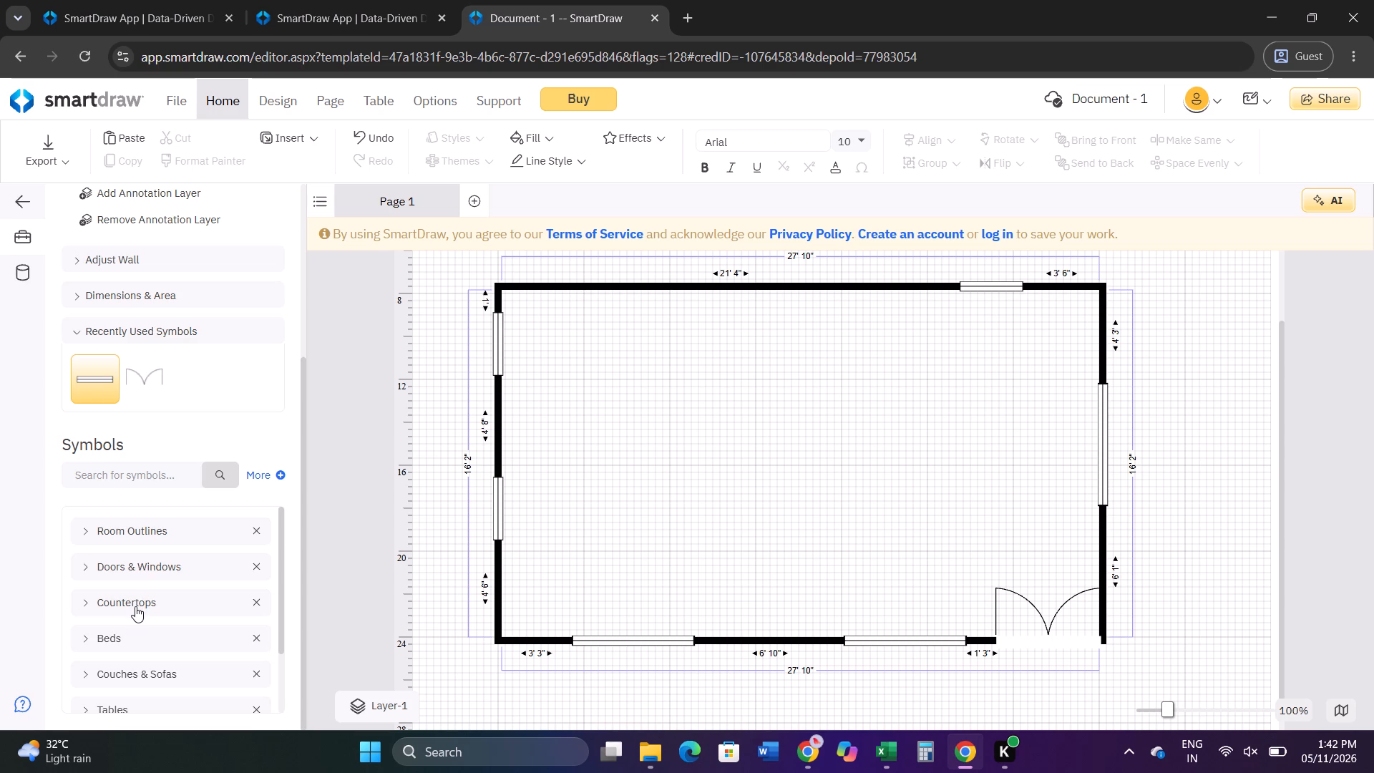
{"action": "left_click", "coordinate": [135, 606]}
{"action": "left_click", "coordinate": [135, 606]}
{"action": "scroll", "coordinate": [135, 606], "scroll_direction": "down", "scroll_amount": 1}
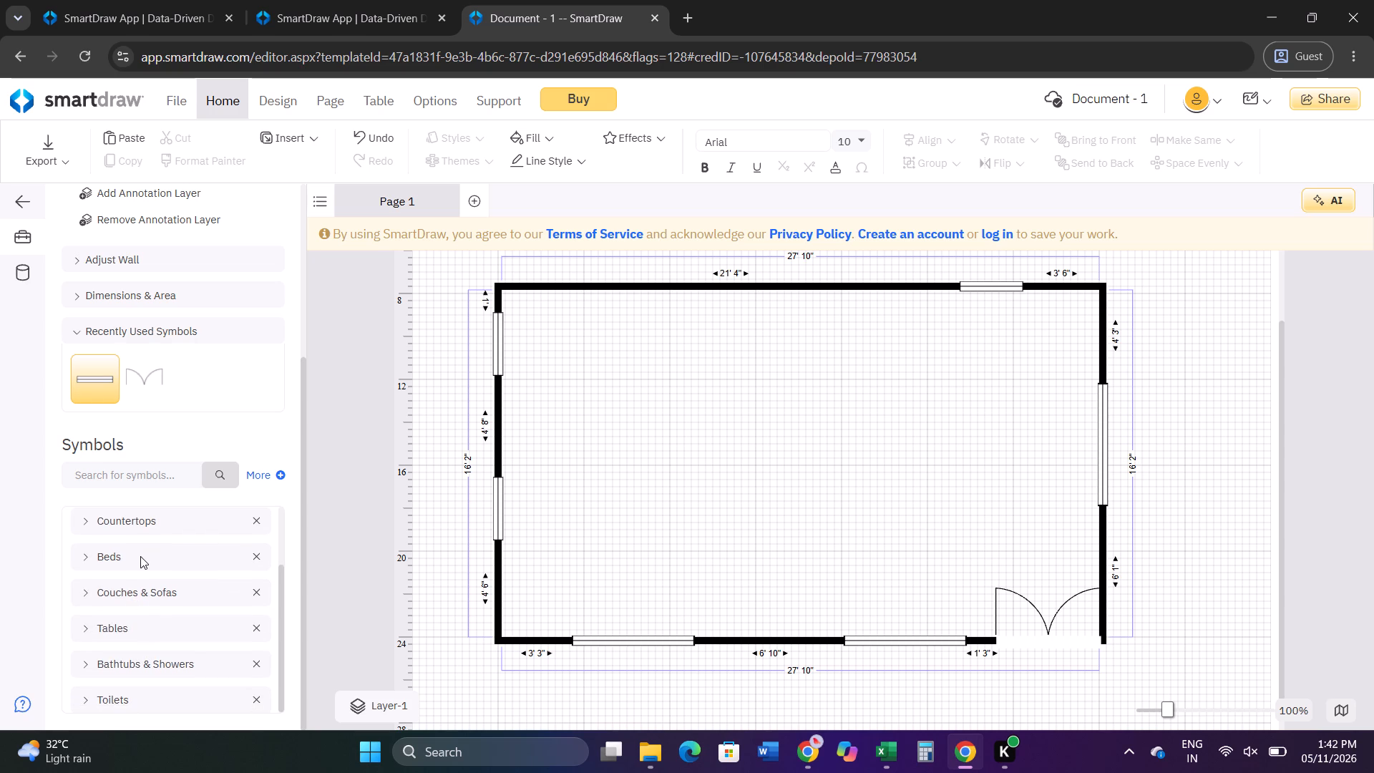
{"action": "left_click", "coordinate": [140, 556]}
{"action": "left_click", "coordinate": [97, 565]}
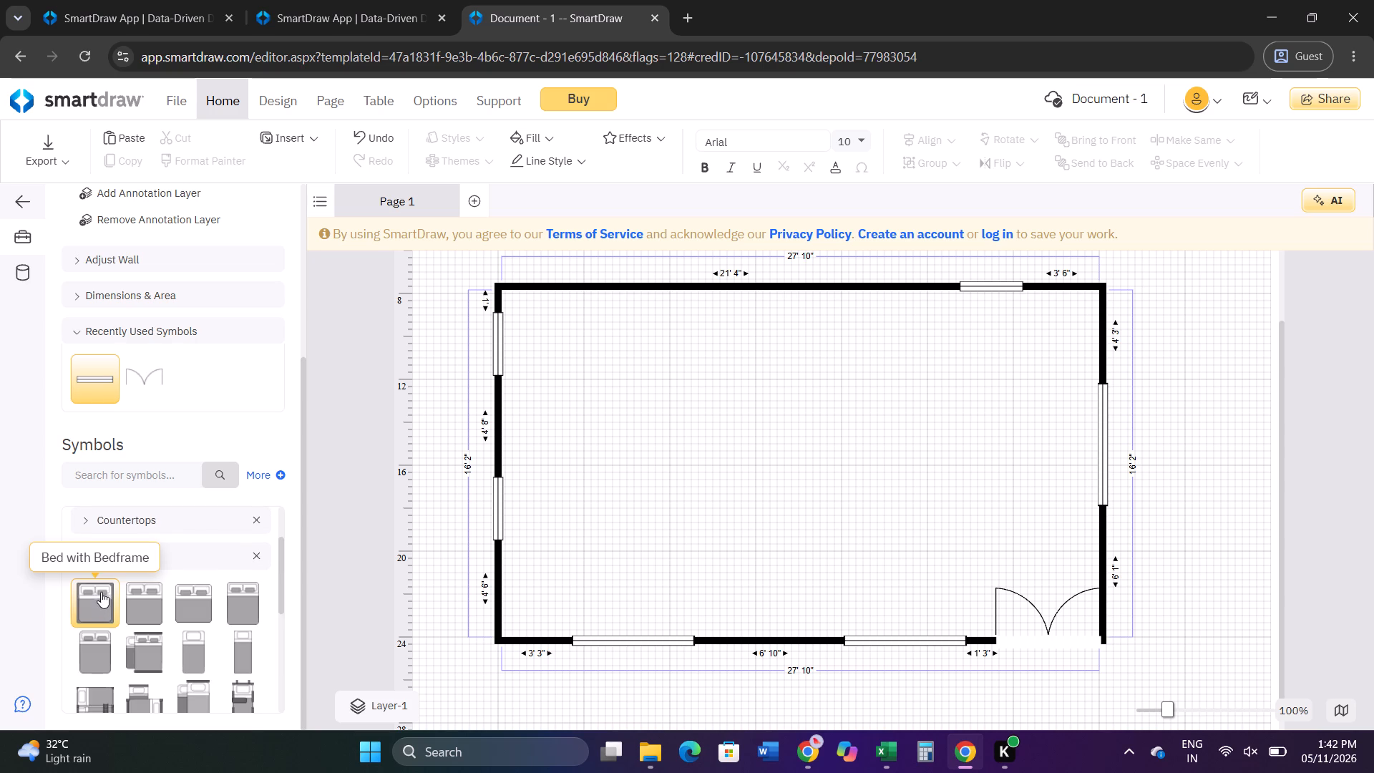
{"action": "left_click", "coordinate": [133, 558]}
{"action": "left_click", "coordinate": [117, 563]}
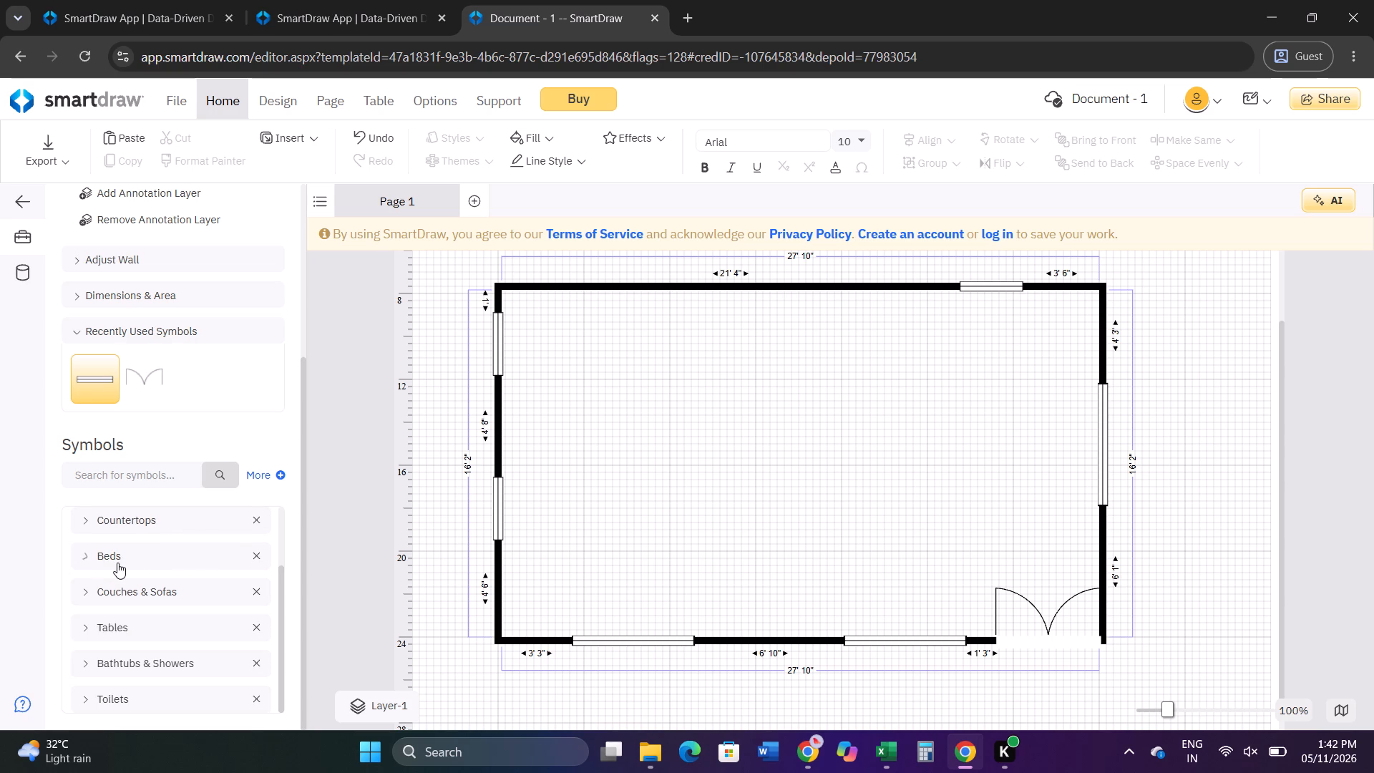
{"action": "left_click", "coordinate": [142, 592]}
Place an 8' by 3' 6" tufted sofa in the room and rotate it to 270° so its back faces the right wall.
{"action": "scroll", "coordinate": [142, 592], "scroll_direction": "down", "scroll_amount": 2}
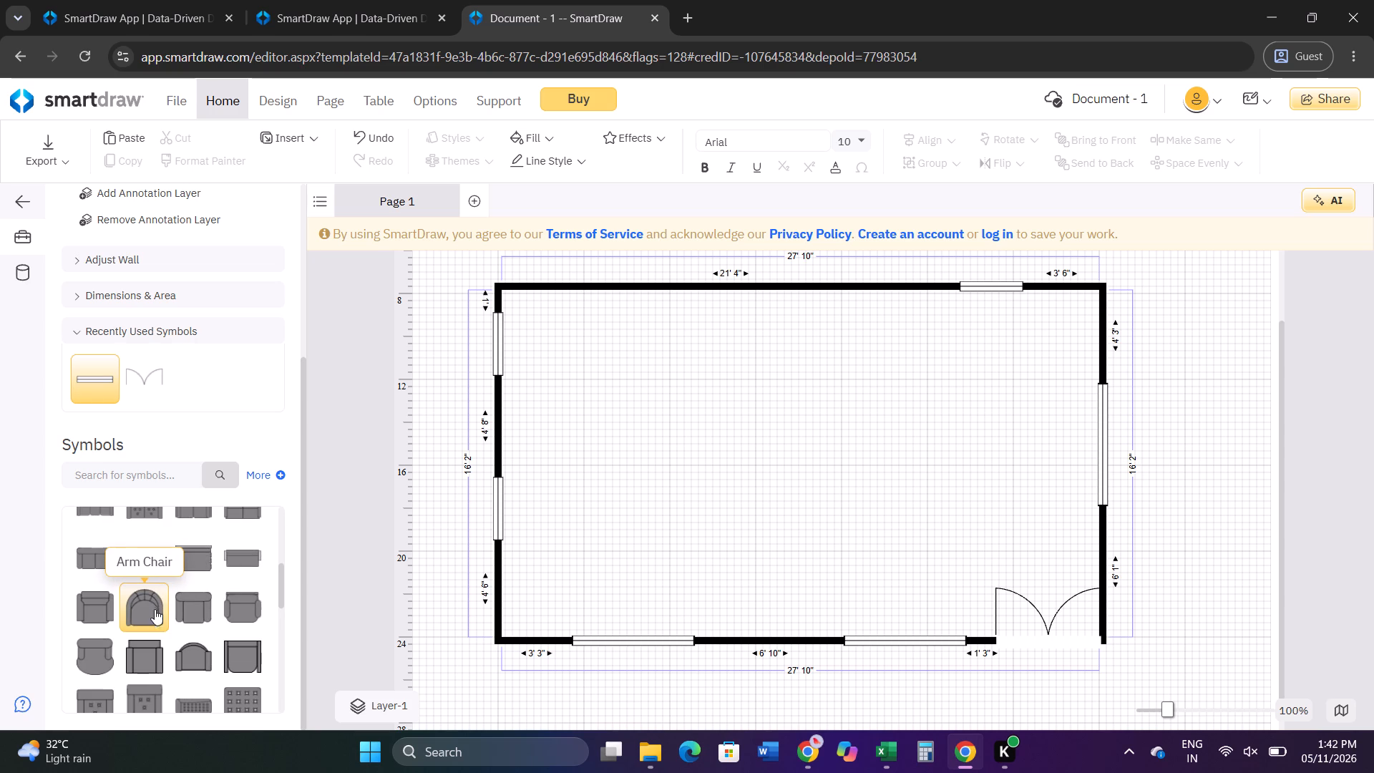
{"action": "scroll", "coordinate": [160, 598], "scroll_direction": "up", "scroll_amount": 1}
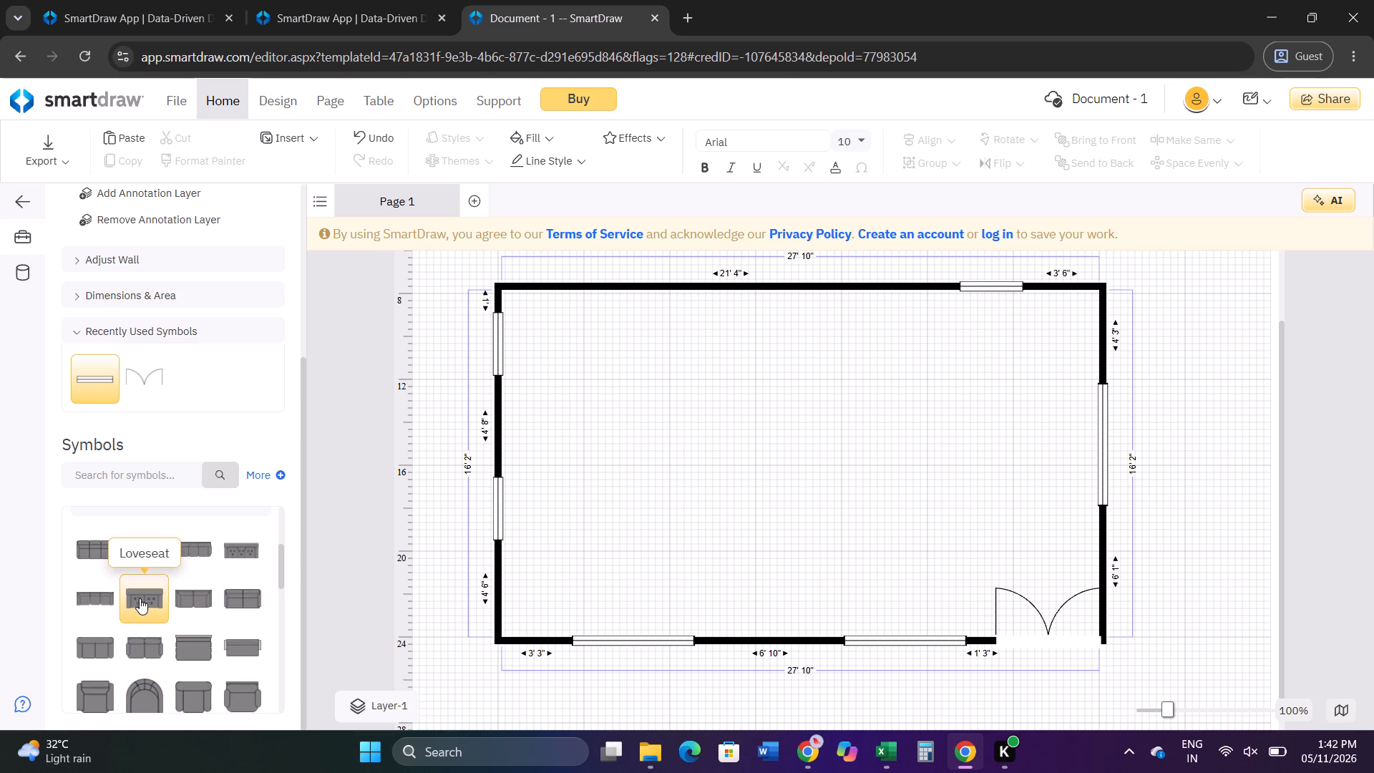
{"action": "left_click_drag", "start_coordinate": [237, 553], "coordinate": [754, 550]}
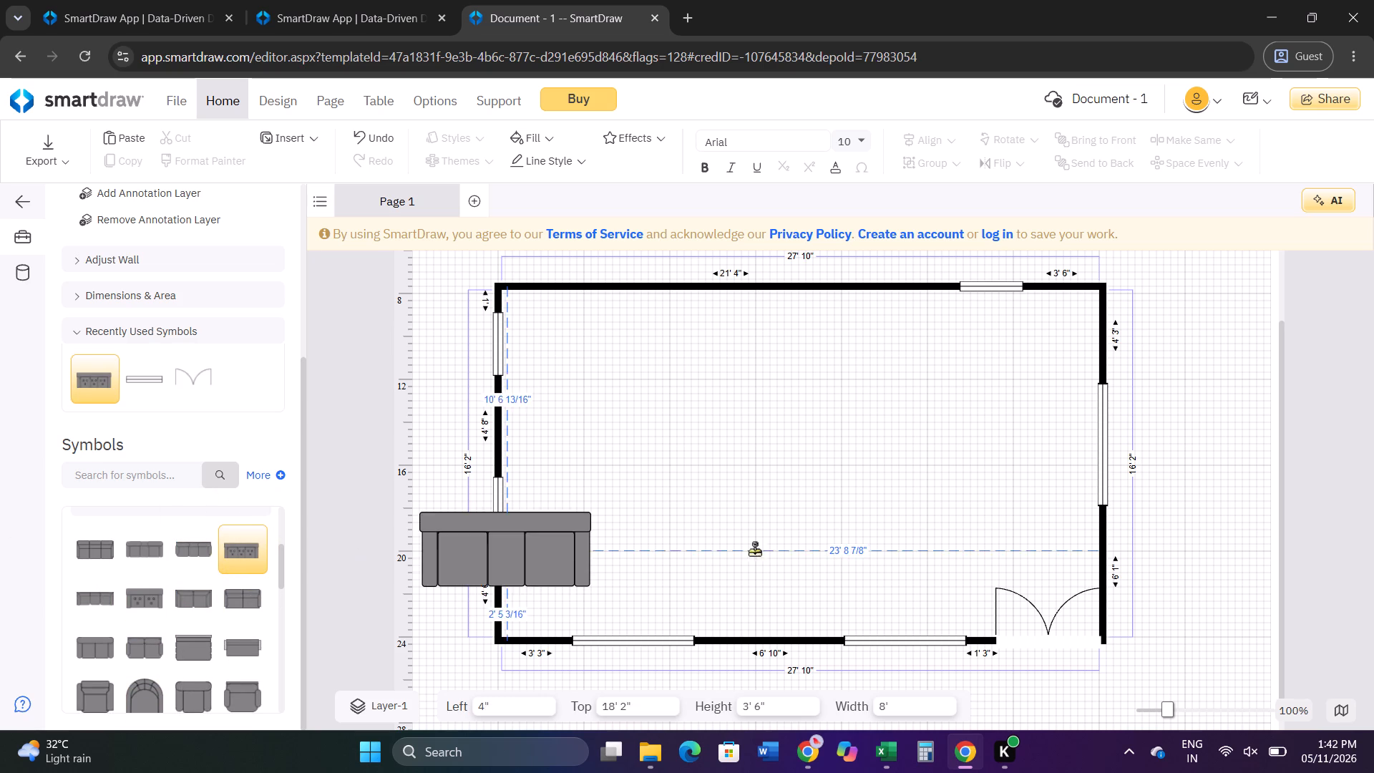
{"action": "left_click_drag", "start_coordinate": [754, 550], "coordinate": [909, 511]}
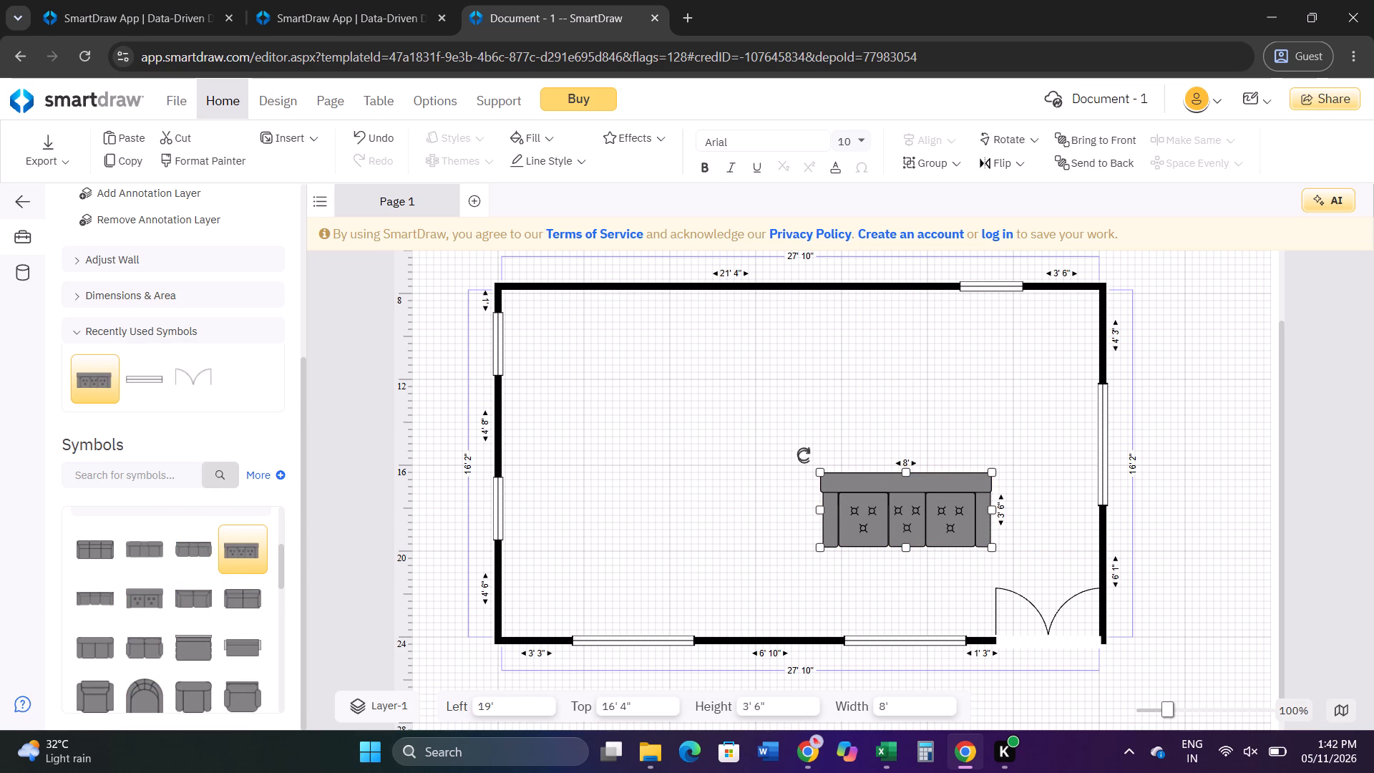
{"action": "left_click_drag", "start_coordinate": [805, 447], "coordinate": [952, 406]}
{"action": "left_click", "coordinate": [849, 502]}
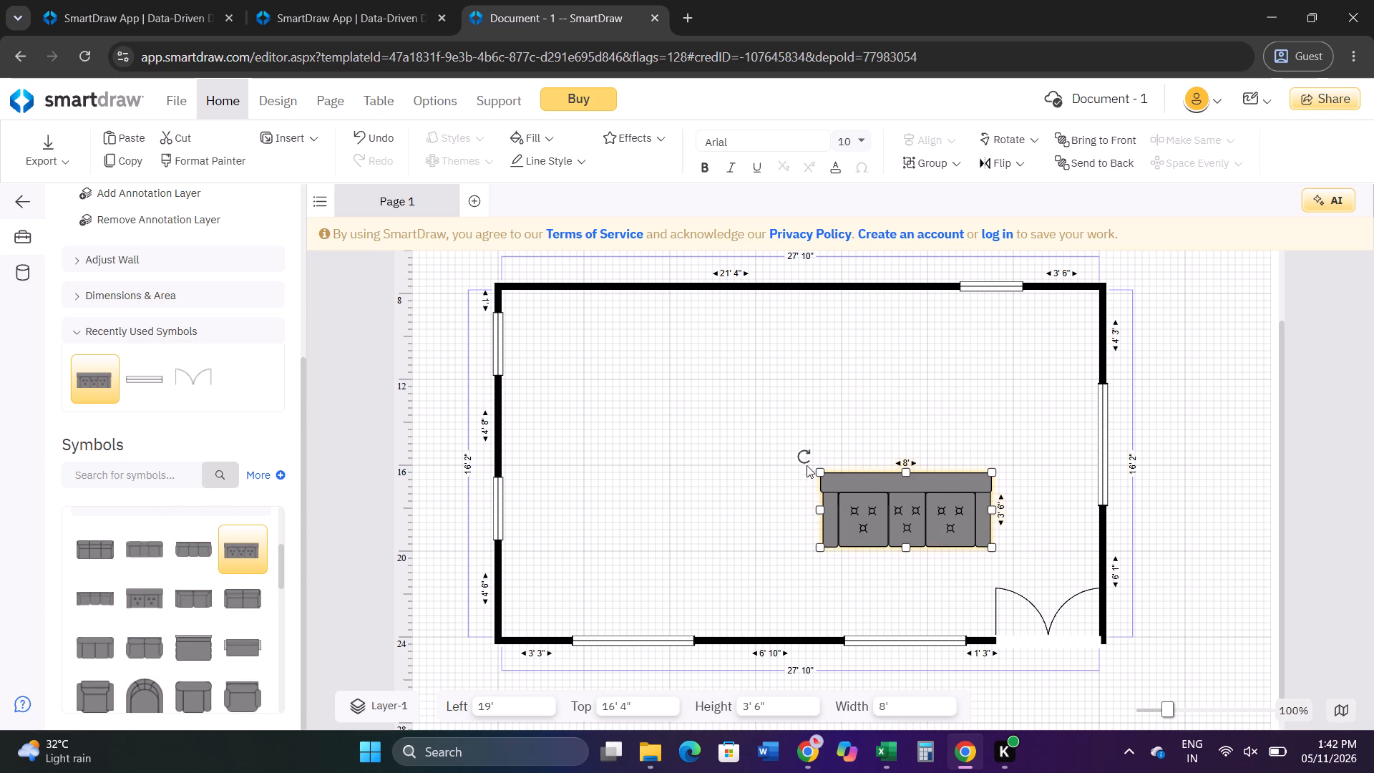
{"action": "left_click_drag", "start_coordinate": [809, 458], "coordinate": [951, 424]}
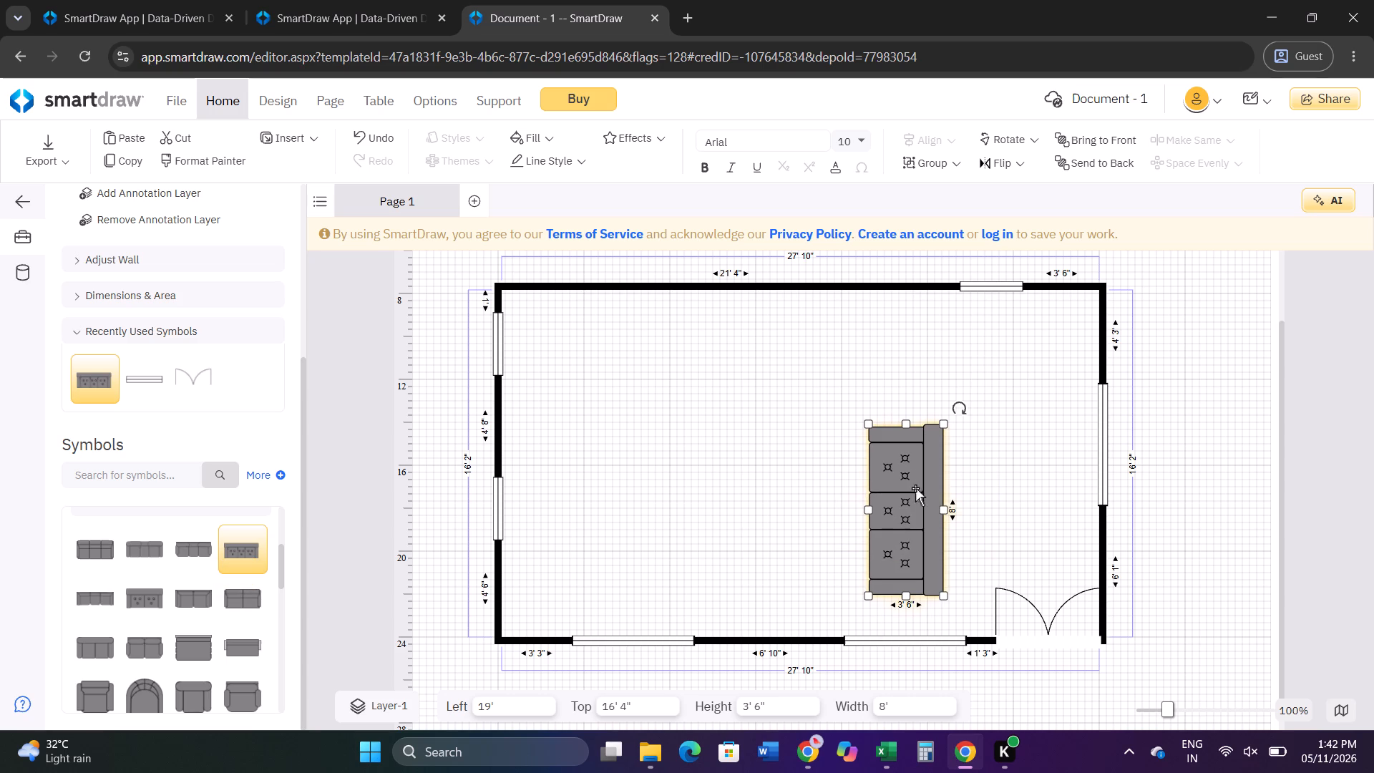
{"action": "left_click_drag", "start_coordinate": [960, 408], "coordinate": [955, 408]}
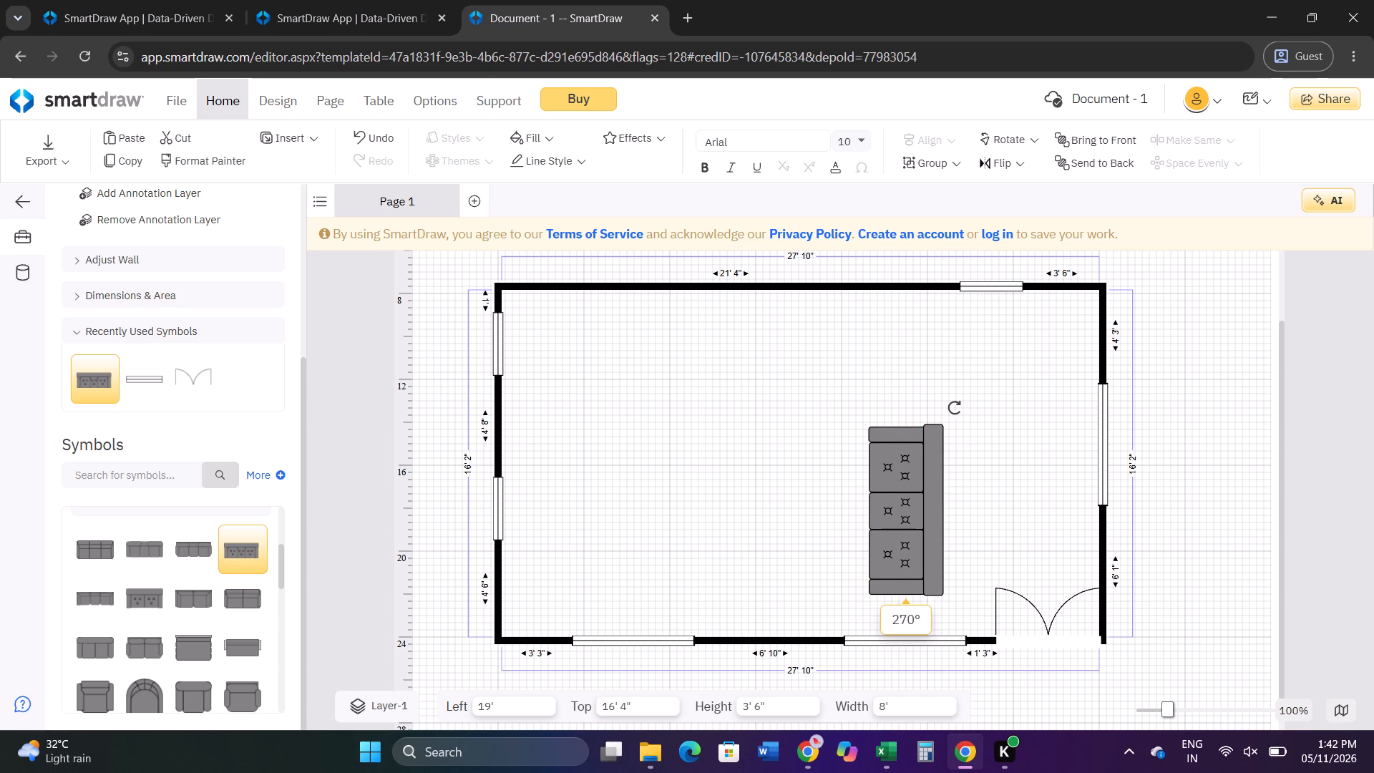
{"action": "left_click_drag", "start_coordinate": [955, 408], "coordinate": [952, 408]}
{"action": "left_click", "coordinate": [952, 404]}
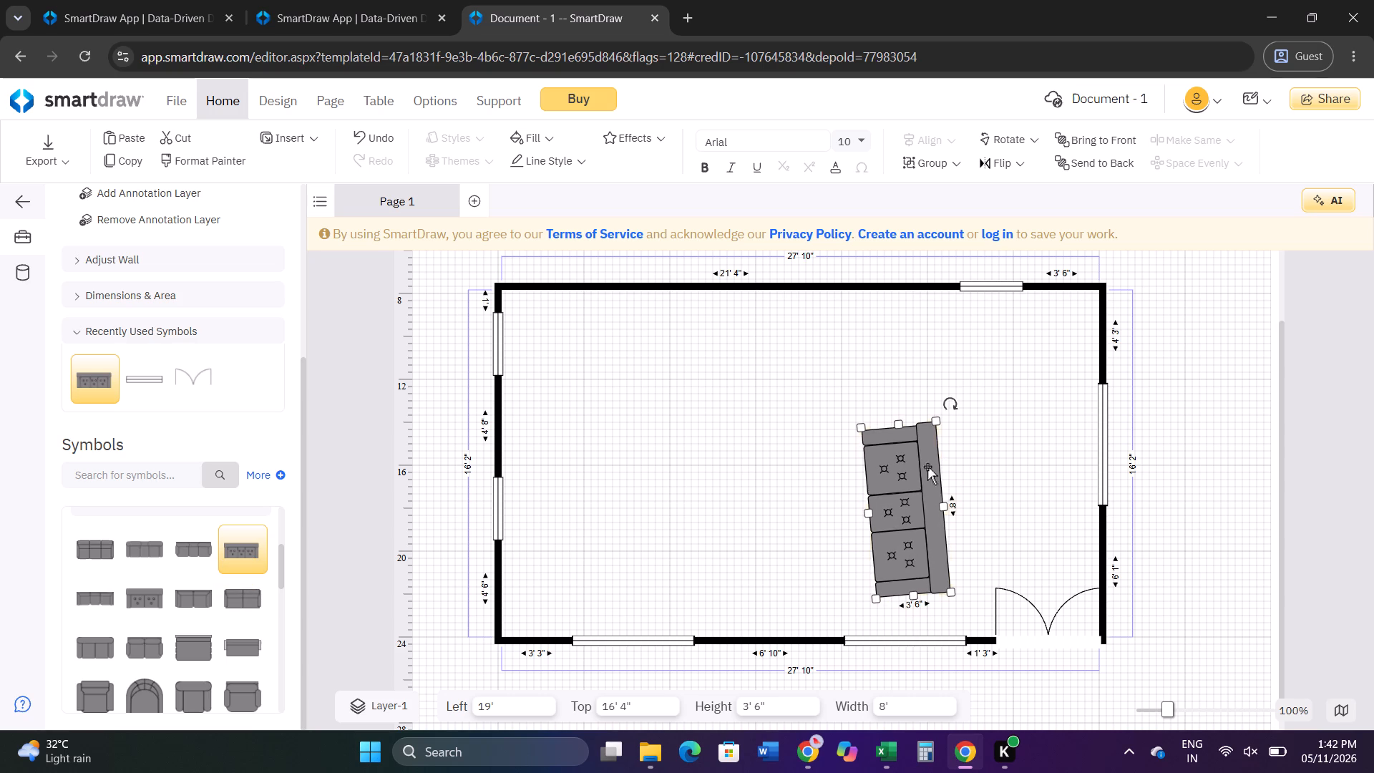
{"action": "left_click_drag", "start_coordinate": [952, 403], "coordinate": [959, 407]}
Move the sofa against the right wall at the window and shrink it to about 6' 4" by 2' 8".
{"action": "left_click_drag", "start_coordinate": [906, 494], "coordinate": [1054, 447]}
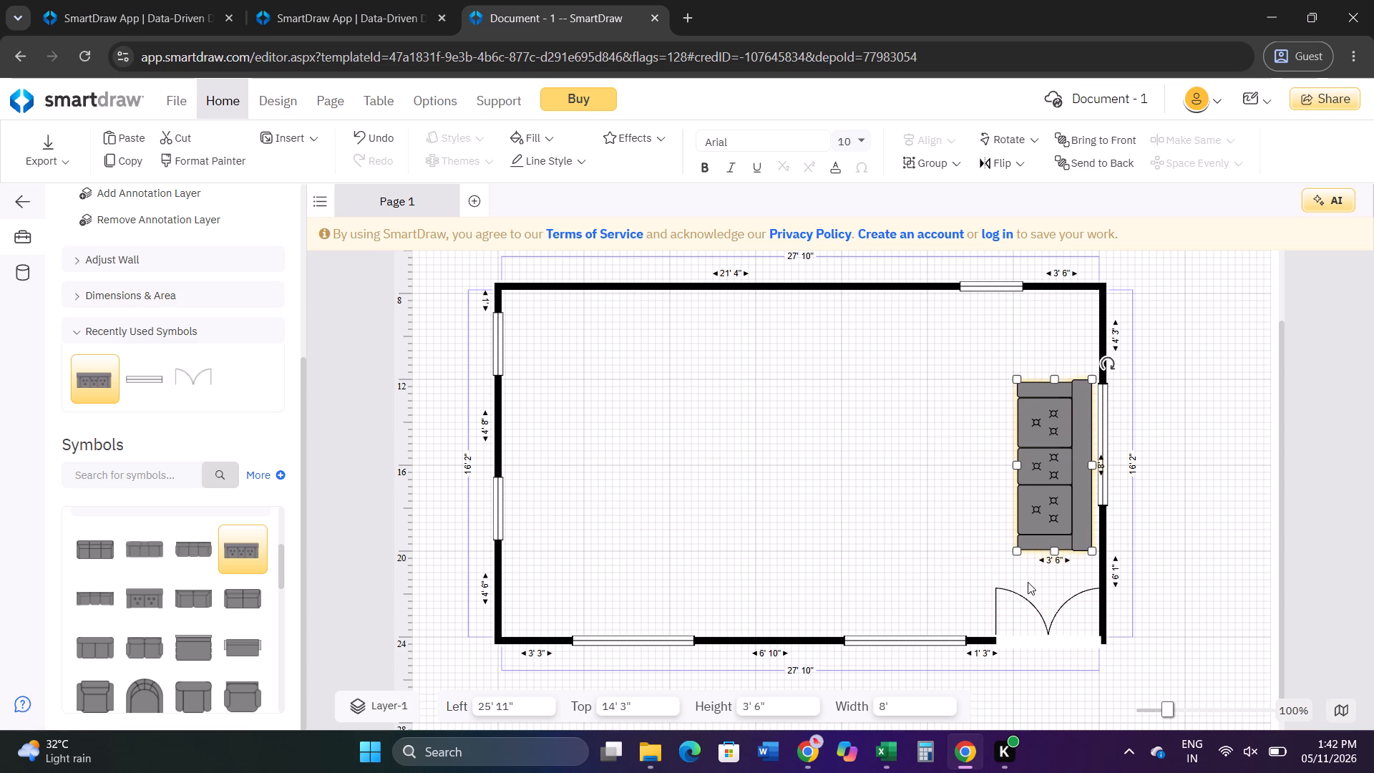
{"action": "left_click_drag", "start_coordinate": [1019, 553], "coordinate": [1037, 523]}
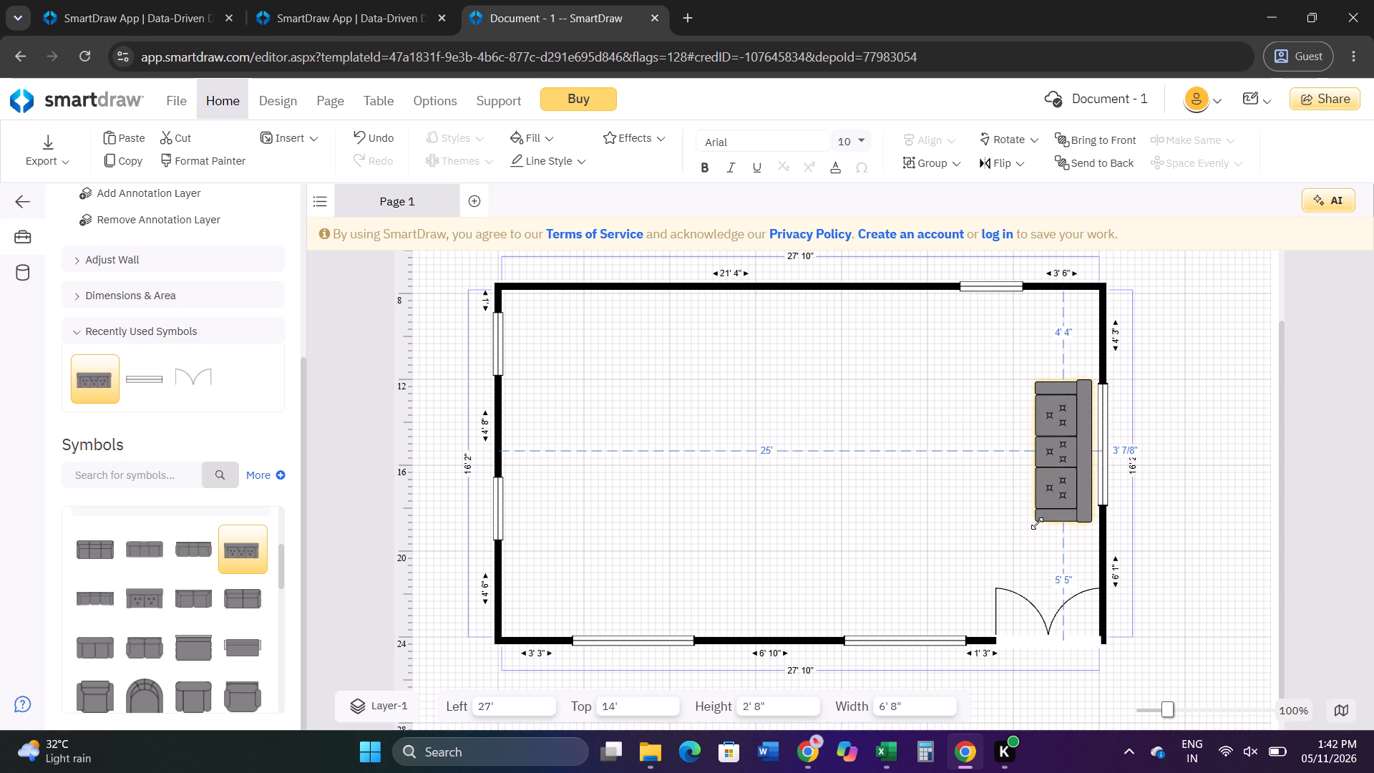
{"action": "left_click_drag", "start_coordinate": [1037, 523], "coordinate": [1037, 517]}
{"action": "left_click", "coordinate": [1057, 427]}
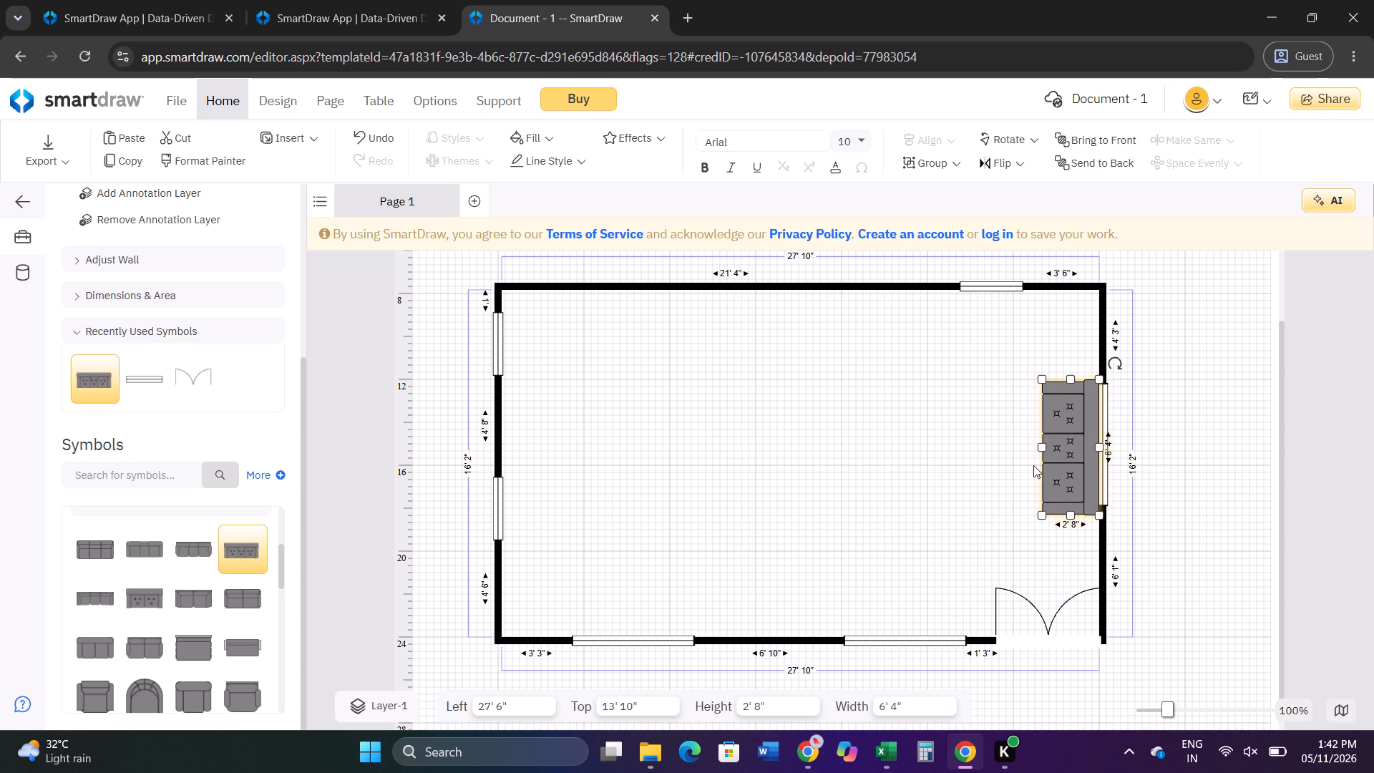
{"action": "left_click", "coordinate": [916, 499]}
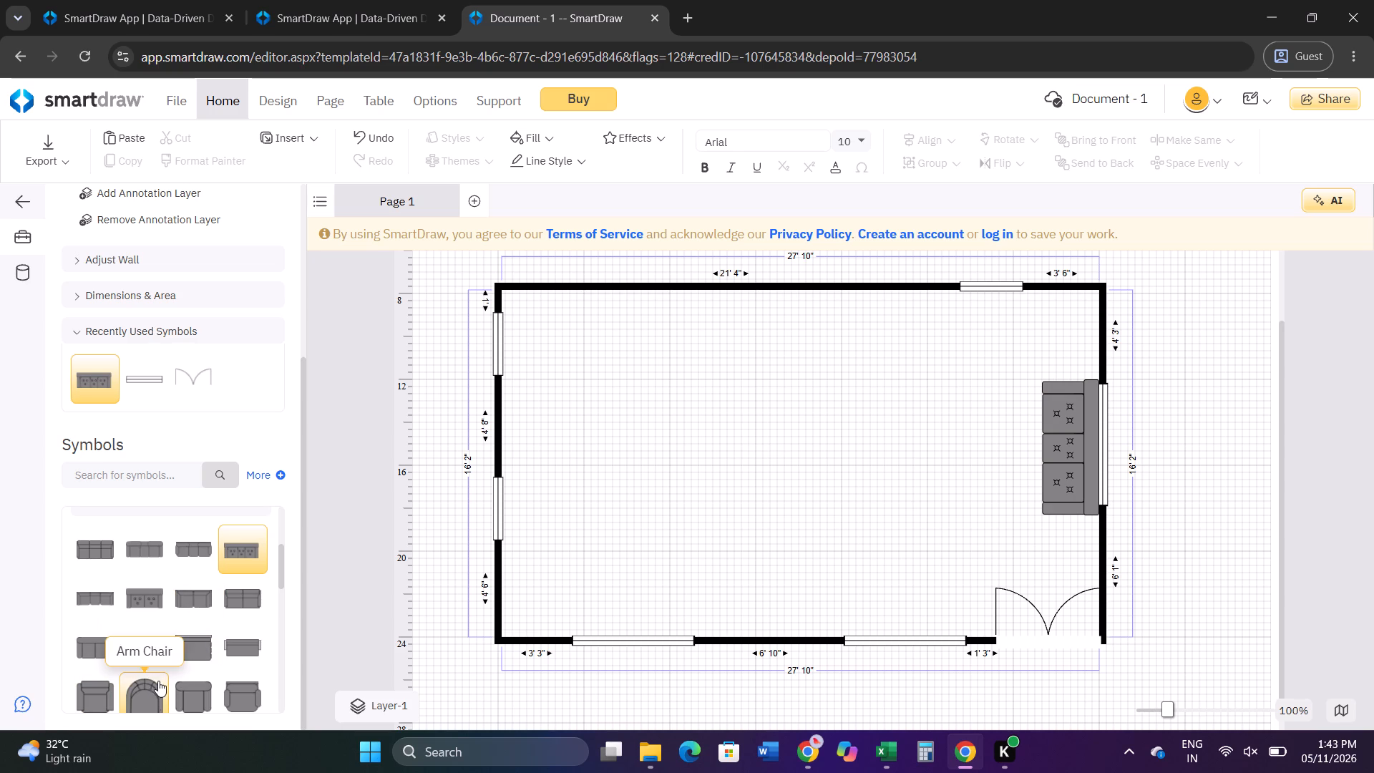
Place a 3' 4" rounded Arm Chair near the bottom wall and rotate it so its back faces that wall.
{"action": "scroll", "coordinate": [161, 679], "scroll_direction": "down", "scroll_amount": 1}
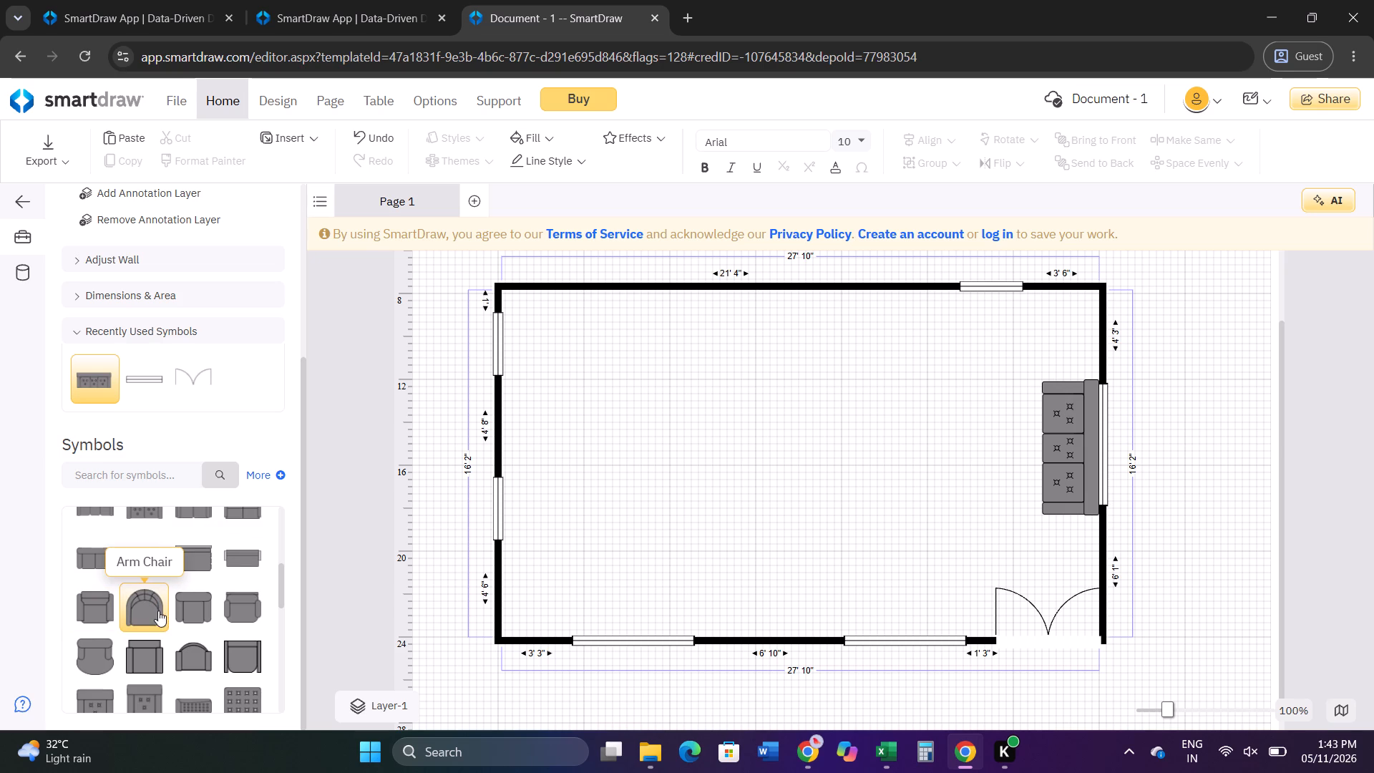
{"action": "left_click_drag", "start_coordinate": [142, 604], "coordinate": [900, 590]}
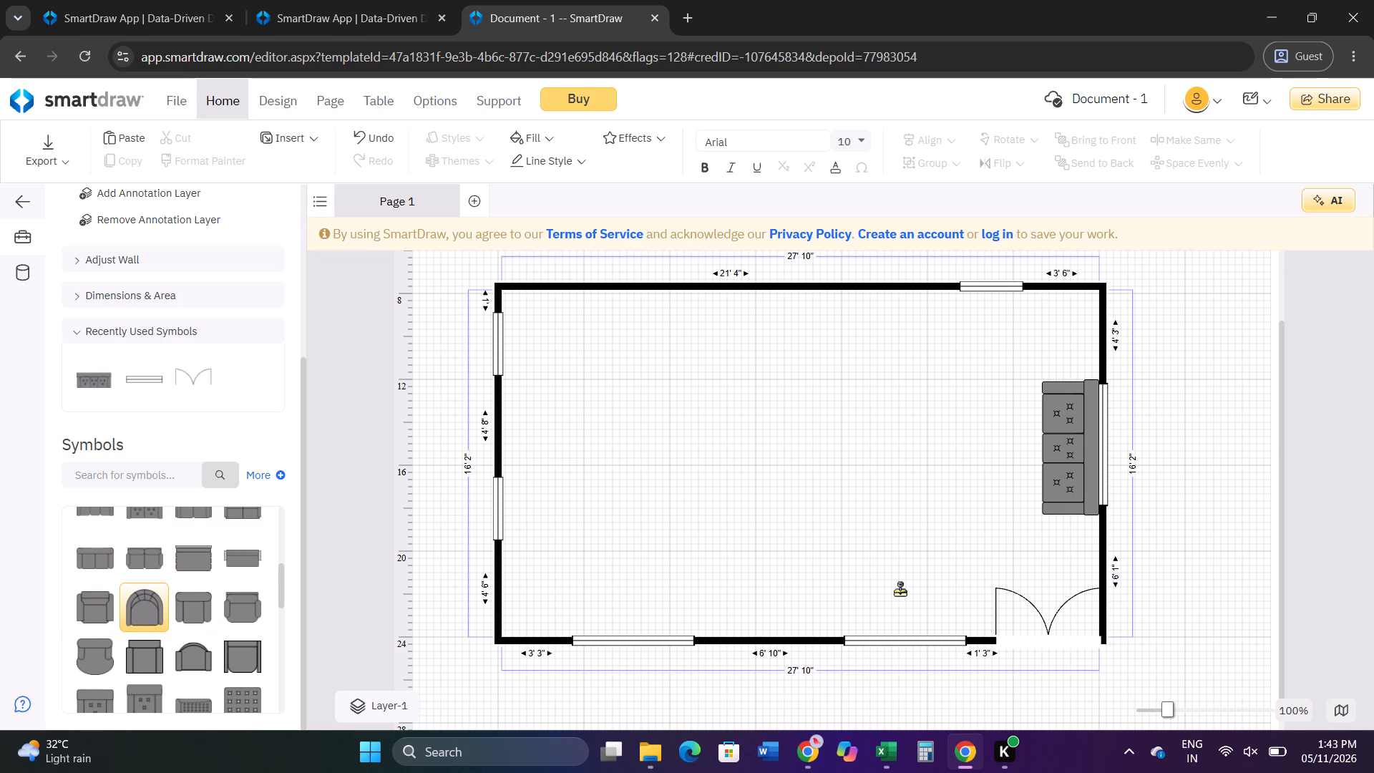
{"action": "left_click_drag", "start_coordinate": [900, 590], "coordinate": [912, 584]}
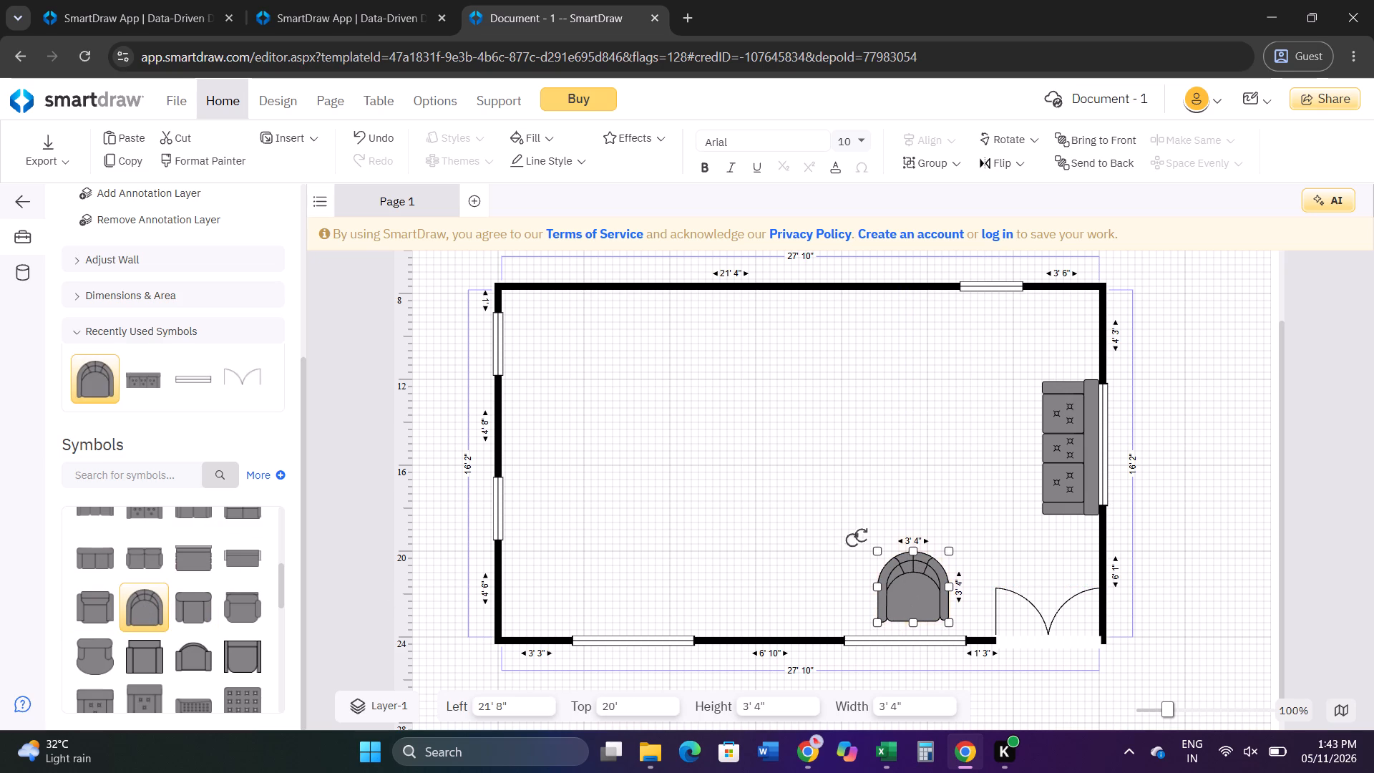
{"action": "left_click_drag", "start_coordinate": [857, 534], "coordinate": [999, 594]}
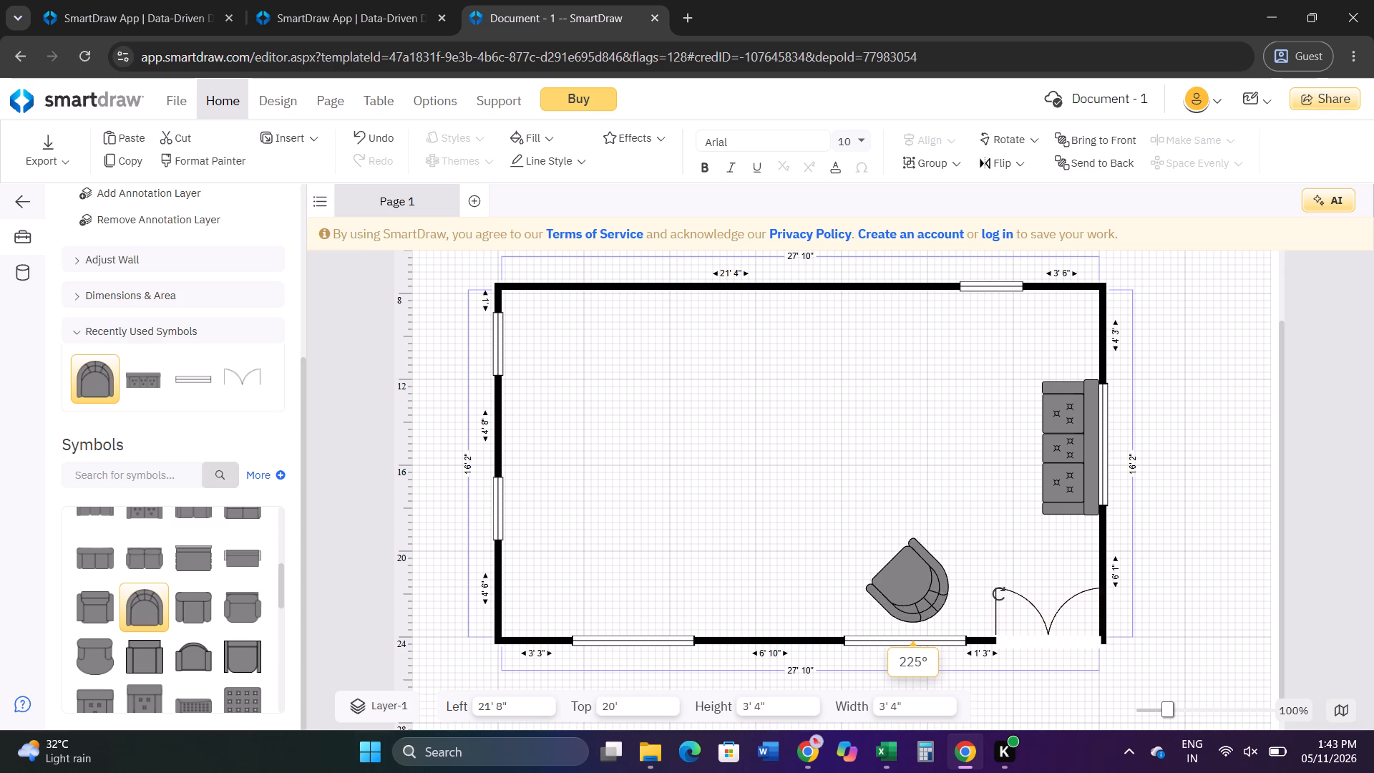
{"action": "left_click_drag", "start_coordinate": [999, 594], "coordinate": [973, 649]}
{"action": "left_click_drag", "start_coordinate": [960, 644], "coordinate": [970, 631]}
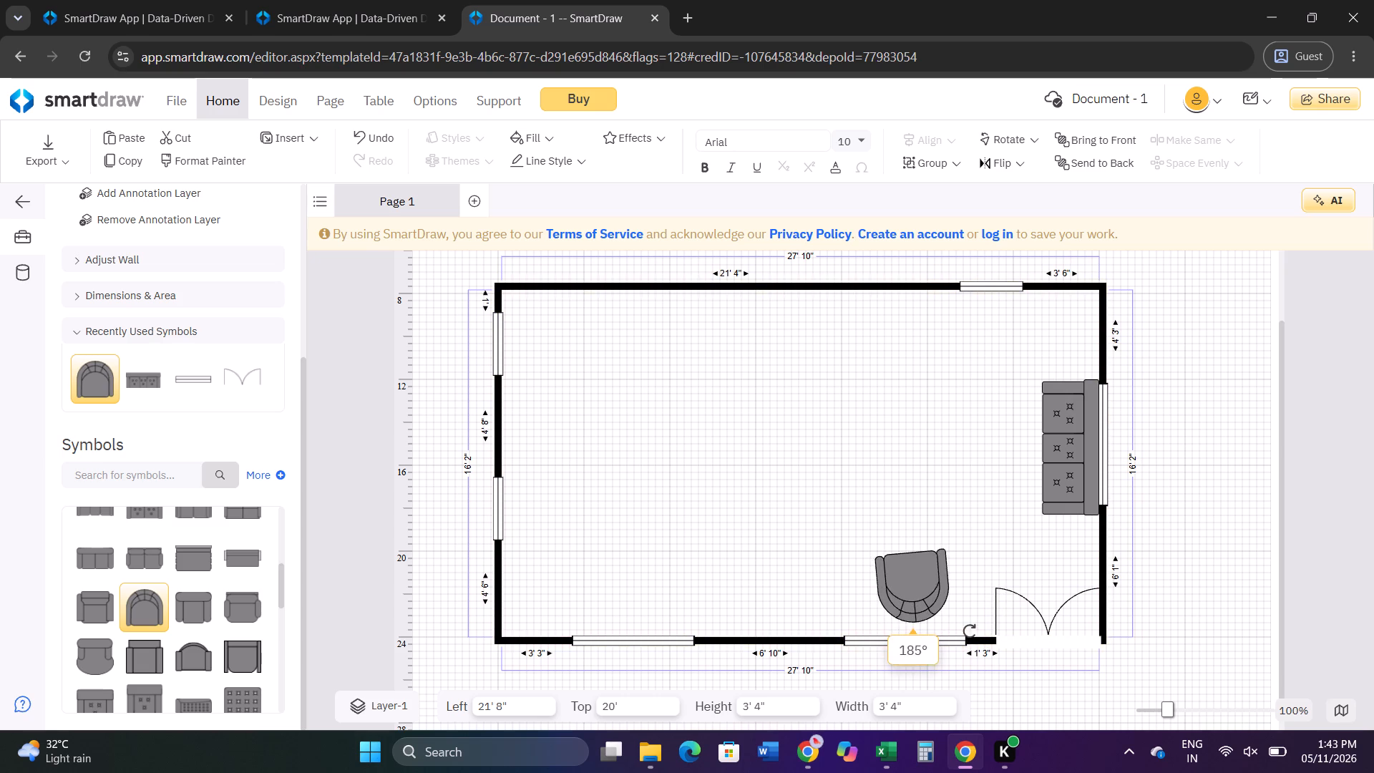
{"action": "left_click_drag", "start_coordinate": [970, 631], "coordinate": [967, 641]}
Move the armchair closer to the double door and shrink it to about 3' by 2' 8".
{"action": "left_click_drag", "start_coordinate": [918, 589], "coordinate": [932, 604]}
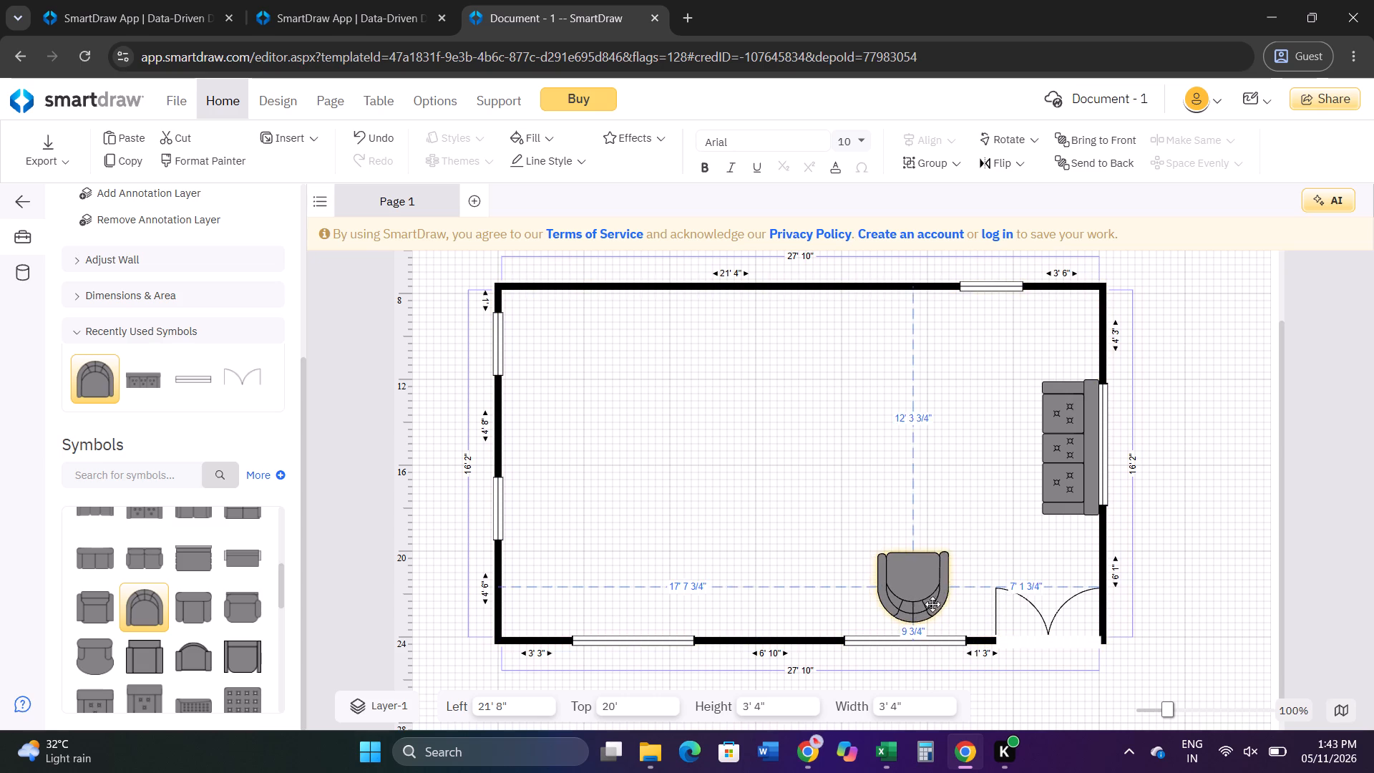
{"action": "left_click_drag", "start_coordinate": [932, 604], "coordinate": [946, 600]}
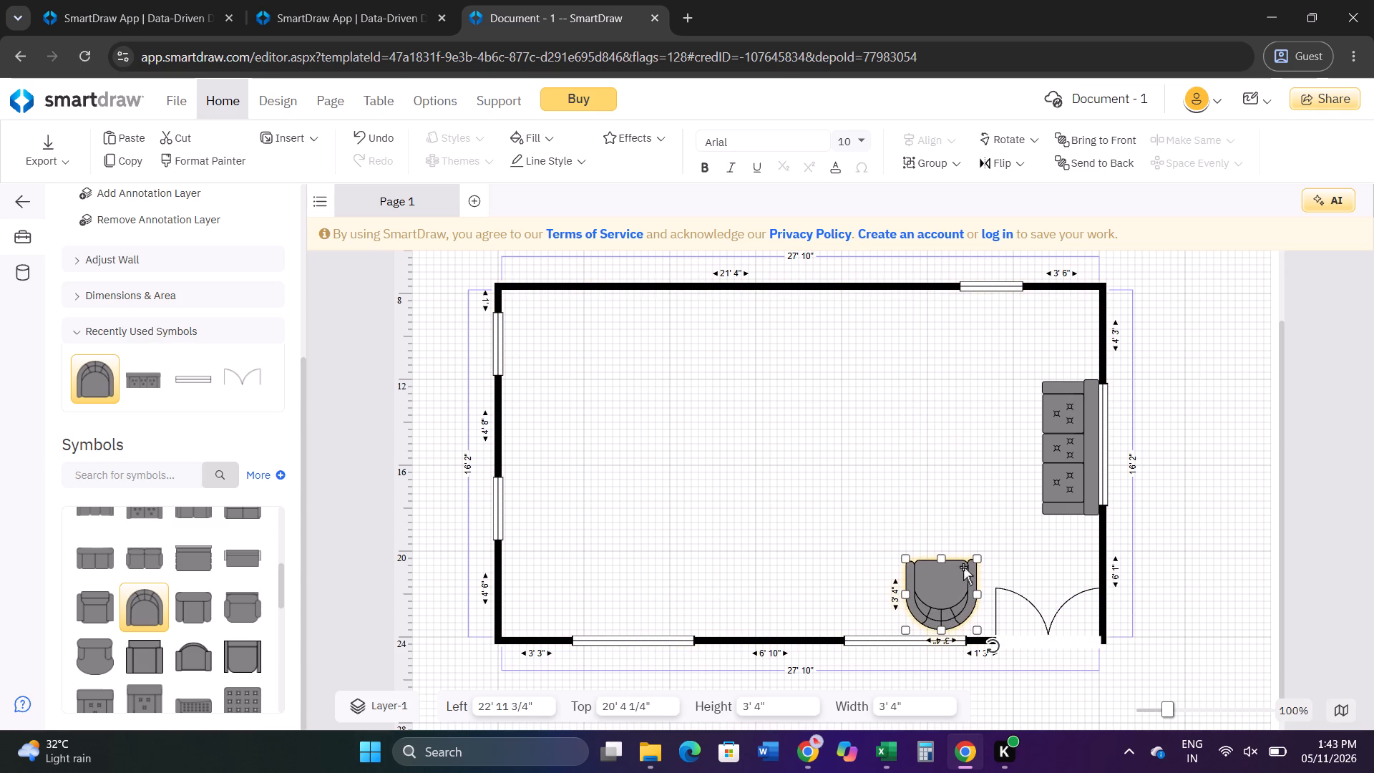
{"action": "left_click_drag", "start_coordinate": [975, 562], "coordinate": [968, 575]}
{"action": "left_click", "coordinate": [907, 575]}
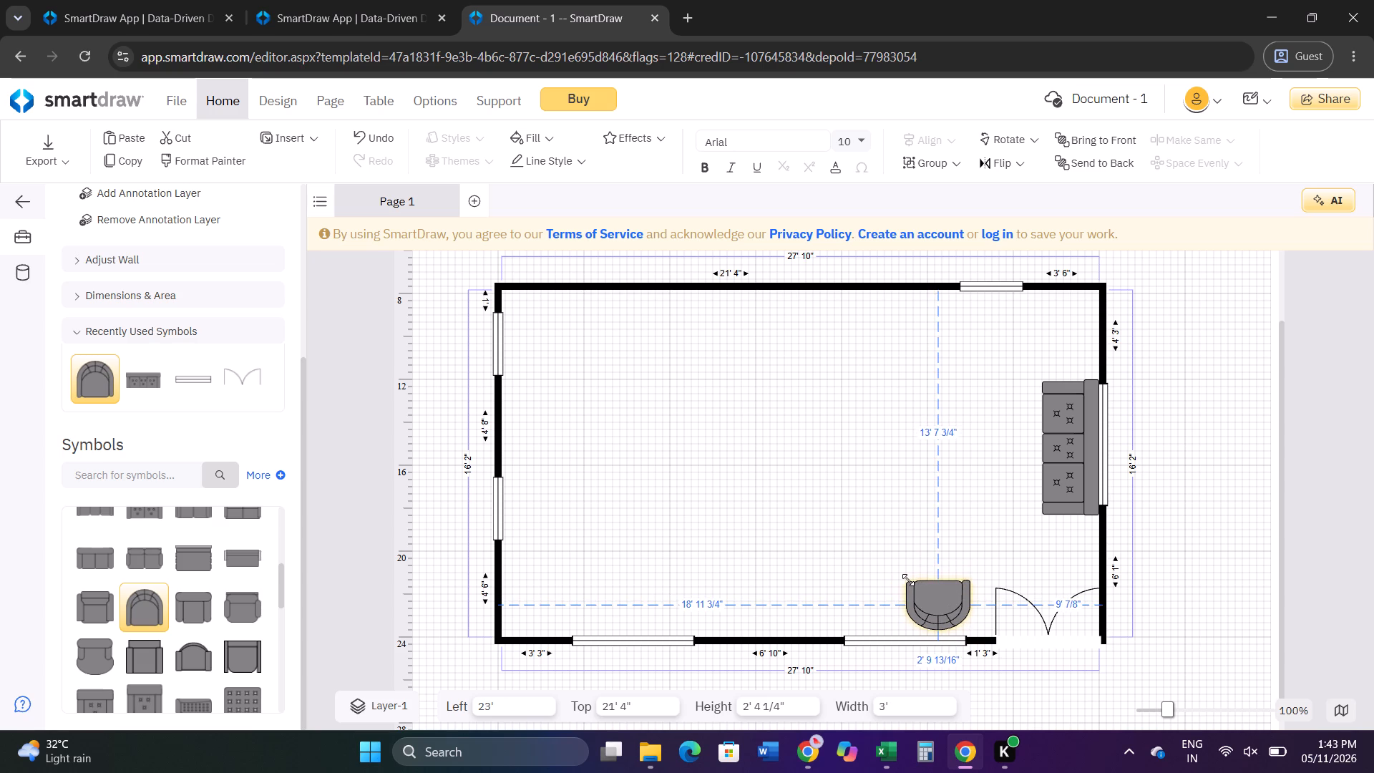
Duplicate the armchair twice and line both copies up to its left along the bottom wall, with small gaps between them.
{"action": "left_click", "coordinate": [933, 593]}
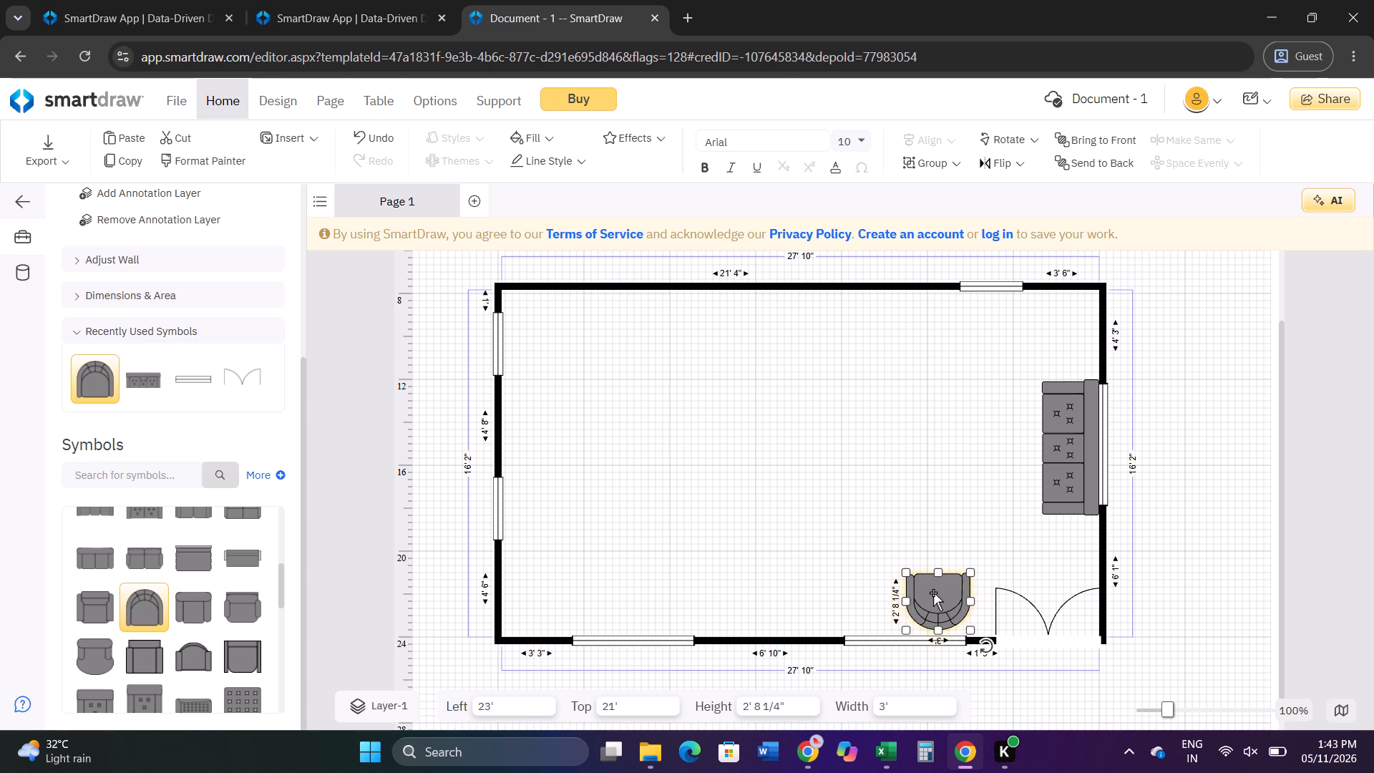
{"action": "key", "text": "ctrl+c"}
{"action": "key", "text": "ctrl+v"}
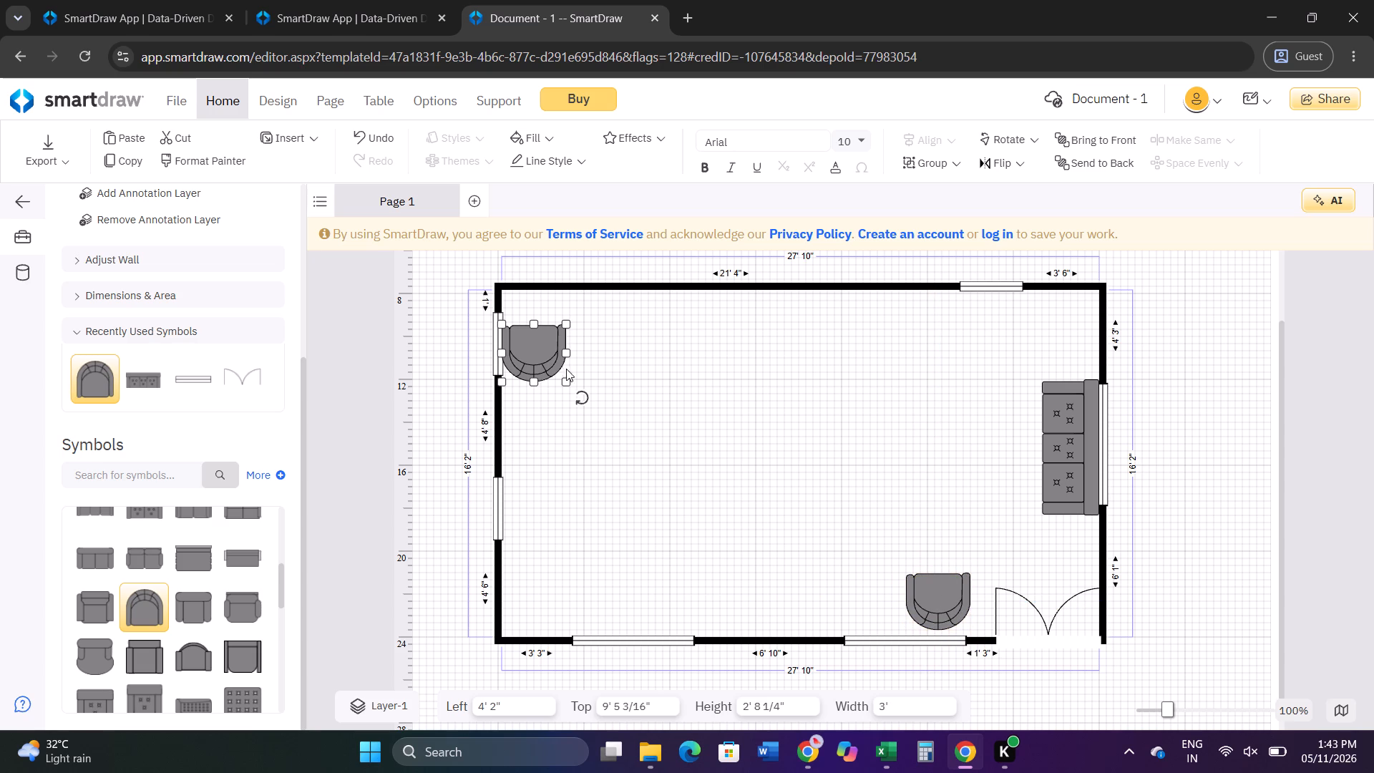
{"action": "left_click_drag", "start_coordinate": [532, 348], "coordinate": [869, 601]}
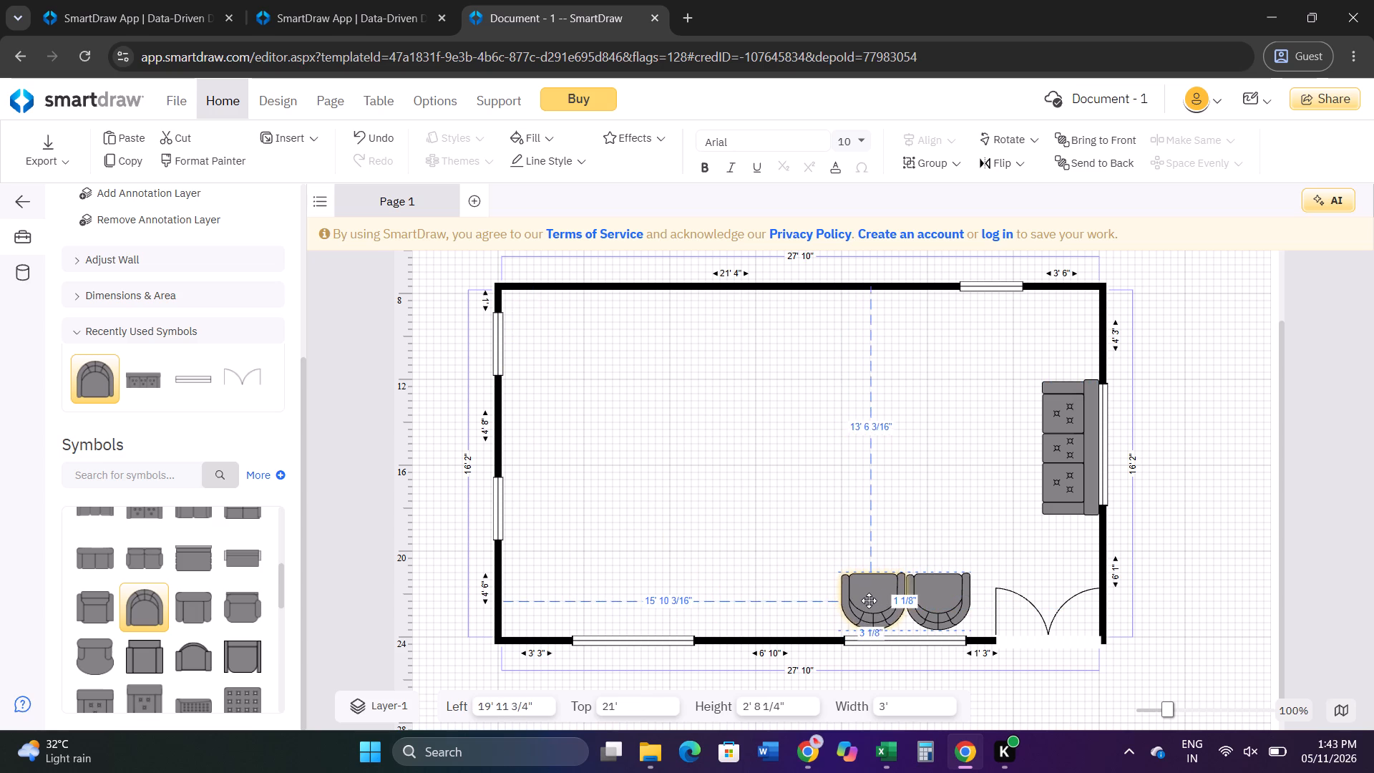
{"action": "left_click_drag", "start_coordinate": [869, 601], "coordinate": [867, 597]}
{"action": "key", "text": "ctrl+v"}
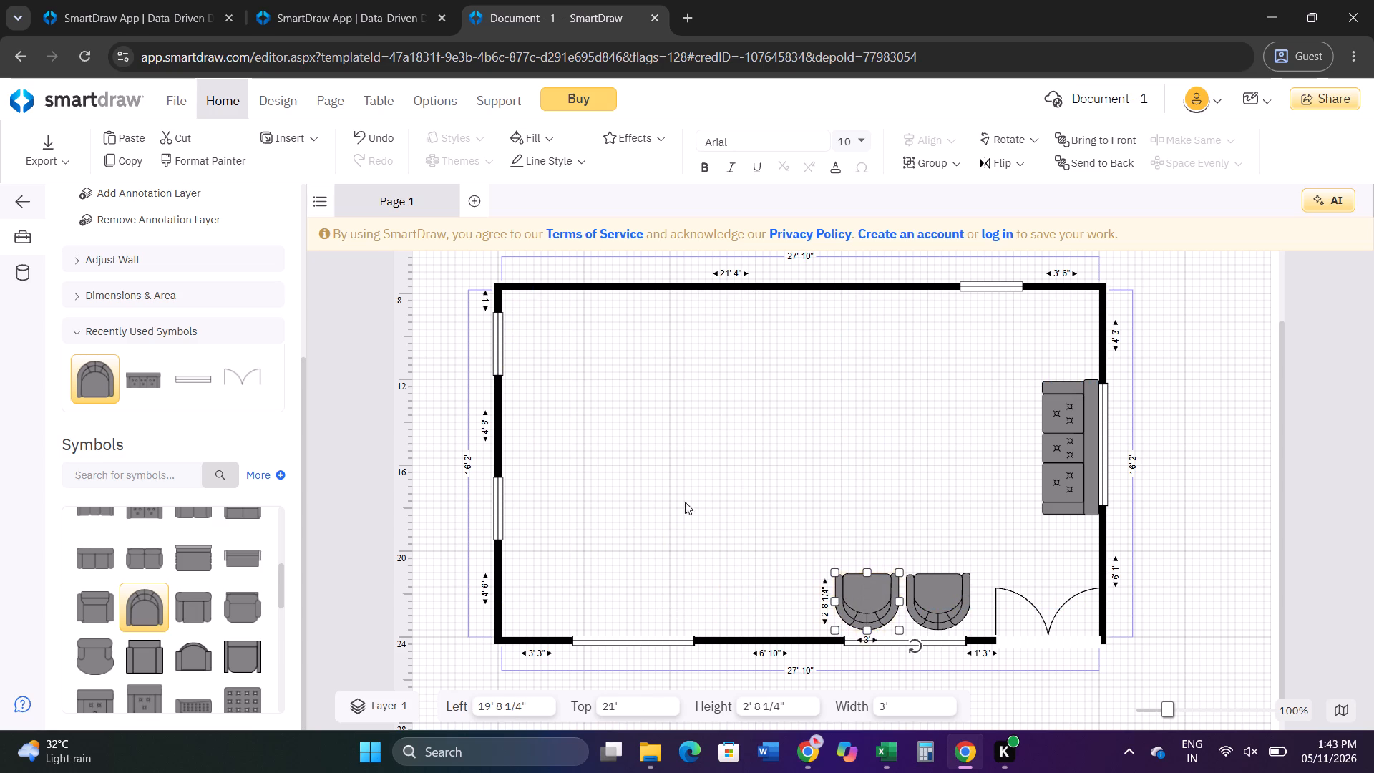
{"action": "left_click_drag", "start_coordinate": [580, 391], "coordinate": [809, 595]}
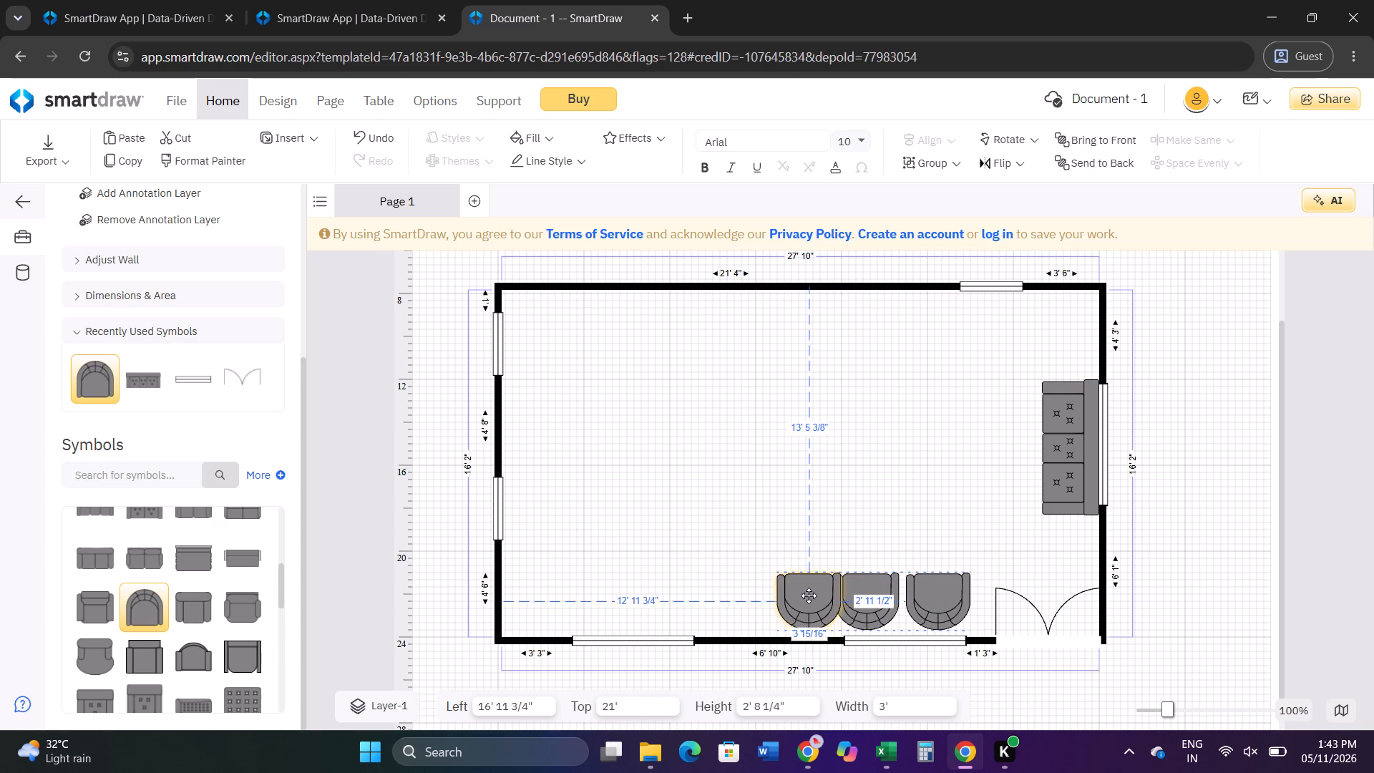
{"action": "left_click_drag", "start_coordinate": [809, 595], "coordinate": [801, 601]}
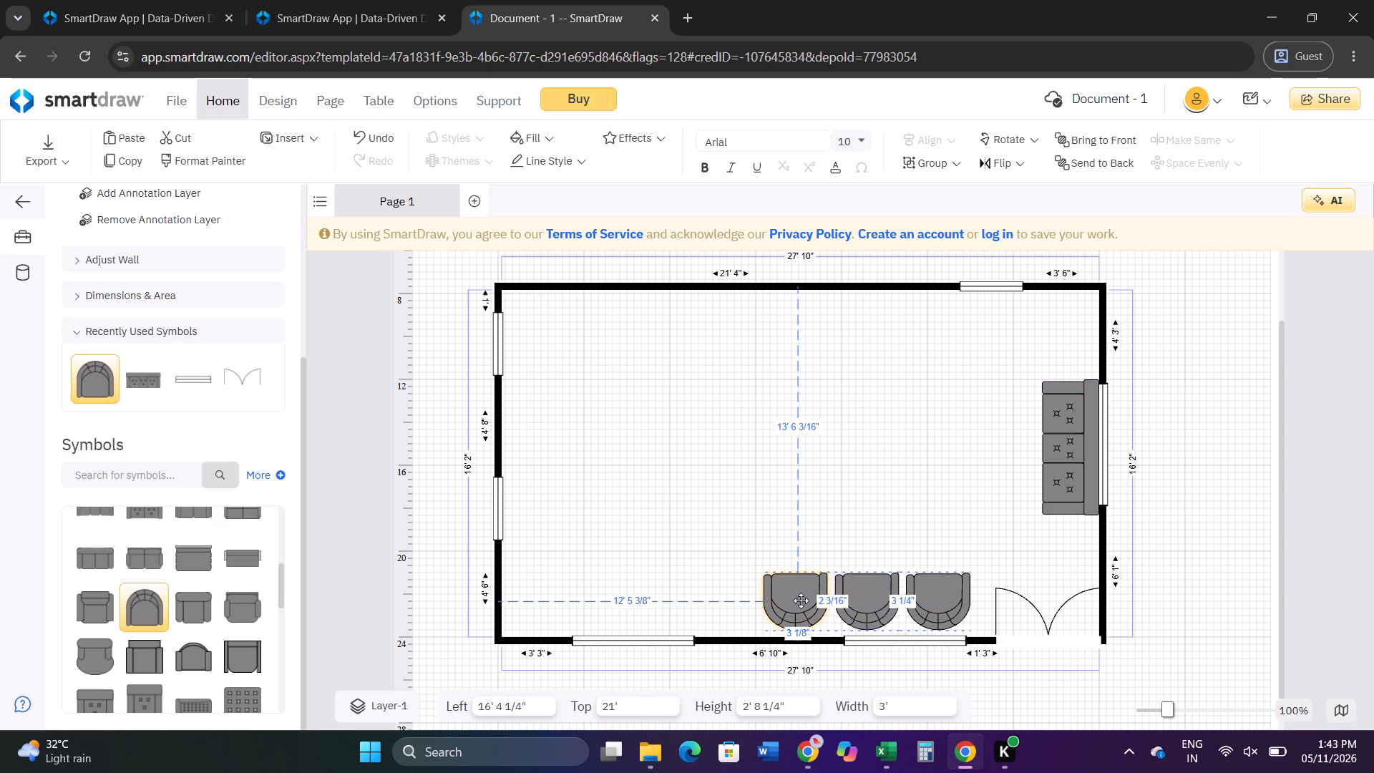
{"action": "left_click_drag", "start_coordinate": [801, 601], "coordinate": [802, 600]}
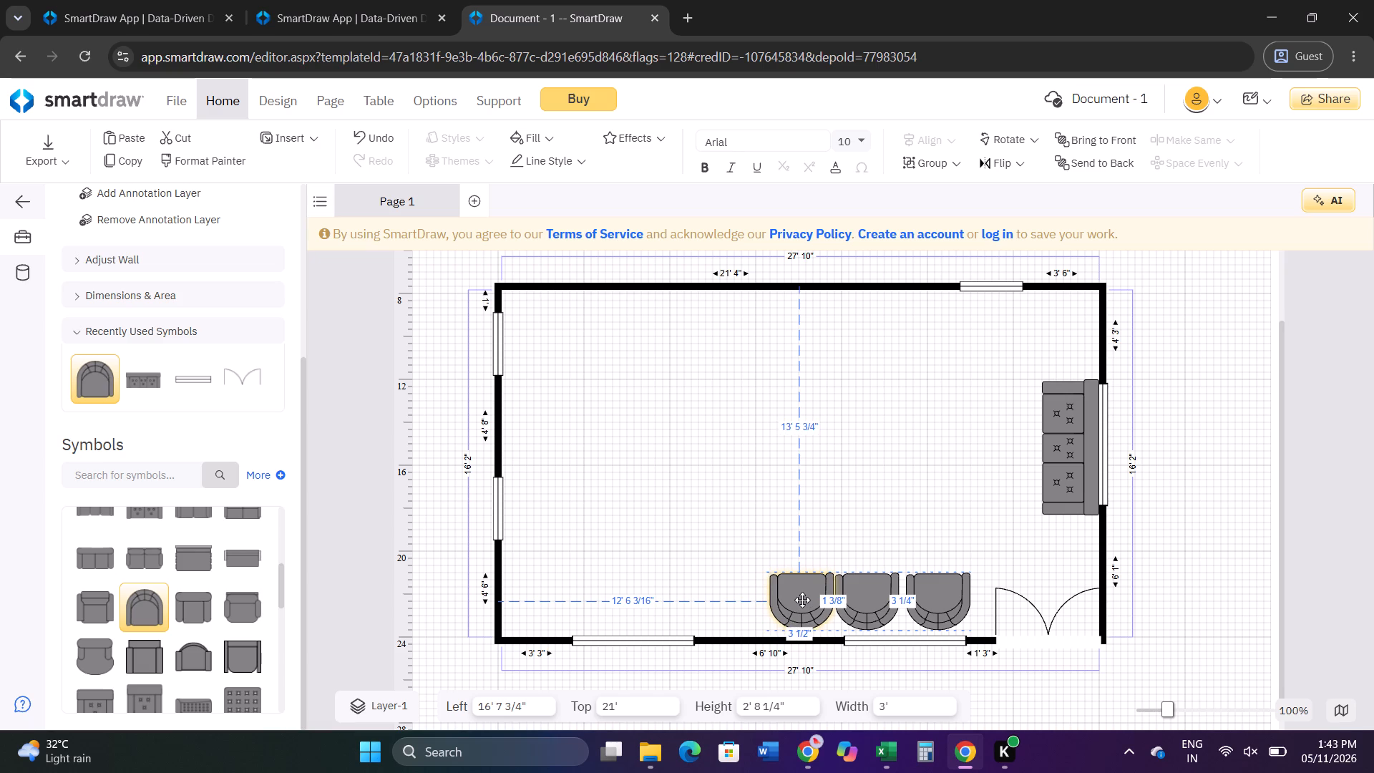
{"action": "left_click_drag", "start_coordinate": [802, 600], "coordinate": [801, 600]}
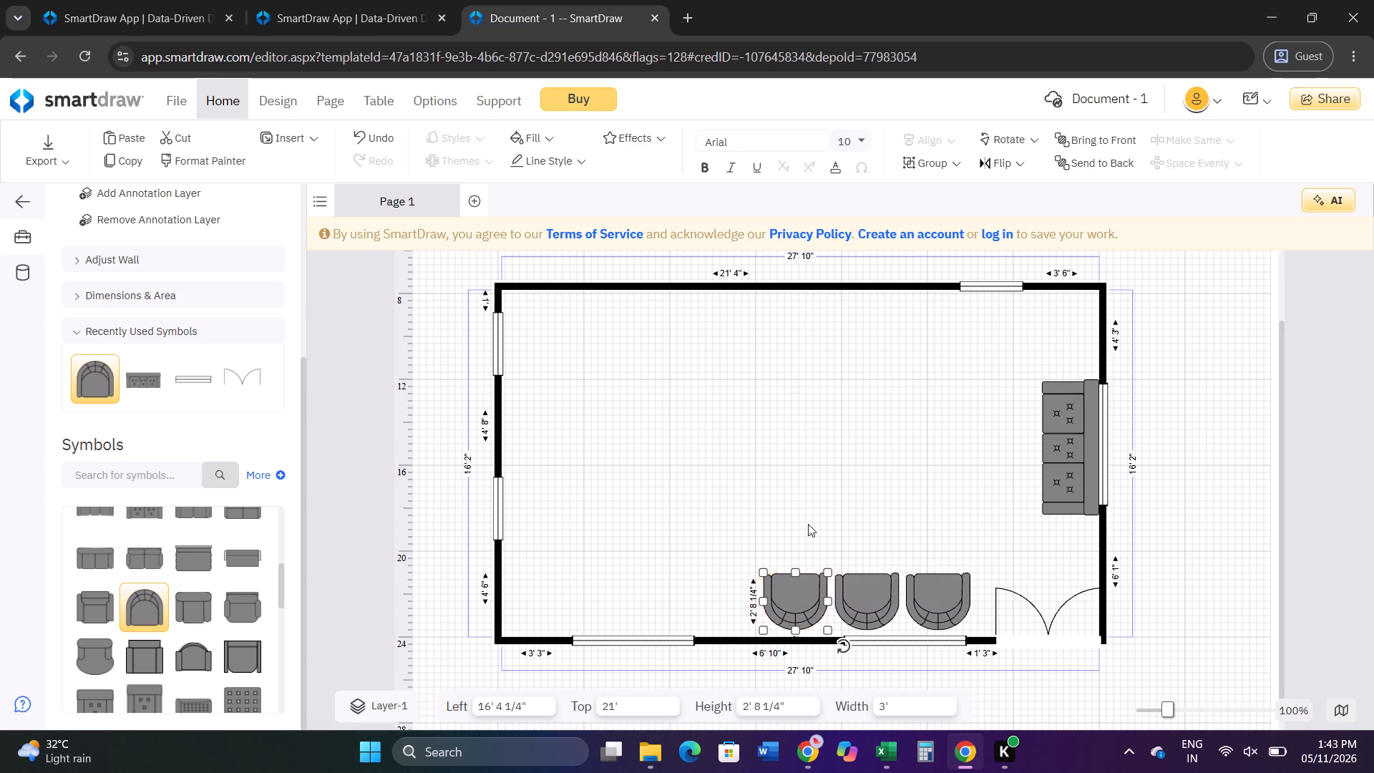
{"action": "left_click", "coordinate": [824, 465]}
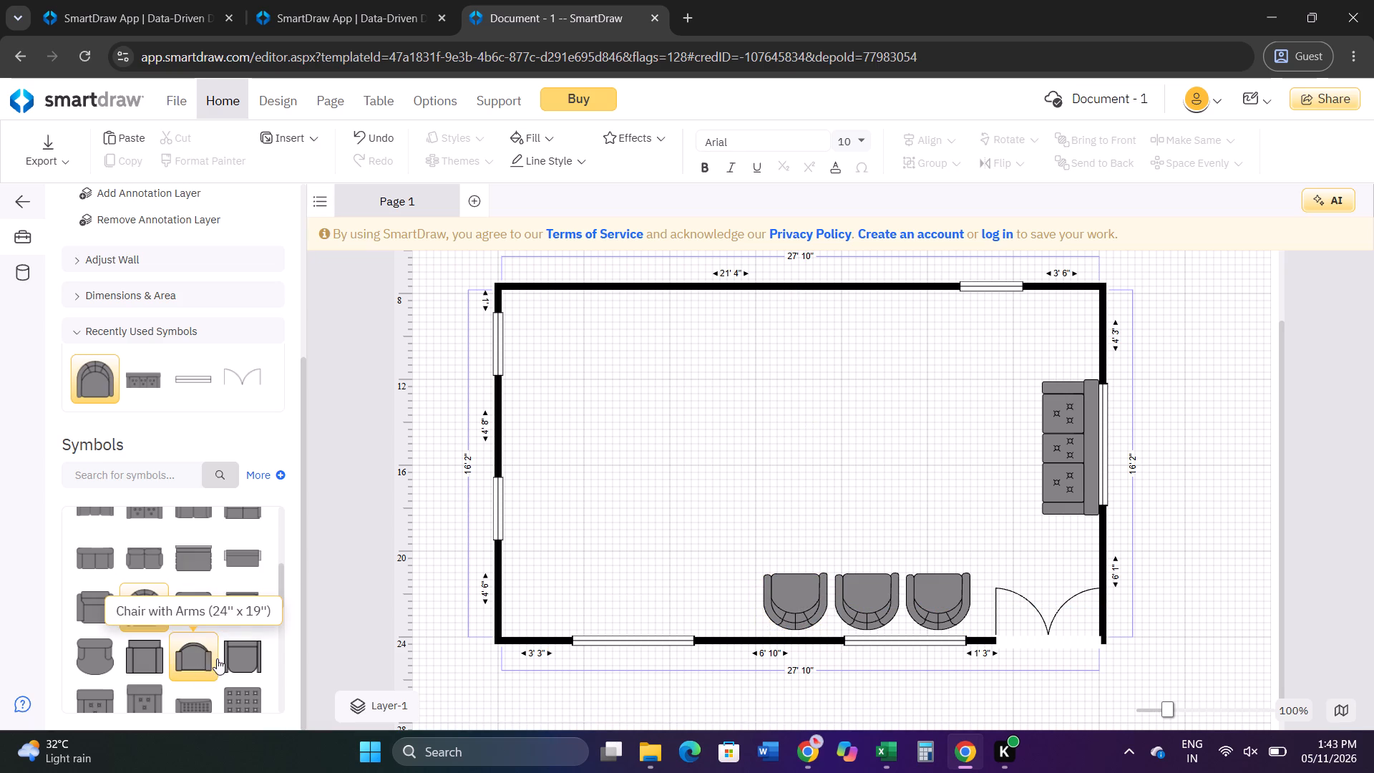
Place a 1' Round Throw Pillow on the sofa's lowest seat cushion, near the double door end.
{"action": "scroll", "coordinate": [220, 695], "scroll_direction": "down", "scroll_amount": 1}
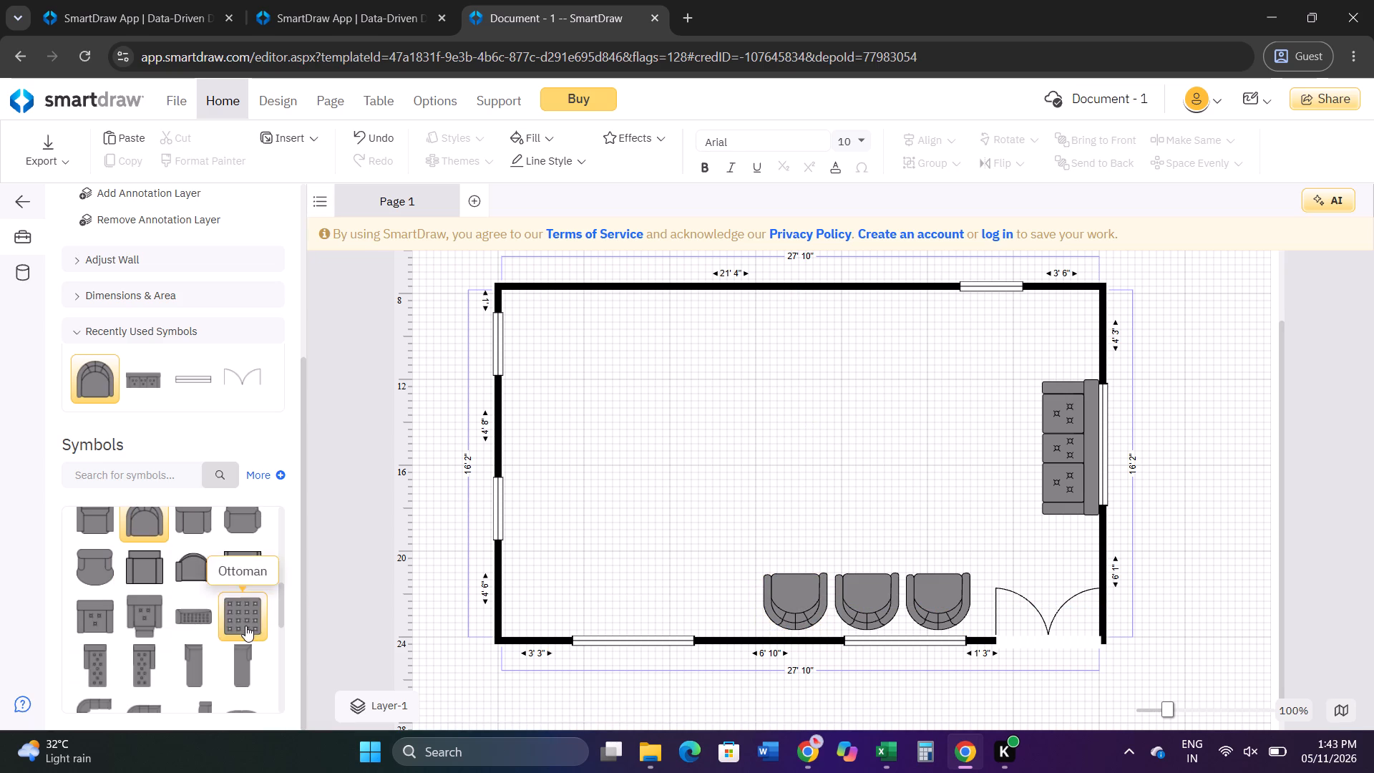
{"action": "scroll", "coordinate": [235, 643], "scroll_direction": "down", "scroll_amount": 4}
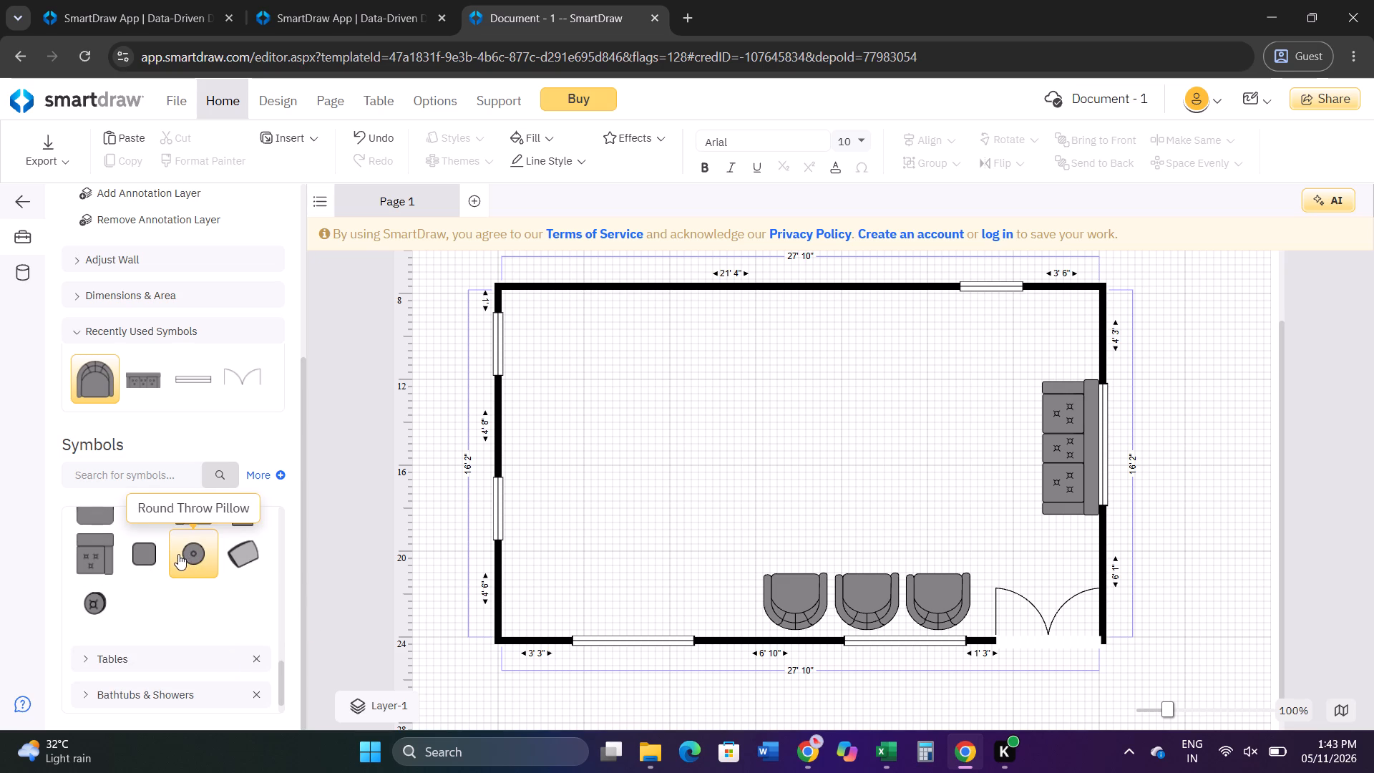
{"action": "left_click_drag", "start_coordinate": [195, 552], "coordinate": [1045, 497]}
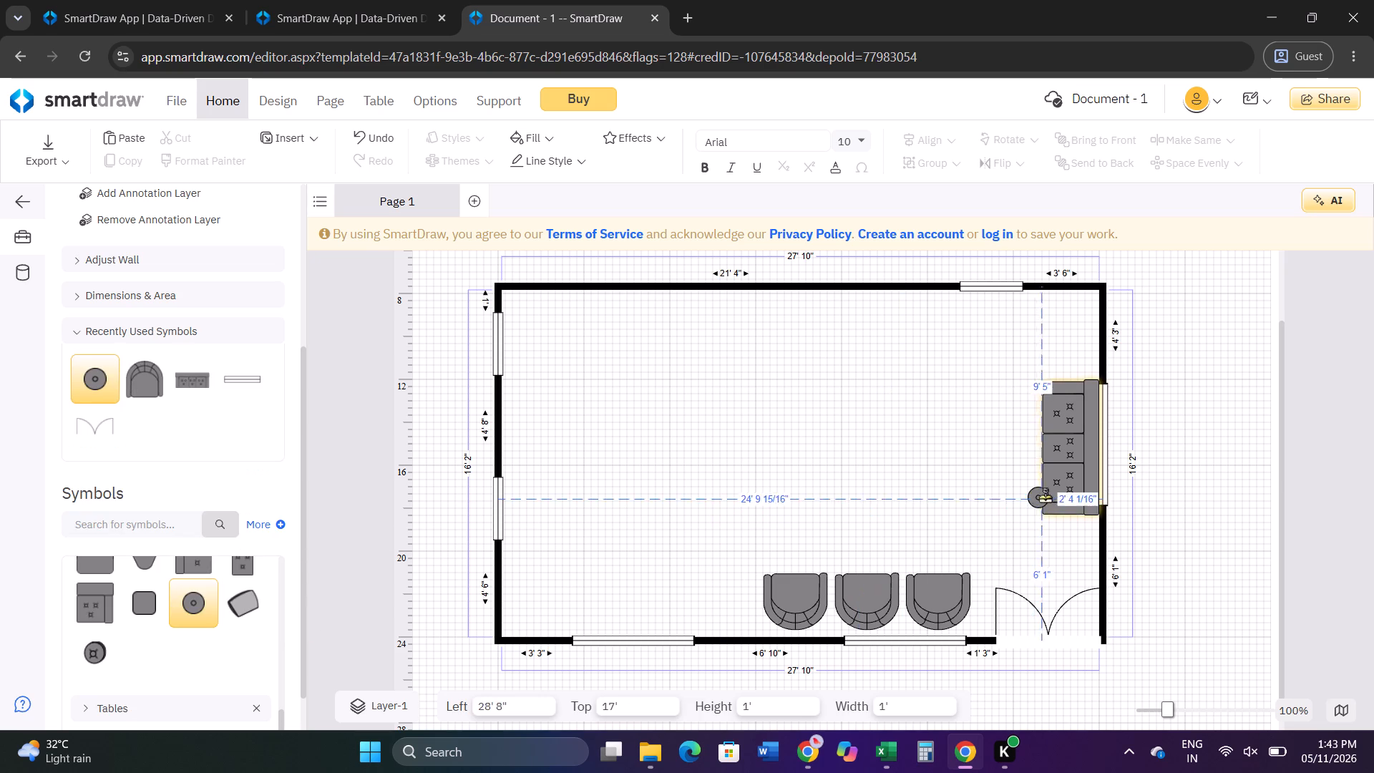
{"action": "left_click_drag", "start_coordinate": [1045, 497], "coordinate": [1072, 490]}
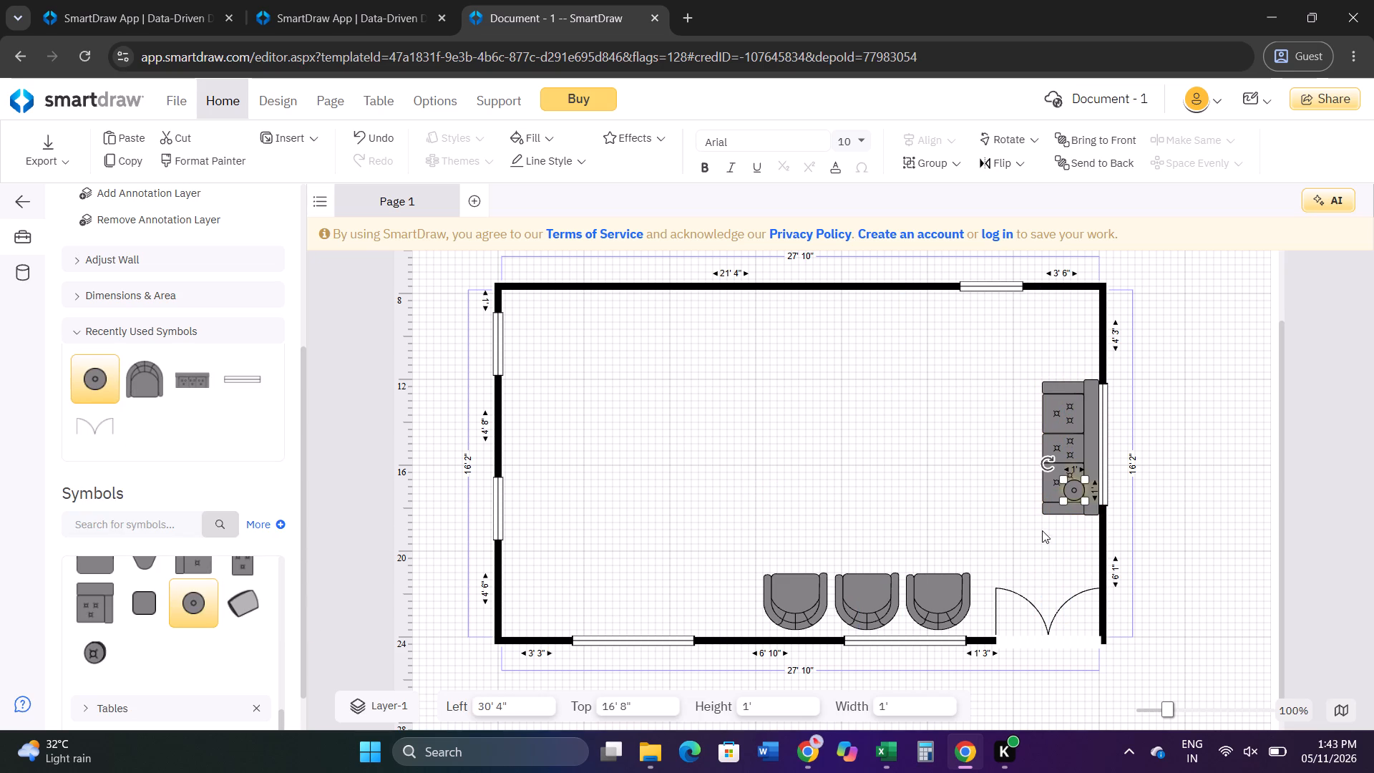
Look through the Couches & Sofas and Tables symbols for further furniture to place in the room.
{"action": "scroll", "coordinate": [142, 602], "scroll_direction": "up", "scroll_amount": 1}
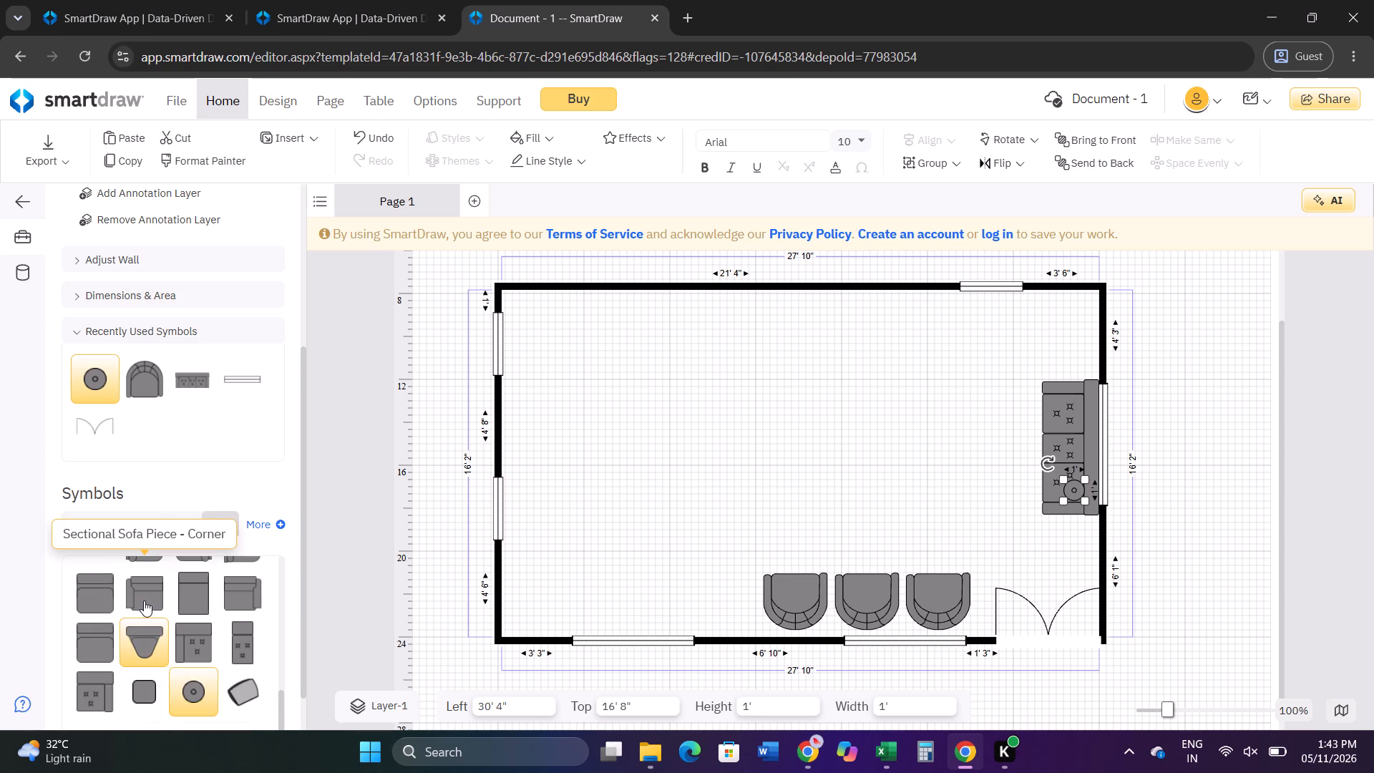
{"action": "scroll", "coordinate": [144, 601], "scroll_direction": "up", "scroll_amount": 3}
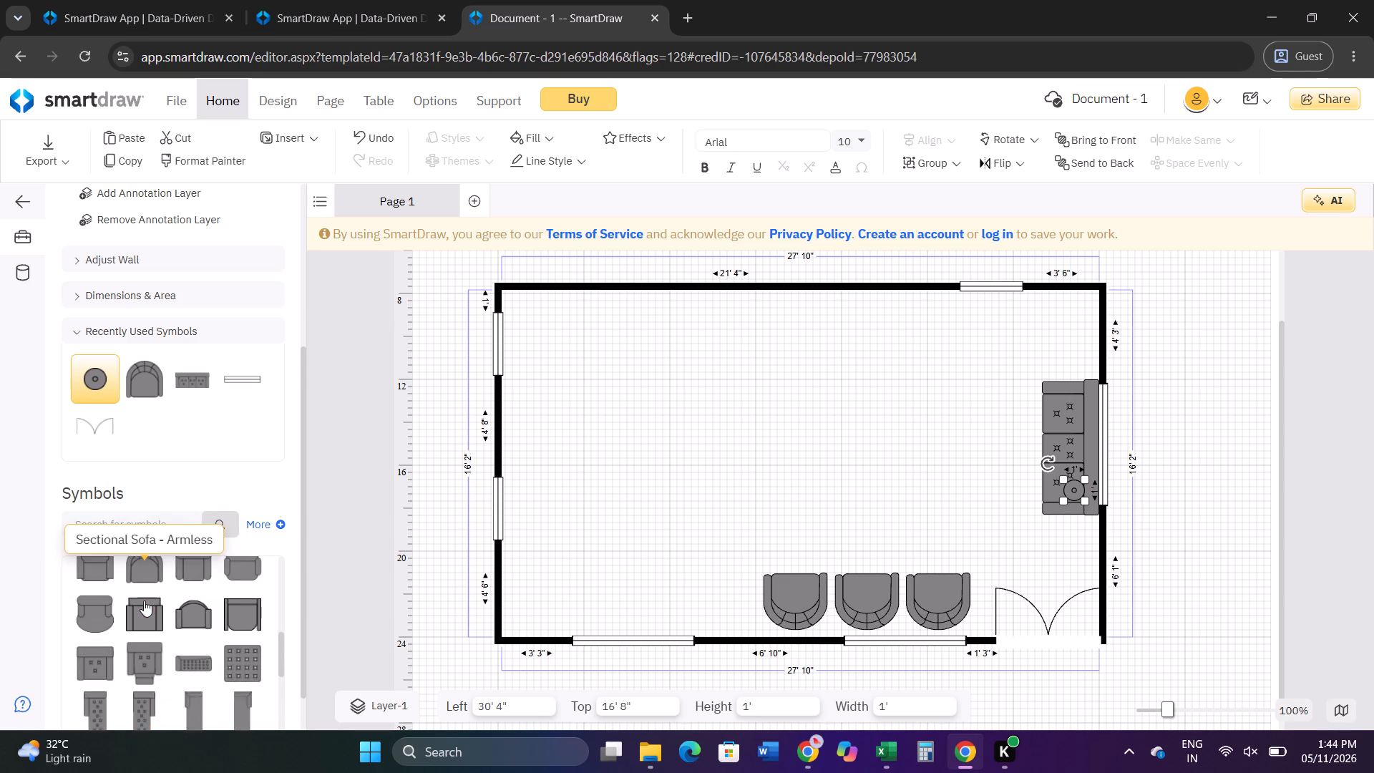
{"action": "scroll", "coordinate": [144, 601], "scroll_direction": "up", "scroll_amount": 3}
{"action": "left_click", "coordinate": [135, 633]}
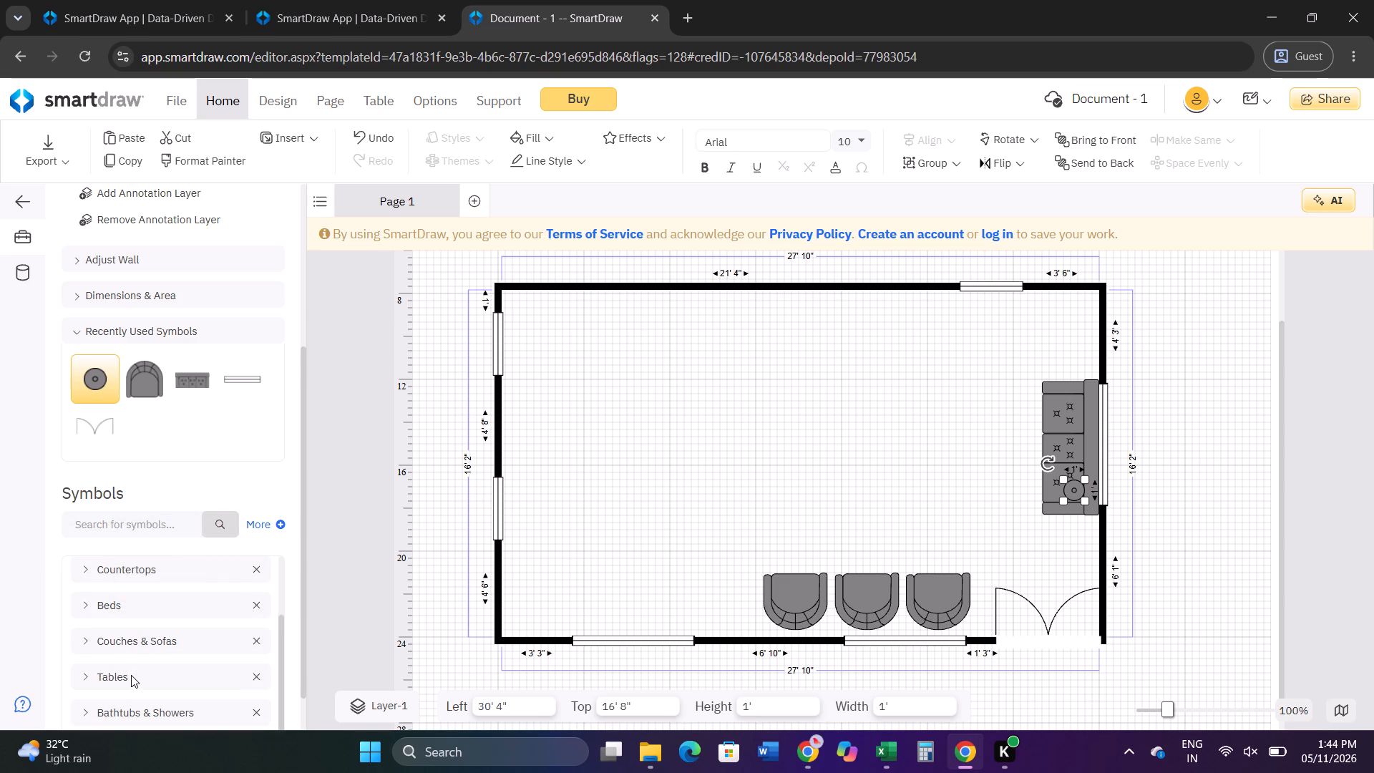
{"action": "left_click", "coordinate": [130, 679]}
{"action": "left_click", "coordinate": [123, 674]}
{"action": "scroll", "coordinate": [122, 667], "scroll_direction": "down", "scroll_amount": 2}
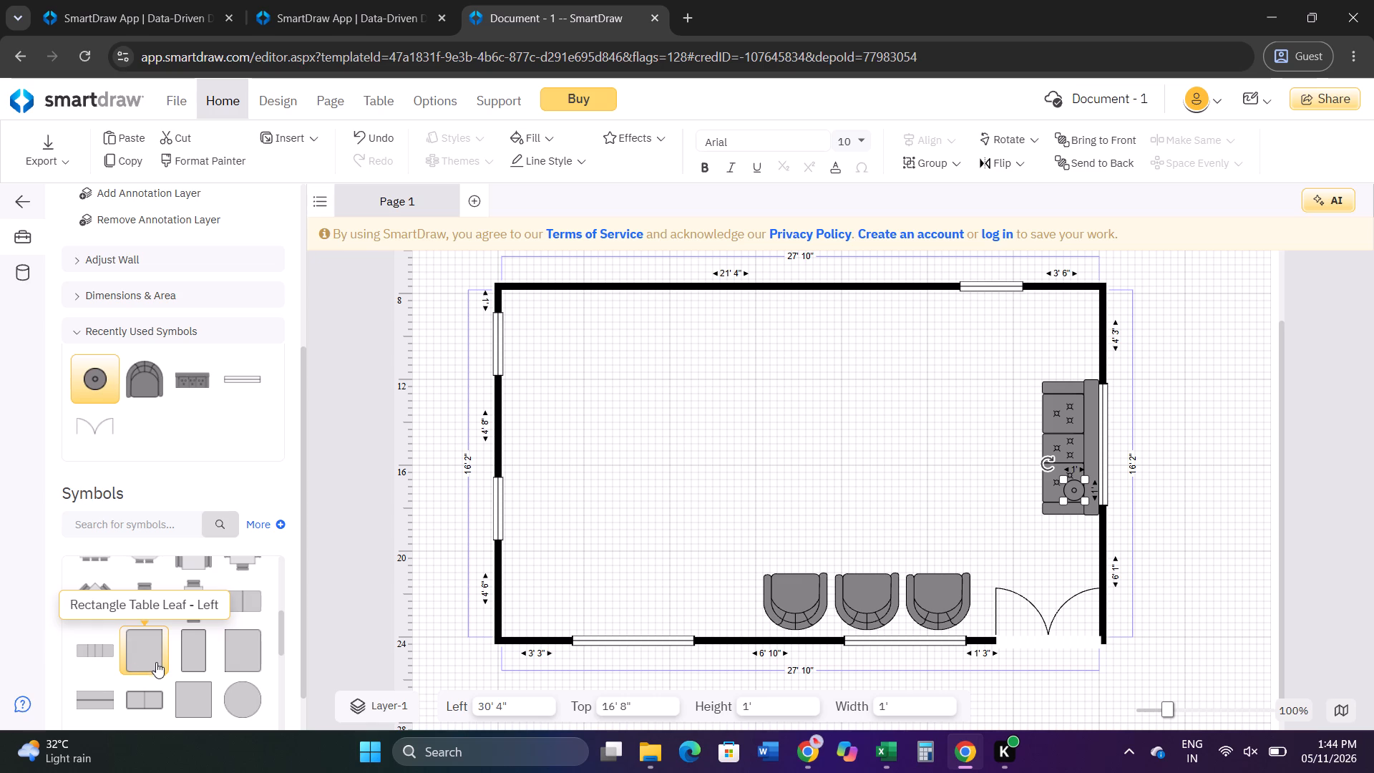
{"action": "scroll", "coordinate": [156, 661], "scroll_direction": "up", "scroll_amount": 1}
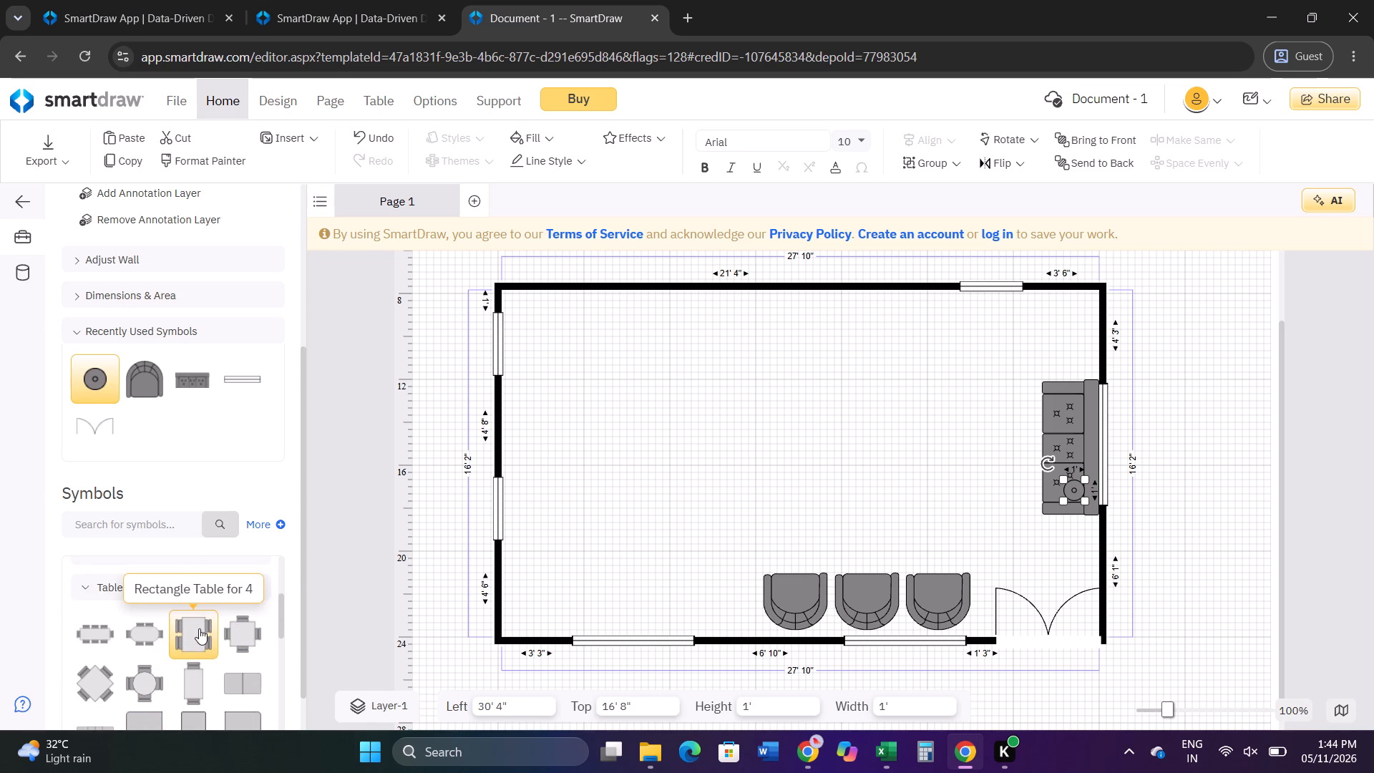
{"action": "scroll", "coordinate": [116, 595], "scroll_direction": "up", "scroll_amount": 1}
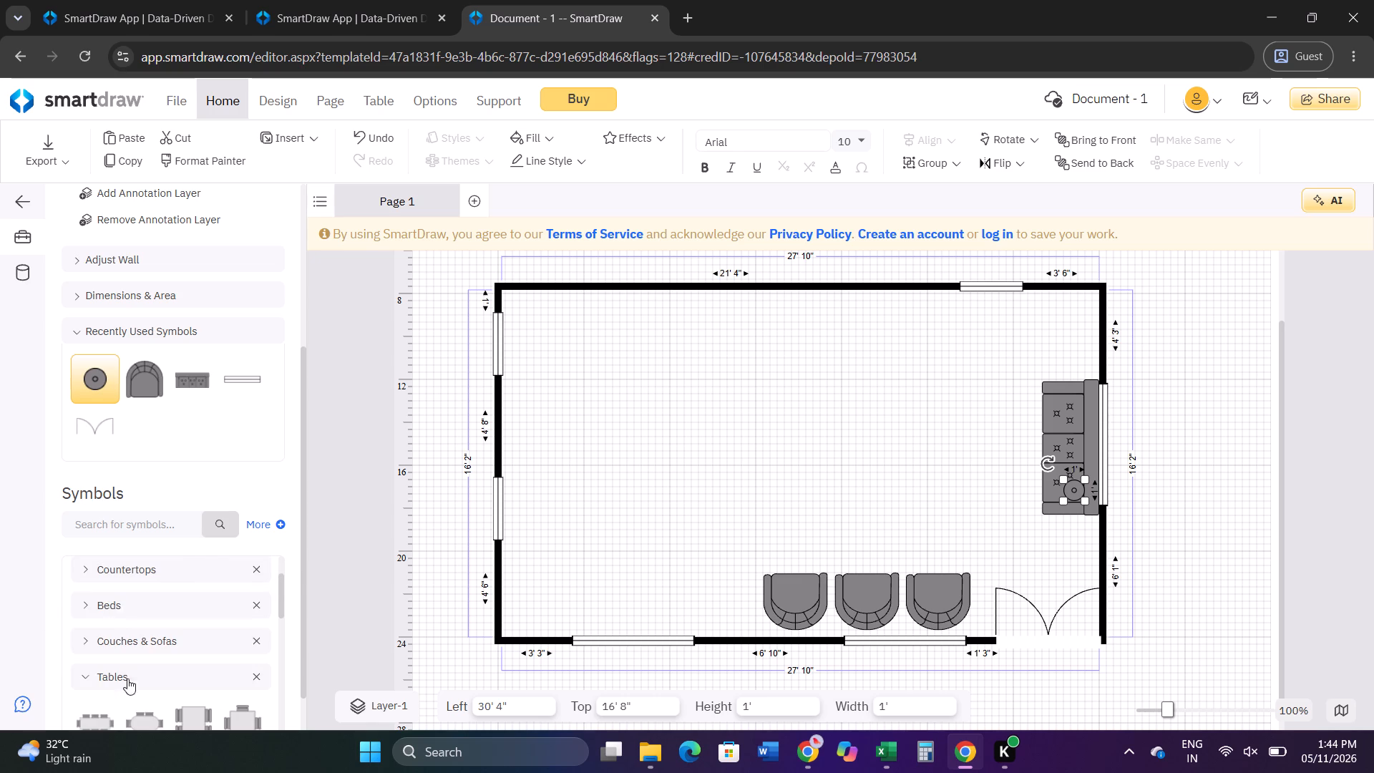
{"action": "left_click", "coordinate": [128, 673]}
{"action": "left_click", "coordinate": [120, 676]}
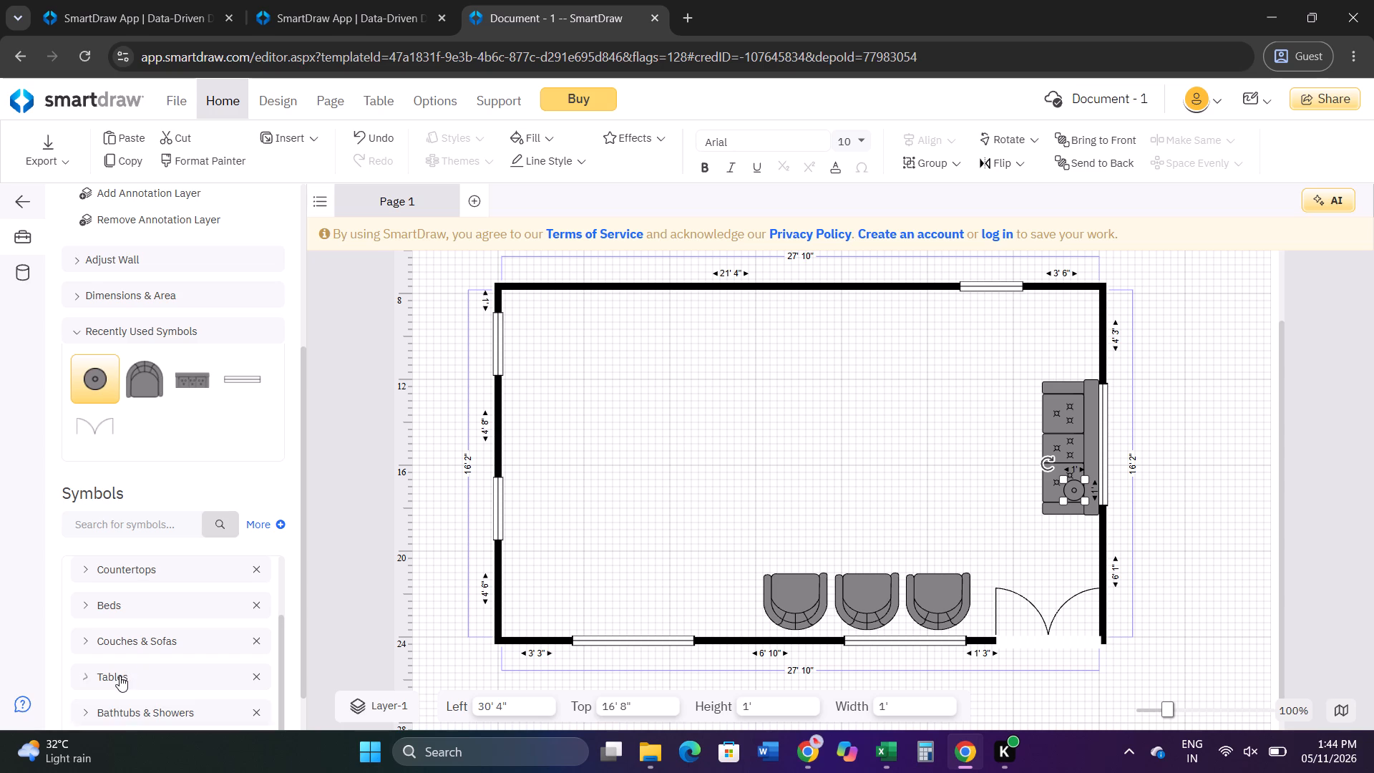
{"action": "scroll", "coordinate": [122, 674], "scroll_direction": "down", "scroll_amount": 3}
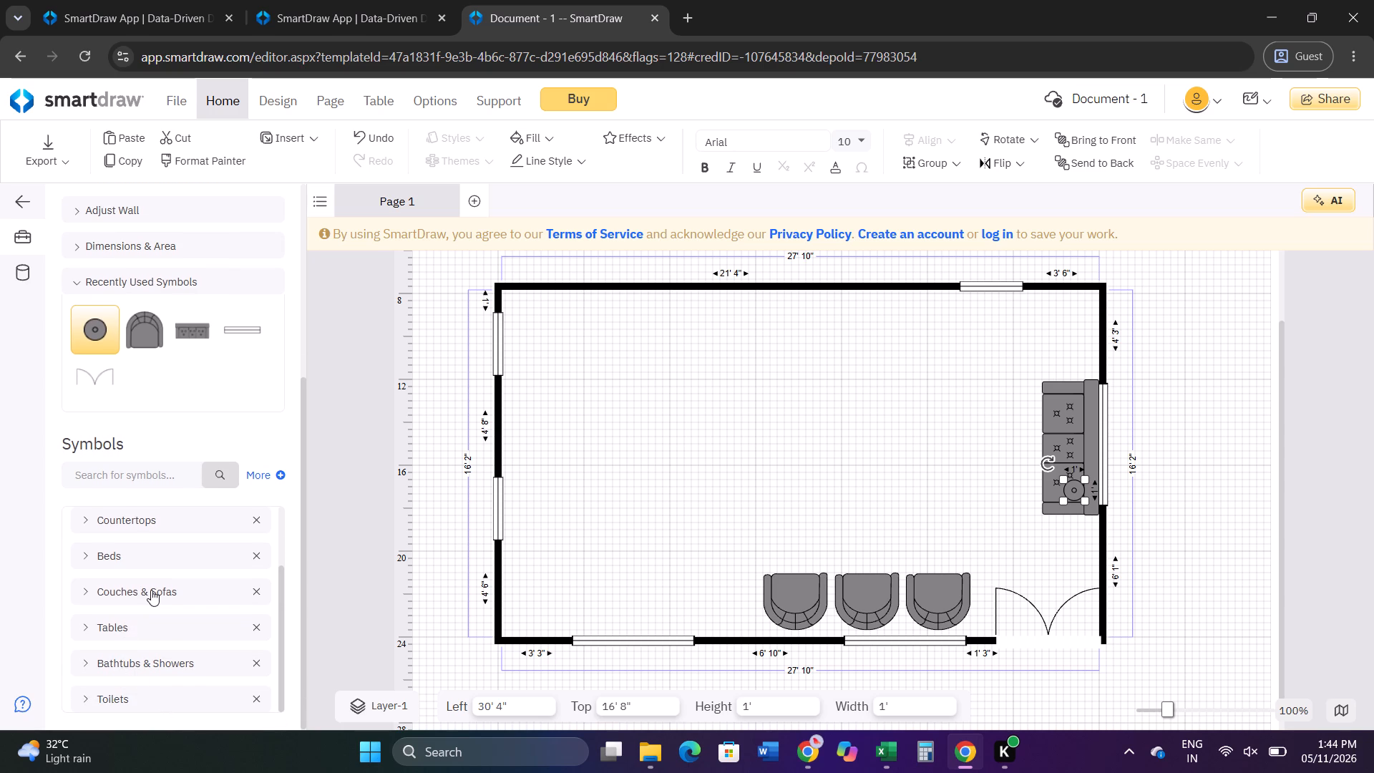
{"action": "scroll", "coordinate": [151, 590], "scroll_direction": "up", "scroll_amount": 2}
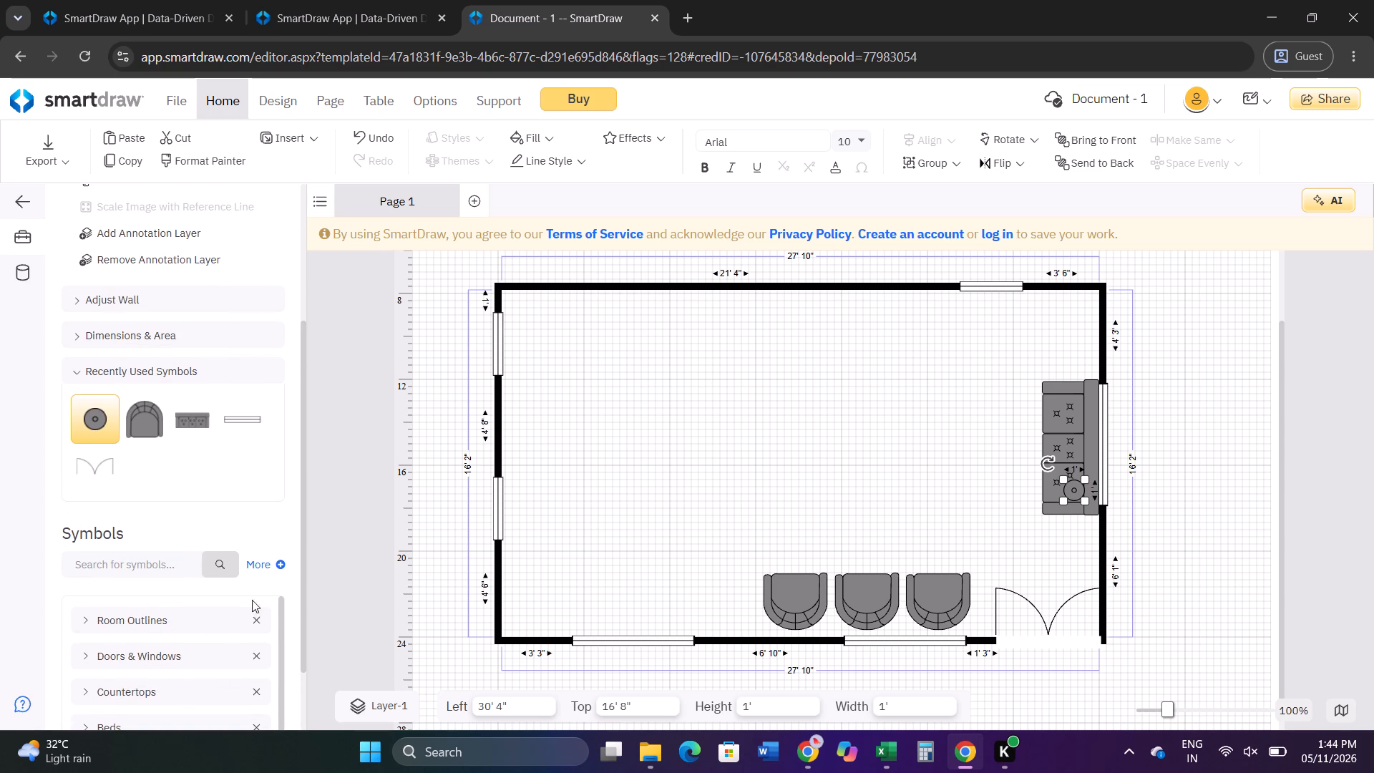
Browse the additional symbol libraries, examining Building & Room Outlines, Construction Symbols, Drafting & Markup and Fire & Emergency Plans under Floor Plans.
{"action": "left_click", "coordinate": [265, 567]}
{"action": "left_click", "coordinate": [1338, 566]}
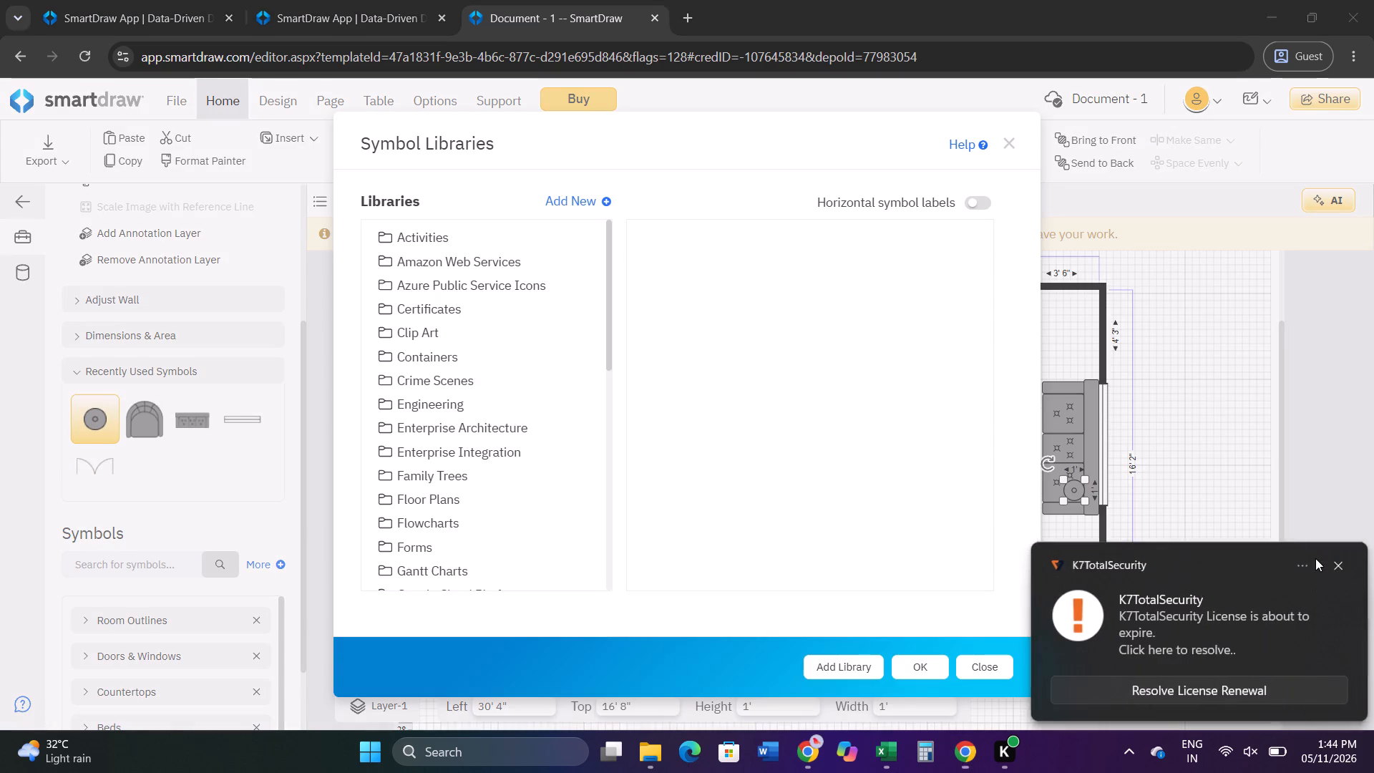
{"action": "scroll", "coordinate": [269, 371], "scroll_direction": "down", "scroll_amount": 2}
{"action": "scroll", "coordinate": [490, 403], "scroll_direction": "down", "scroll_amount": 4}
{"action": "scroll", "coordinate": [427, 450], "scroll_direction": "down", "scroll_amount": 1}
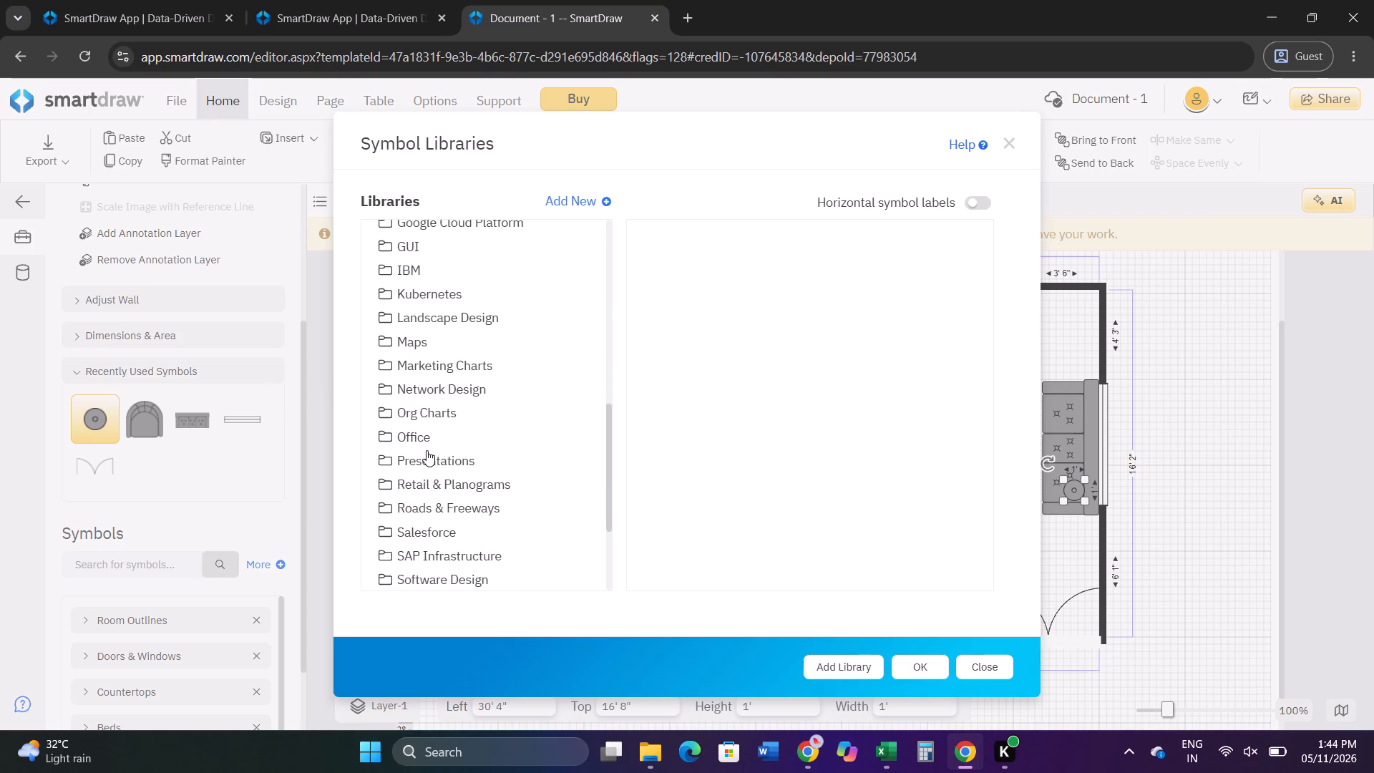
{"action": "scroll", "coordinate": [424, 444], "scroll_direction": "down", "scroll_amount": 1}
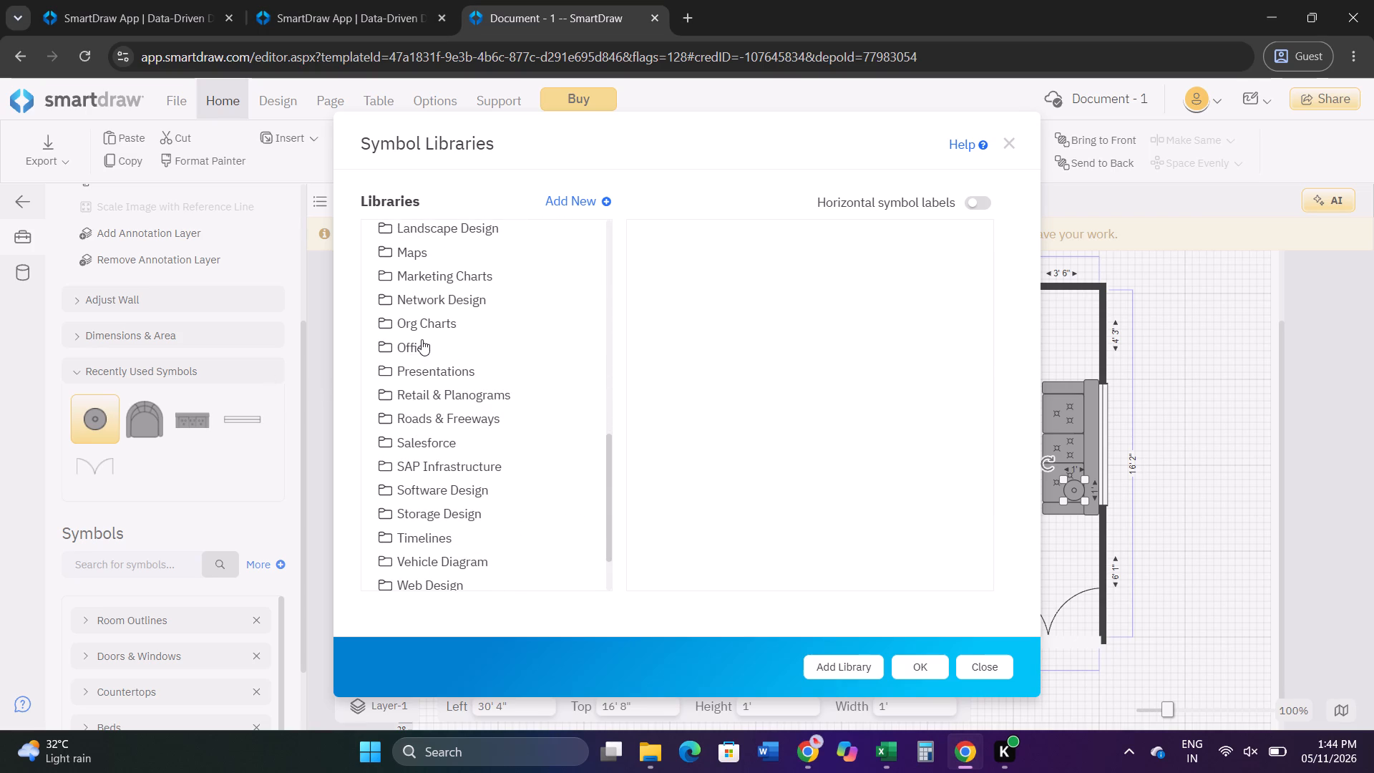
{"action": "scroll", "coordinate": [436, 361], "scroll_direction": "down", "scroll_amount": 1}
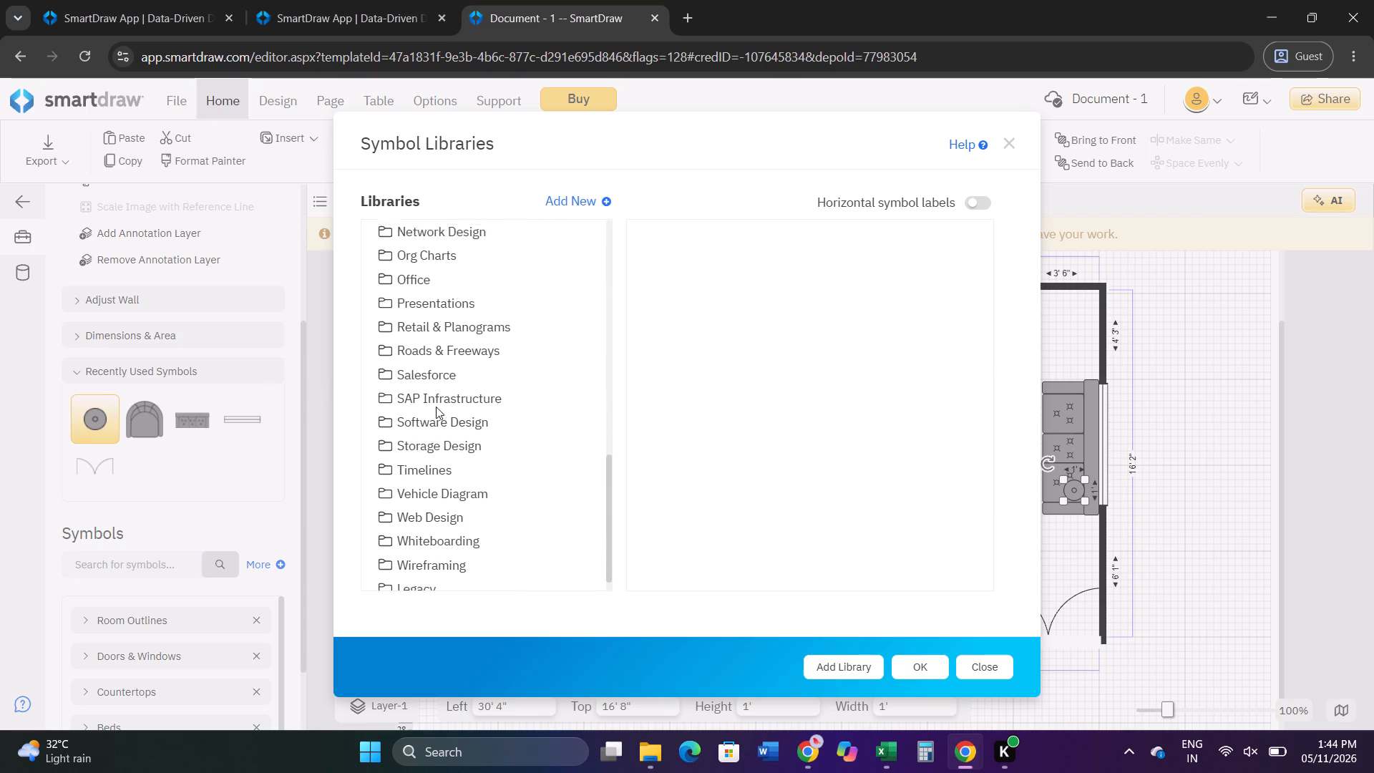
{"action": "scroll", "coordinate": [435, 516], "scroll_direction": "up", "scroll_amount": 4}
{"action": "scroll", "coordinate": [448, 301], "scroll_direction": "up", "scroll_amount": 1}
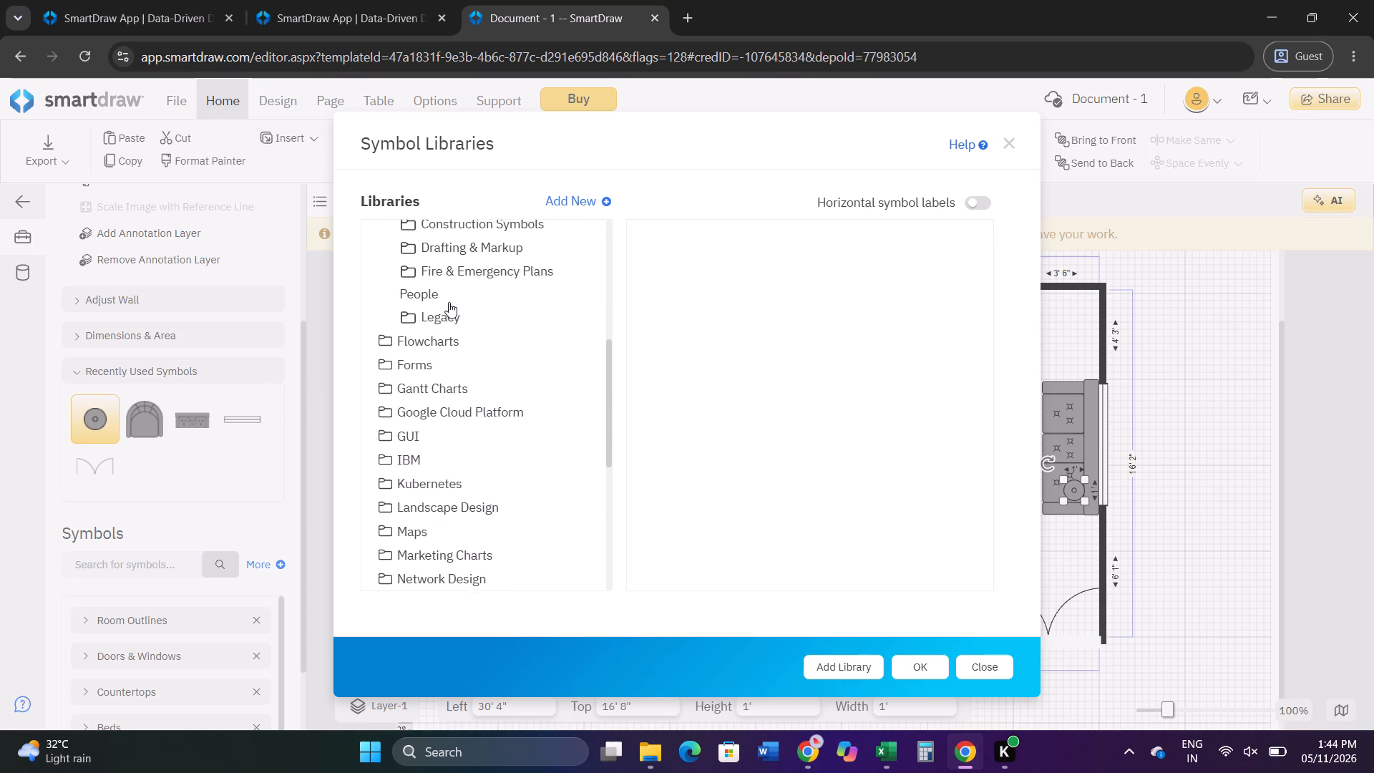
{"action": "scroll", "coordinate": [457, 311], "scroll_direction": "up", "scroll_amount": 1}
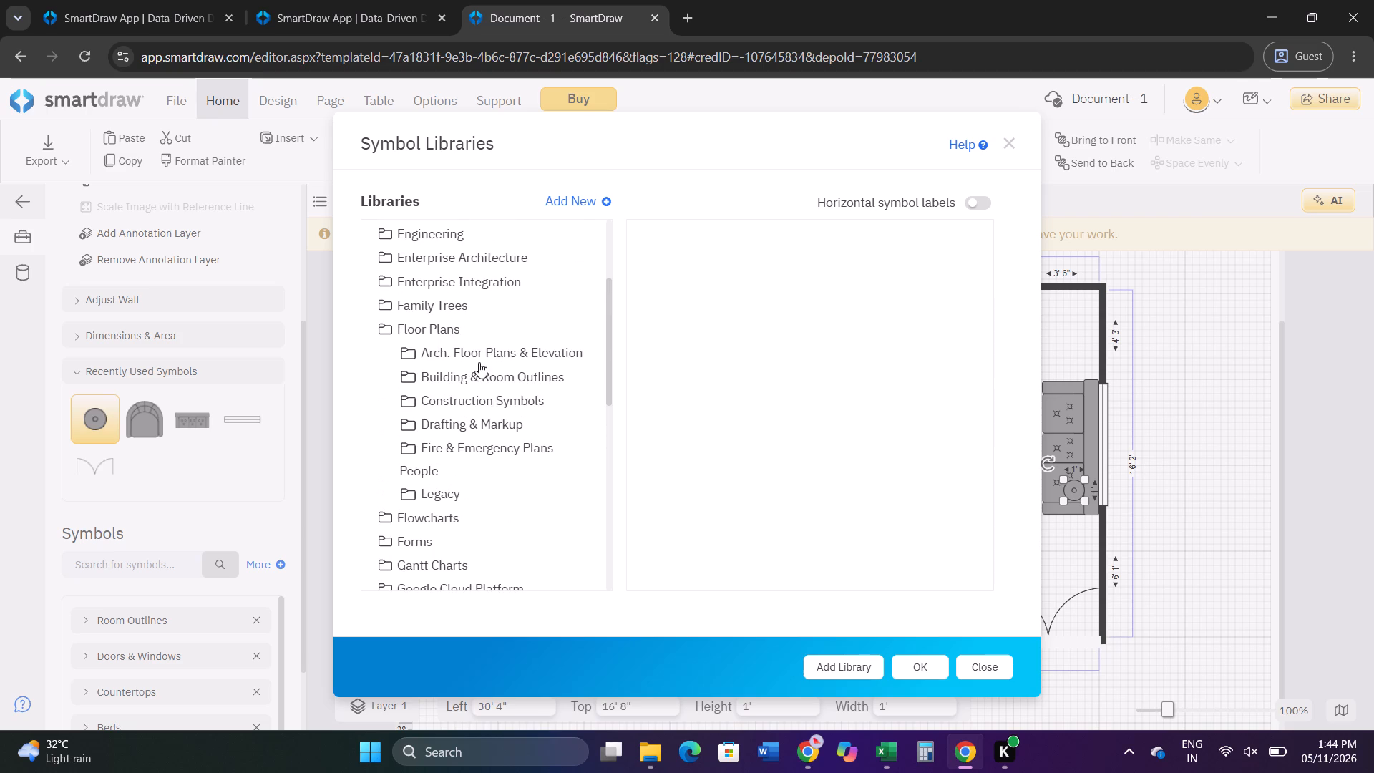
{"action": "left_click", "coordinate": [482, 379]}
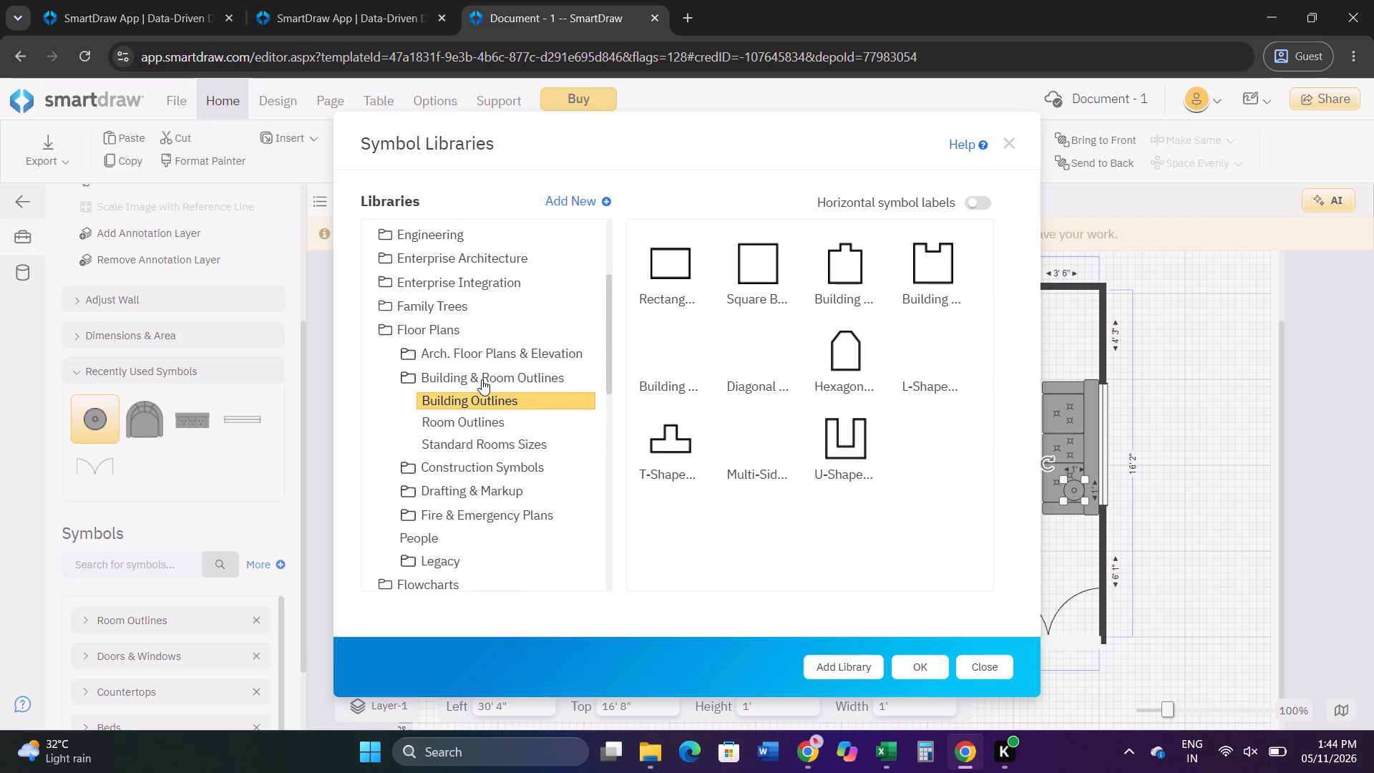
{"action": "left_click", "coordinate": [459, 475]}
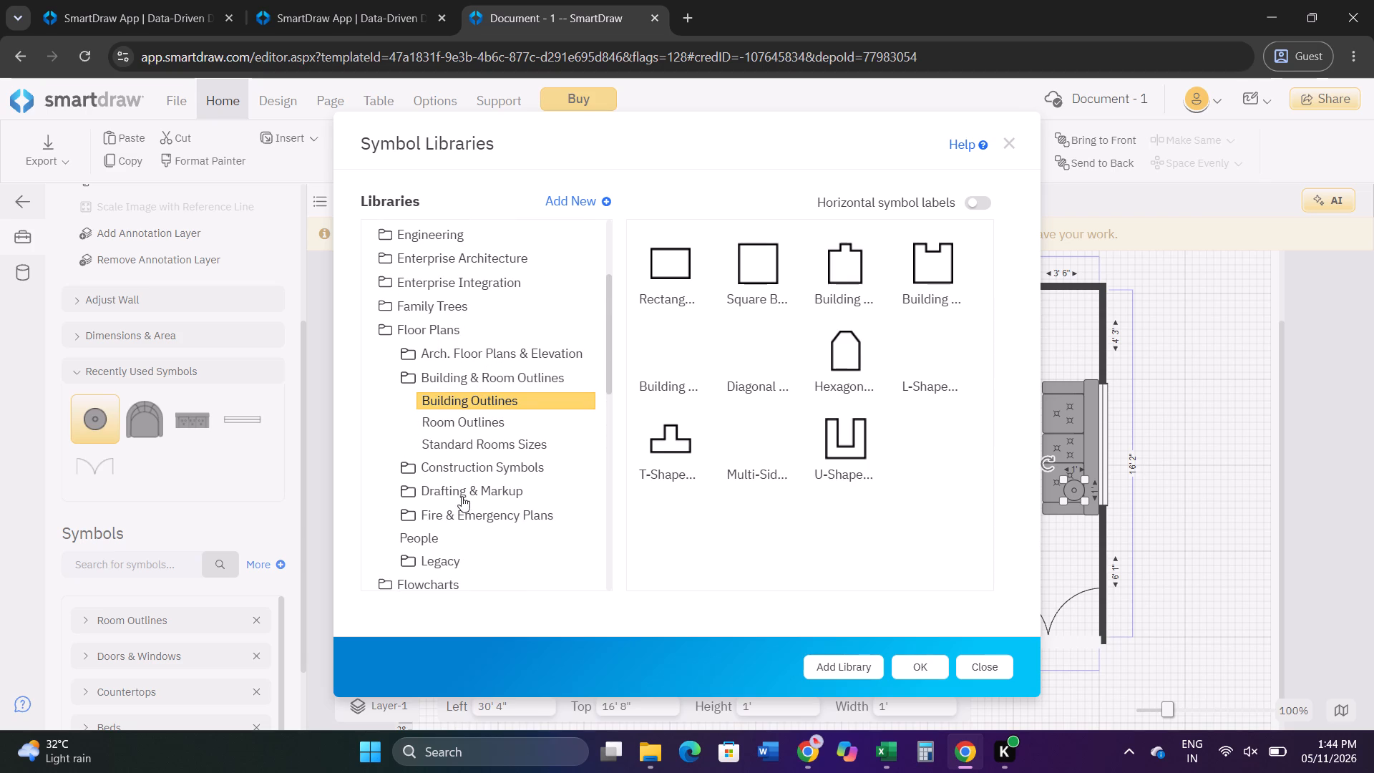
{"action": "left_click", "coordinate": [462, 491]}
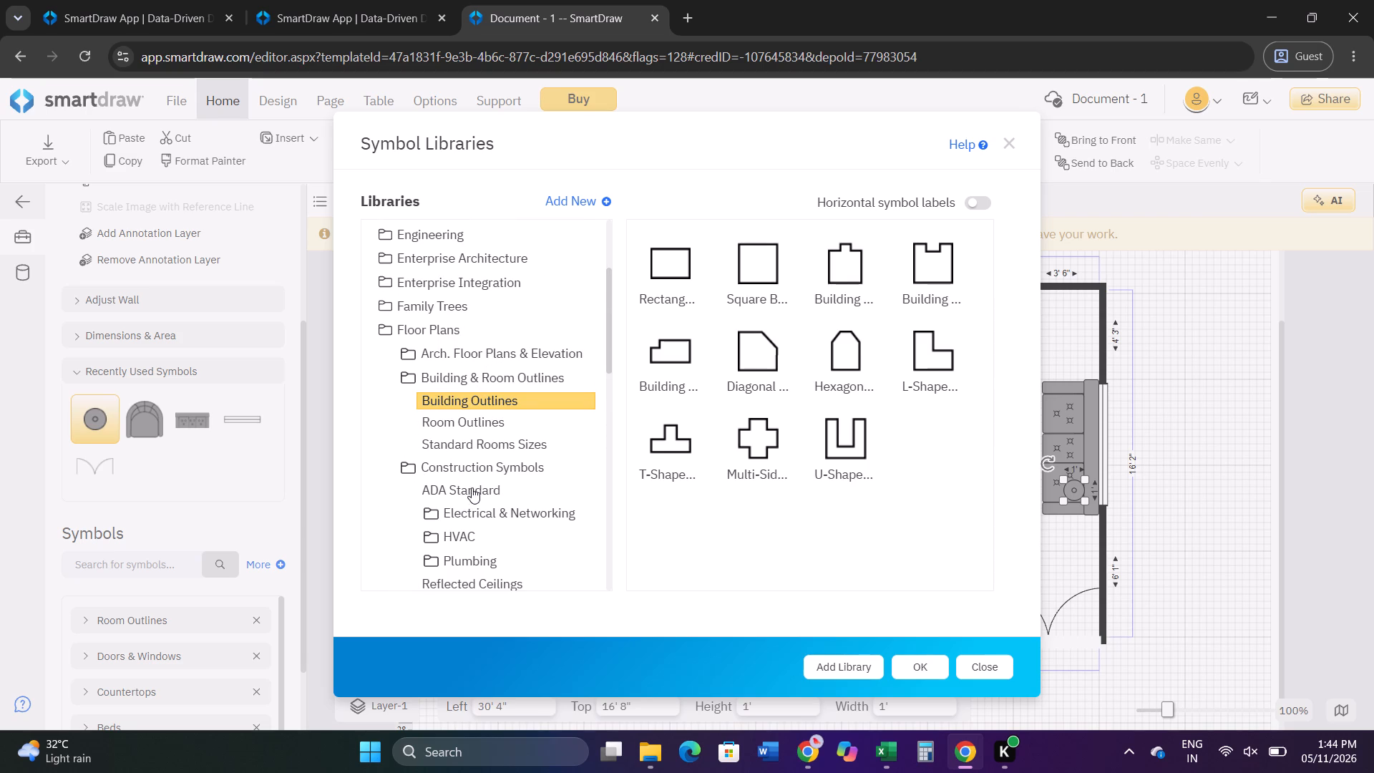
{"action": "scroll", "coordinate": [469, 512], "scroll_direction": "down", "scroll_amount": 2}
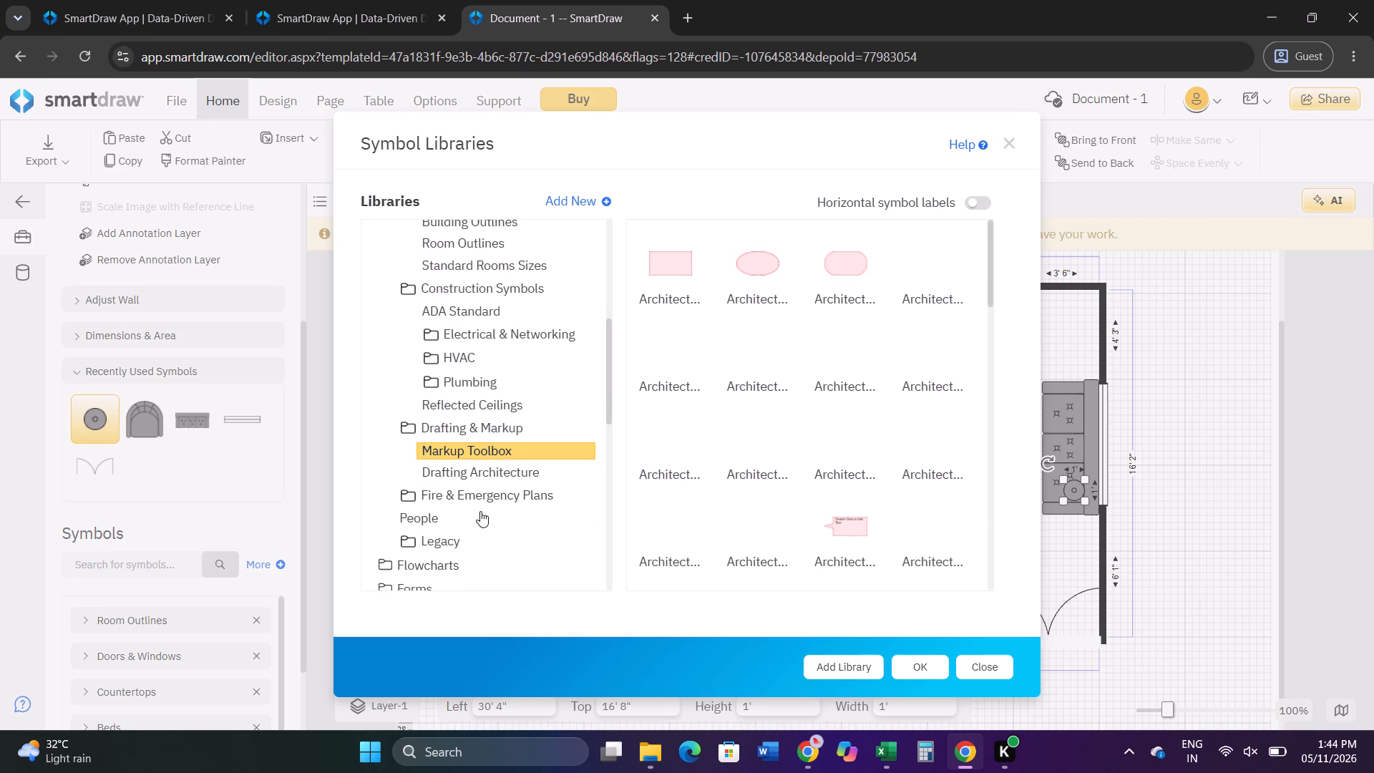
{"action": "left_click", "coordinate": [467, 495]}
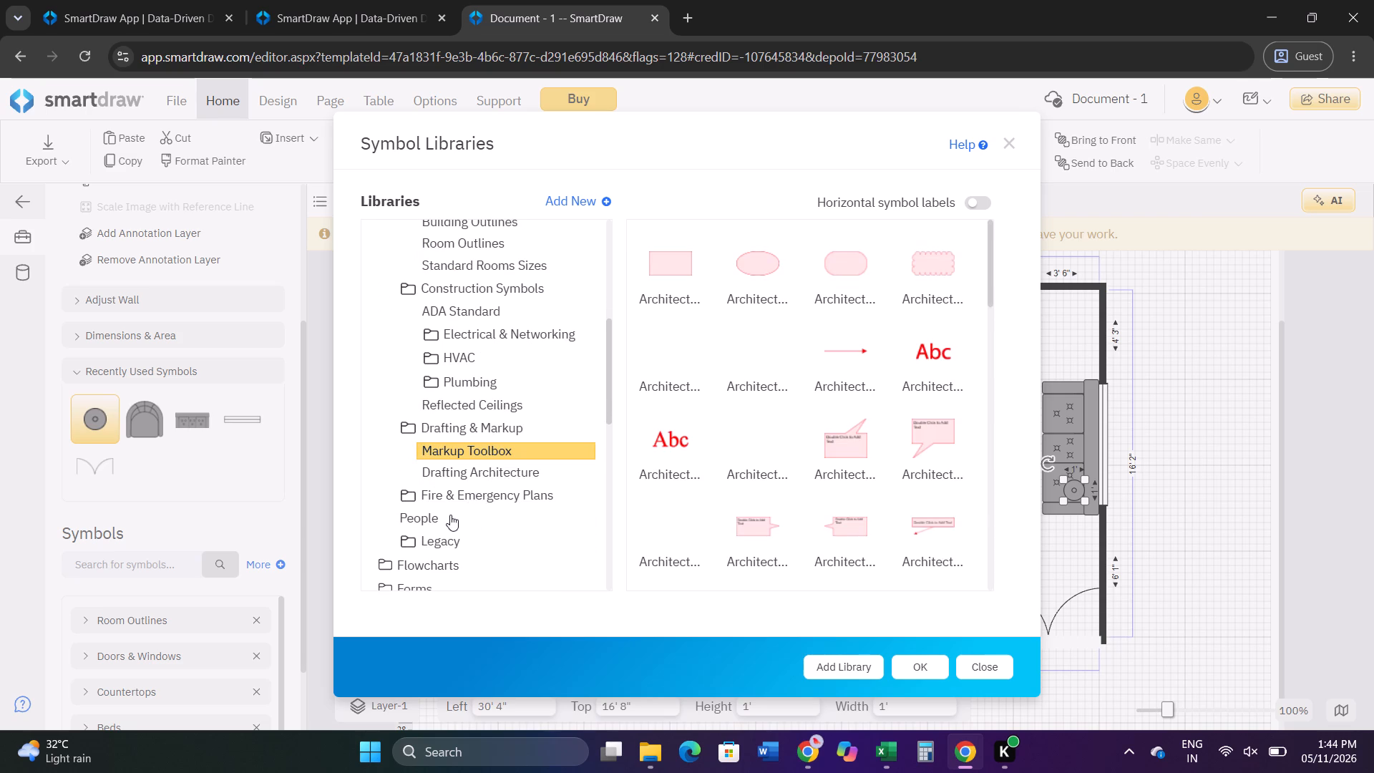
{"action": "scroll", "coordinate": [454, 530], "scroll_direction": "down", "scroll_amount": 2}
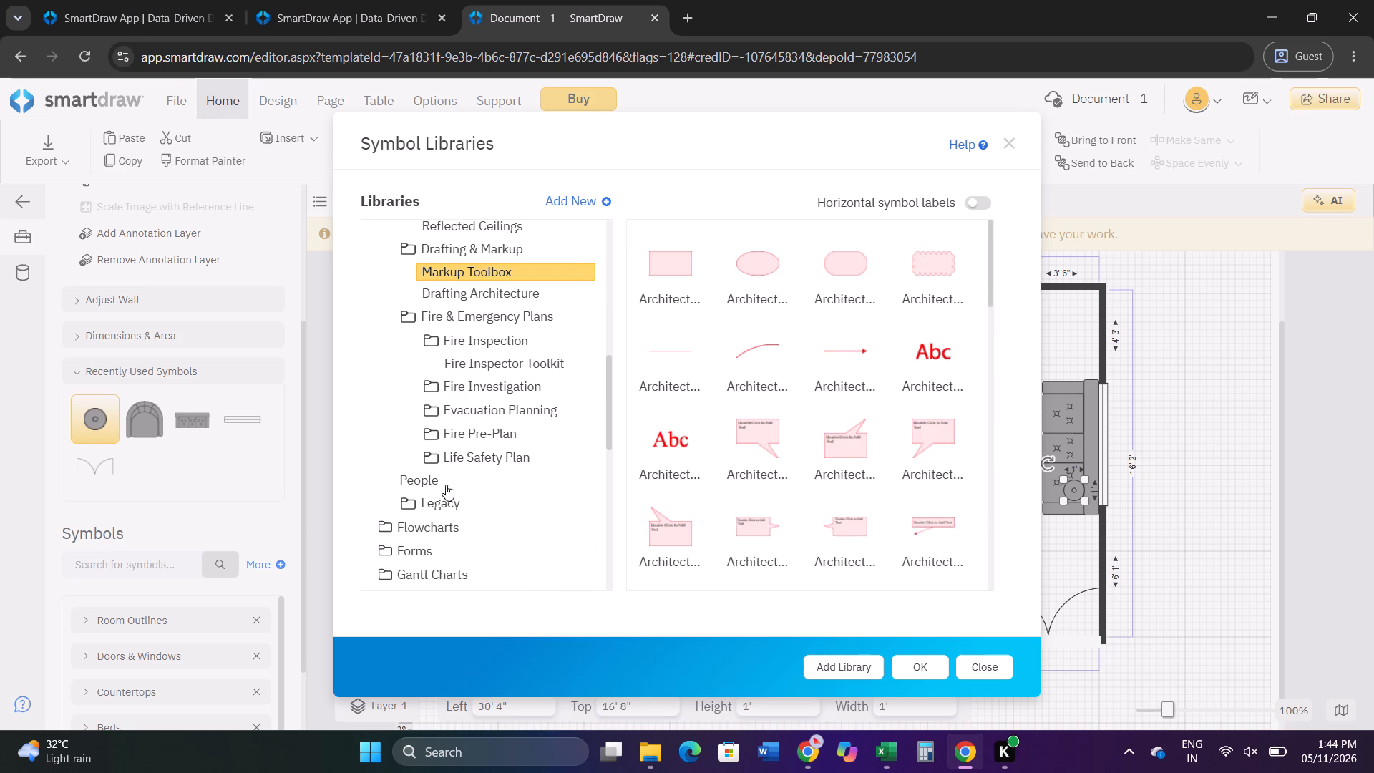
{"action": "scroll", "coordinate": [429, 569], "scroll_direction": "down", "scroll_amount": 1}
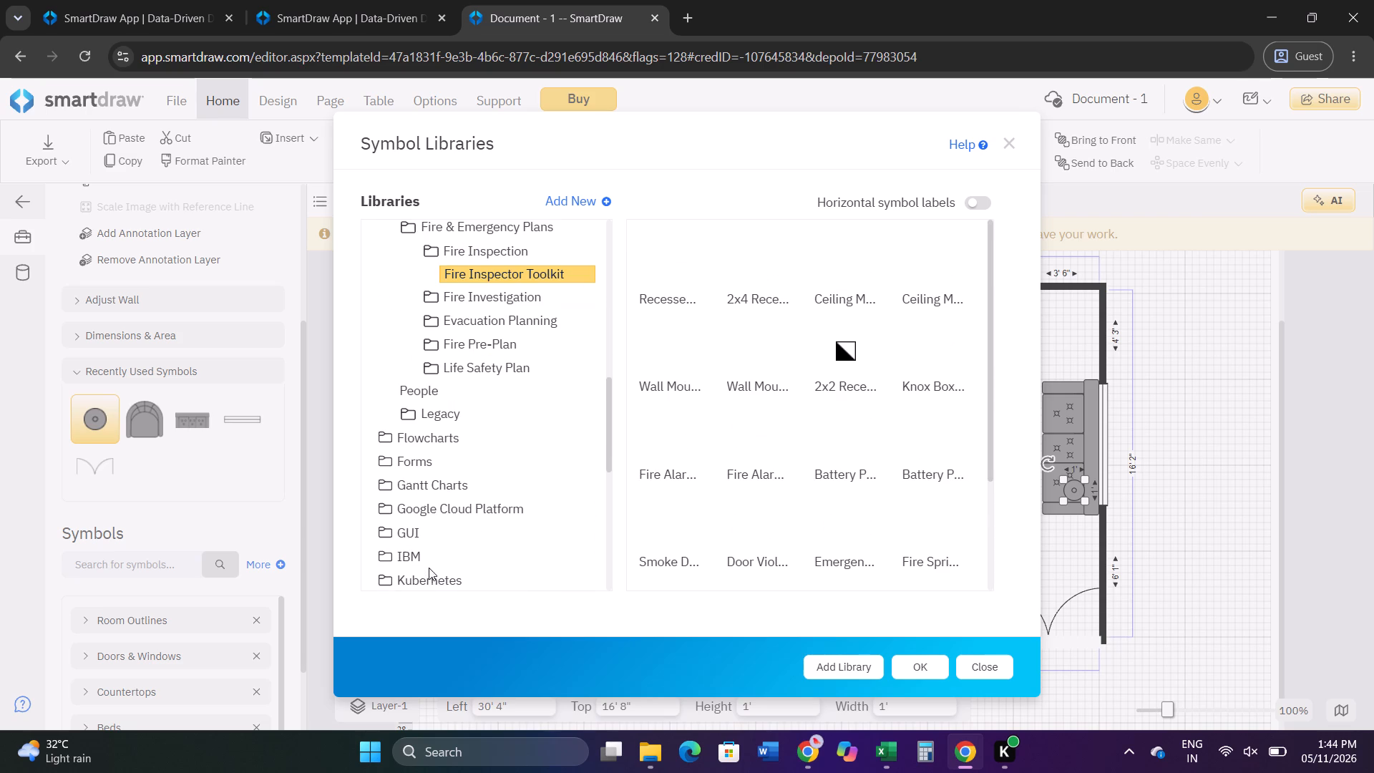
{"action": "scroll", "coordinate": [451, 510], "scroll_direction": "down", "scroll_amount": 2}
{"action": "scroll", "coordinate": [453, 487], "scroll_direction": "up", "scroll_amount": 2}
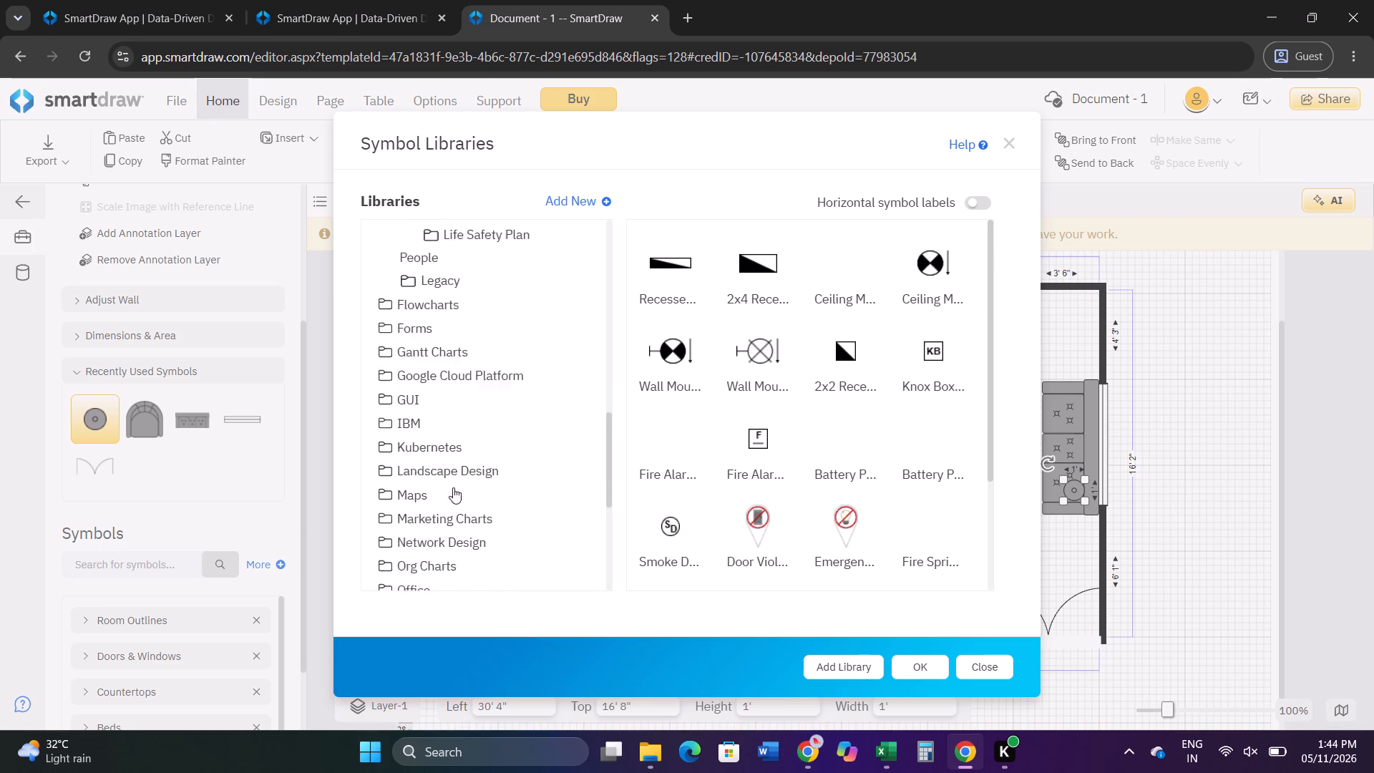
{"action": "scroll", "coordinate": [453, 487], "scroll_direction": "up", "scroll_amount": 6}
{"action": "scroll", "coordinate": [442, 326], "scroll_direction": "up", "scroll_amount": 1}
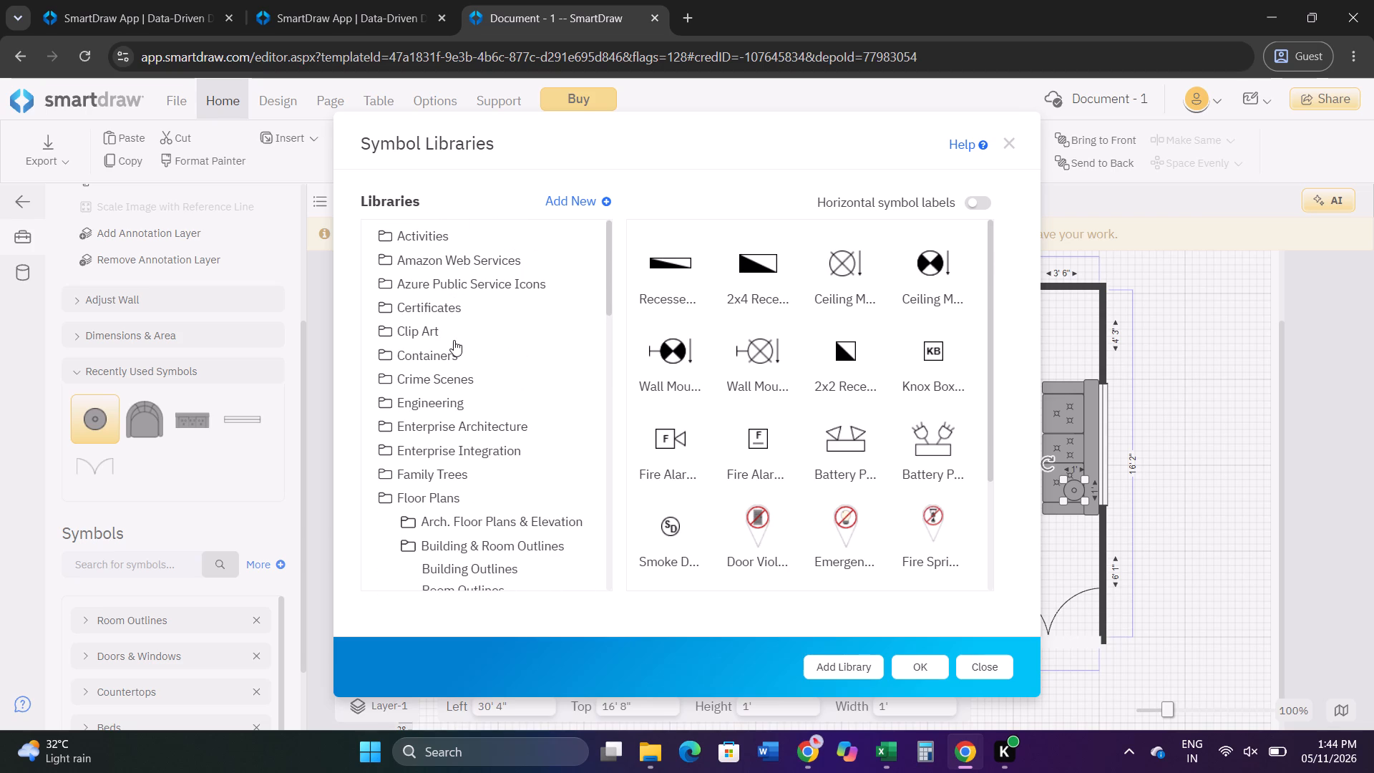
{"action": "scroll", "coordinate": [439, 323], "scroll_direction": "up", "scroll_amount": 1}
Examine the Enterprise Architecture, Enterprise Integration and Family Trees libraries, and close the symbol libraries without adding any.
{"action": "left_click", "coordinate": [457, 432]}
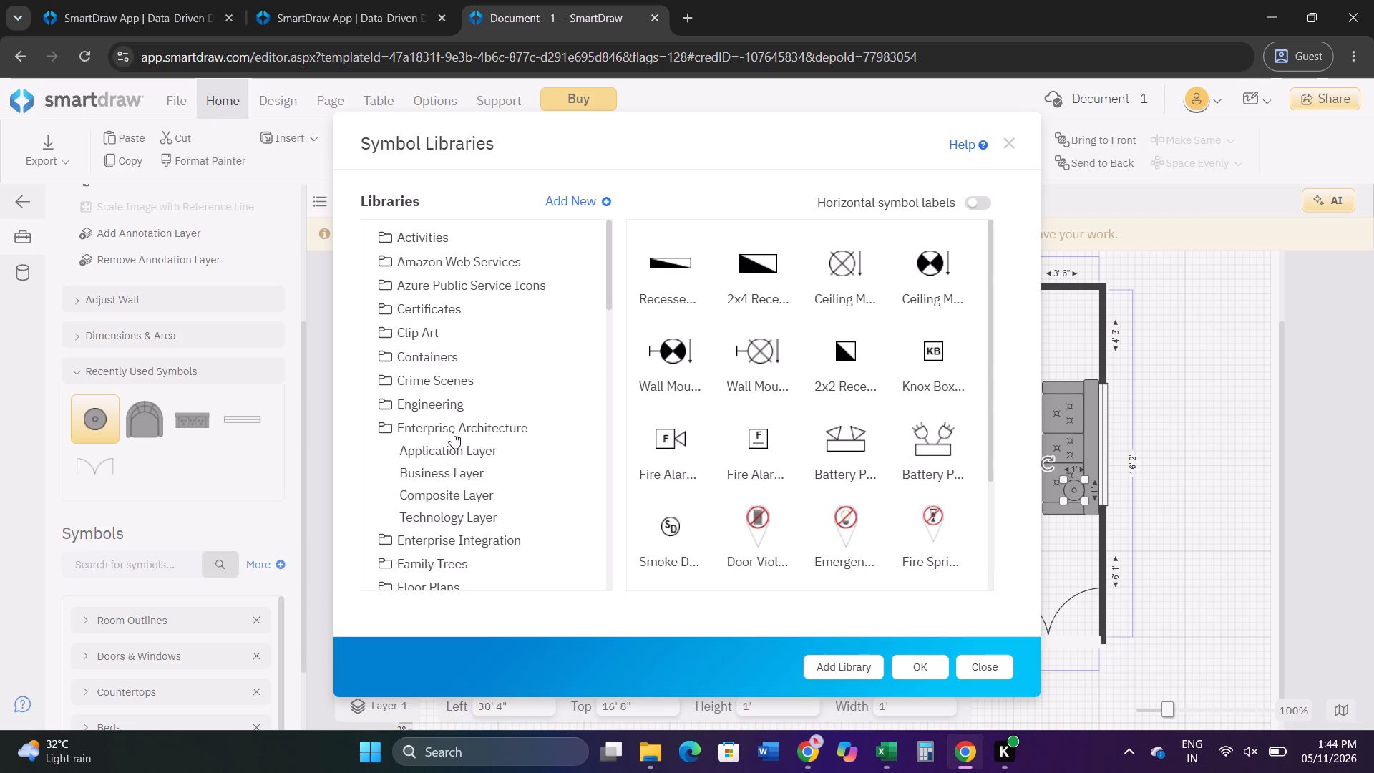
{"action": "left_click", "coordinate": [457, 548]}
{"action": "left_click", "coordinate": [457, 545]}
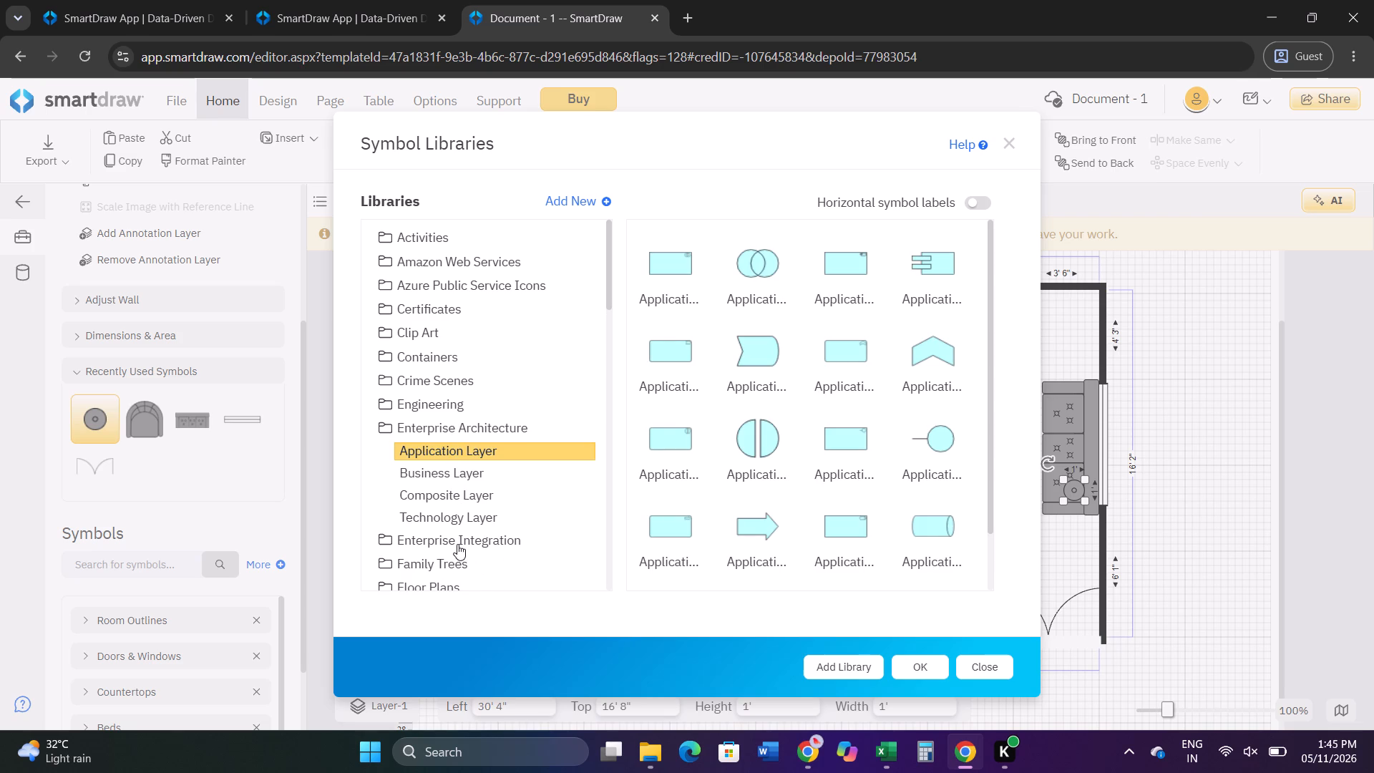
{"action": "left_click", "coordinate": [457, 544]}
{"action": "scroll", "coordinate": [457, 544], "scroll_direction": "down", "scroll_amount": 1}
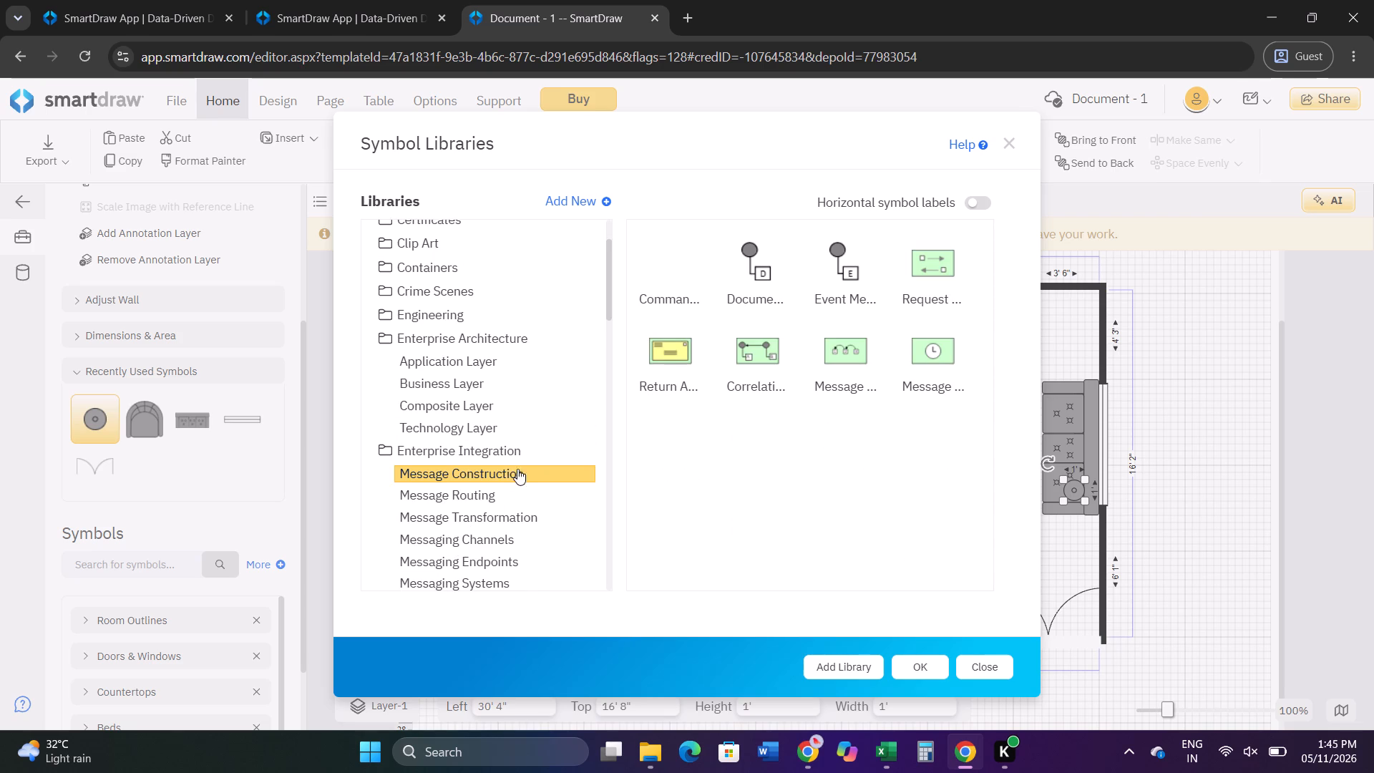
{"action": "scroll", "coordinate": [521, 465], "scroll_direction": "down", "scroll_amount": 2}
{"action": "left_click", "coordinate": [451, 445]}
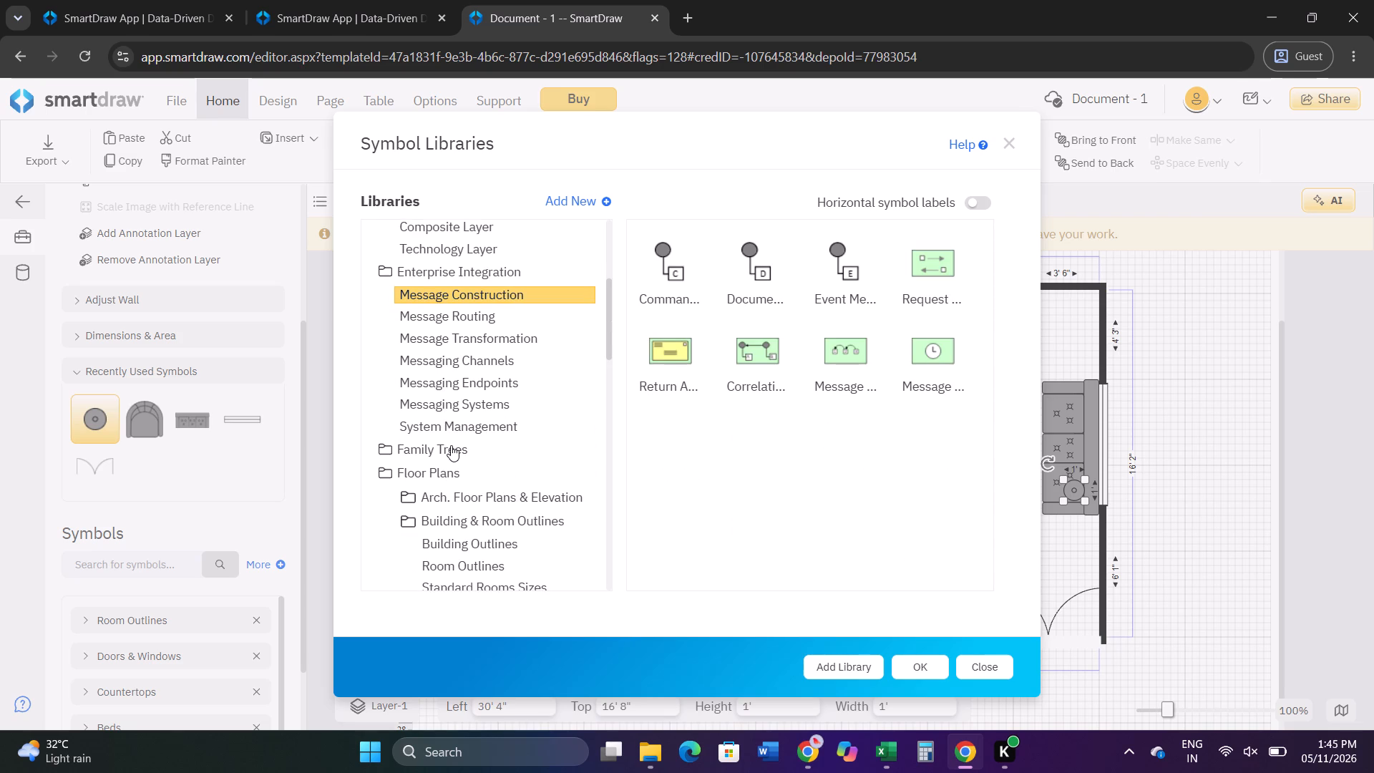
{"action": "left_click", "coordinate": [433, 475]}
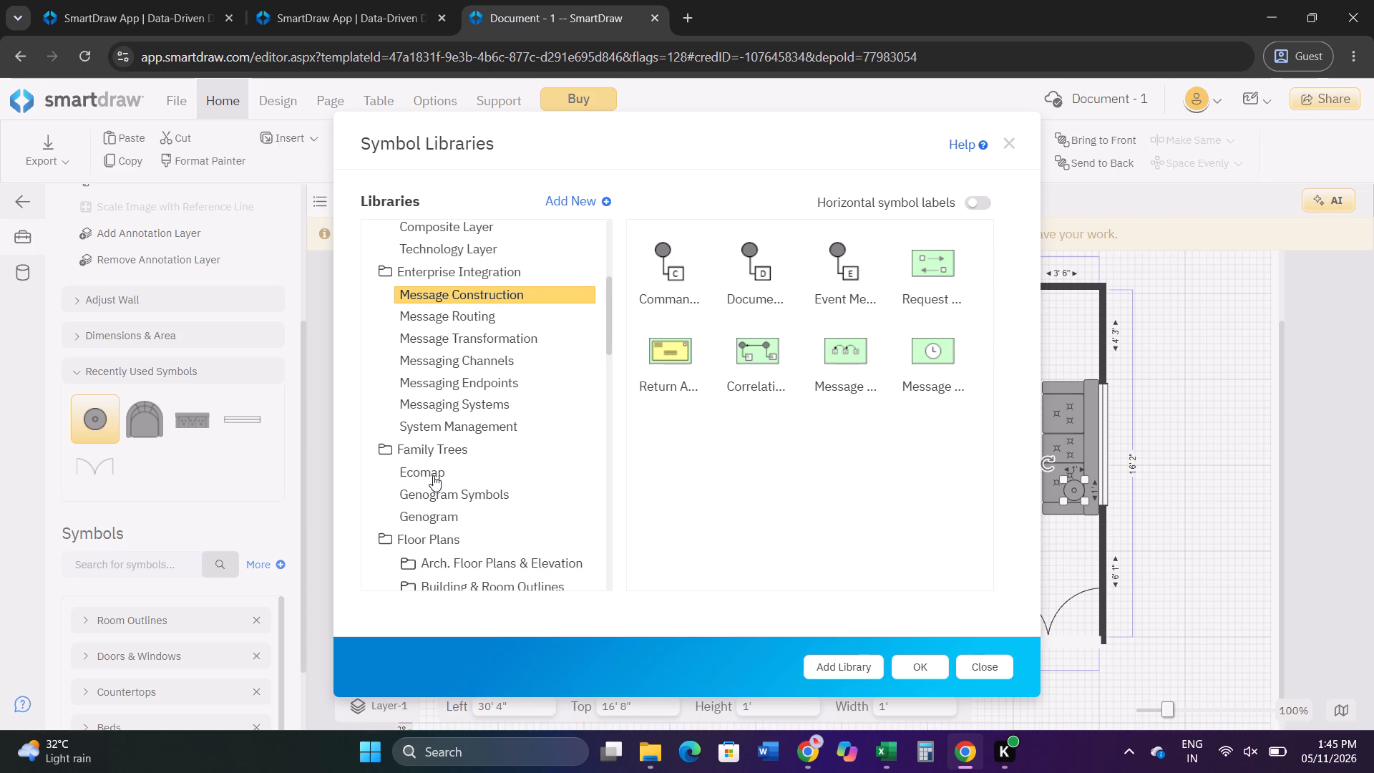
{"action": "left_click", "coordinate": [990, 666]}
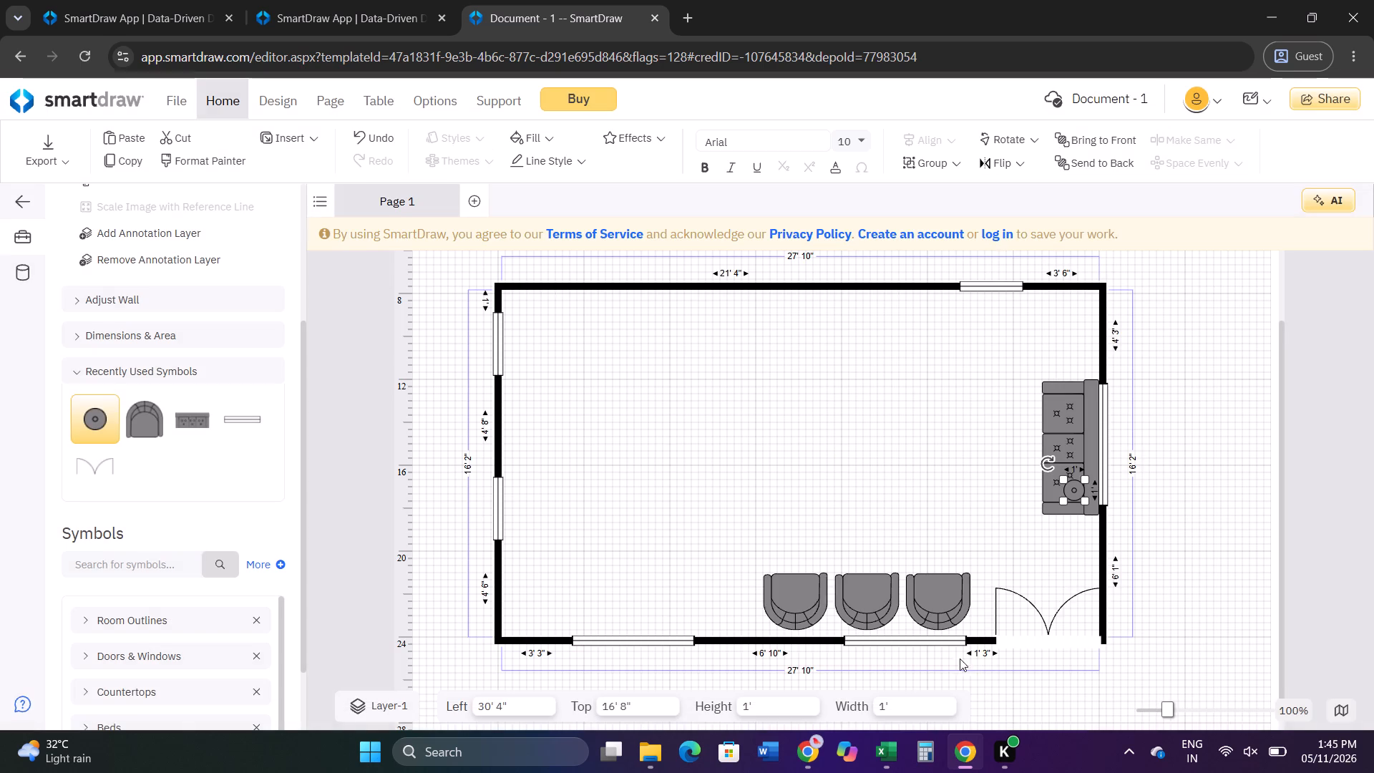
Look through the symbol categories, including Bathtubs & Showers and Couches & Sofas, for further furniture for the room.
{"action": "scroll", "coordinate": [209, 455], "scroll_direction": "up", "scroll_amount": 3}
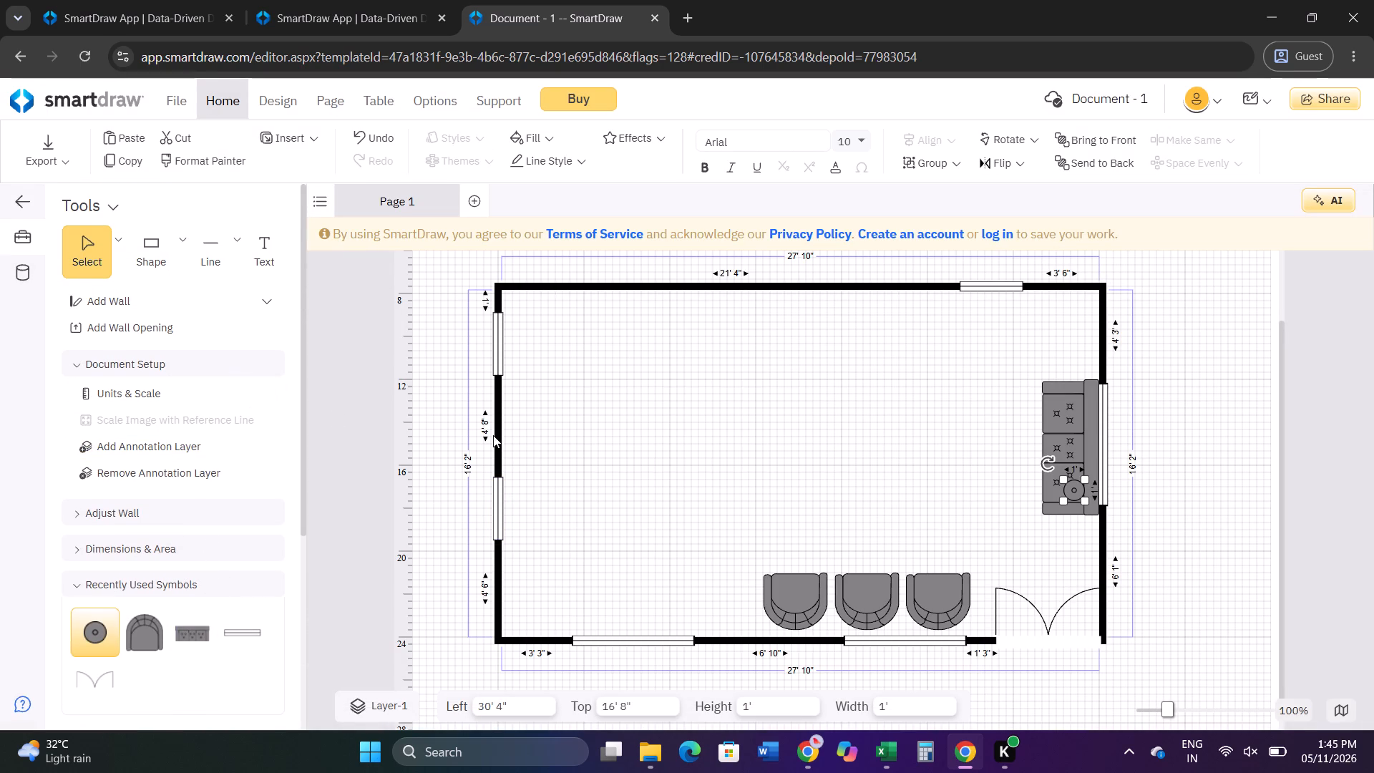
{"action": "scroll", "coordinate": [532, 437], "scroll_direction": "up", "scroll_amount": 1}
{"action": "scroll", "coordinate": [321, 532], "scroll_direction": "down", "scroll_amount": 2}
{"action": "scroll", "coordinate": [237, 533], "scroll_direction": "down", "scroll_amount": 4}
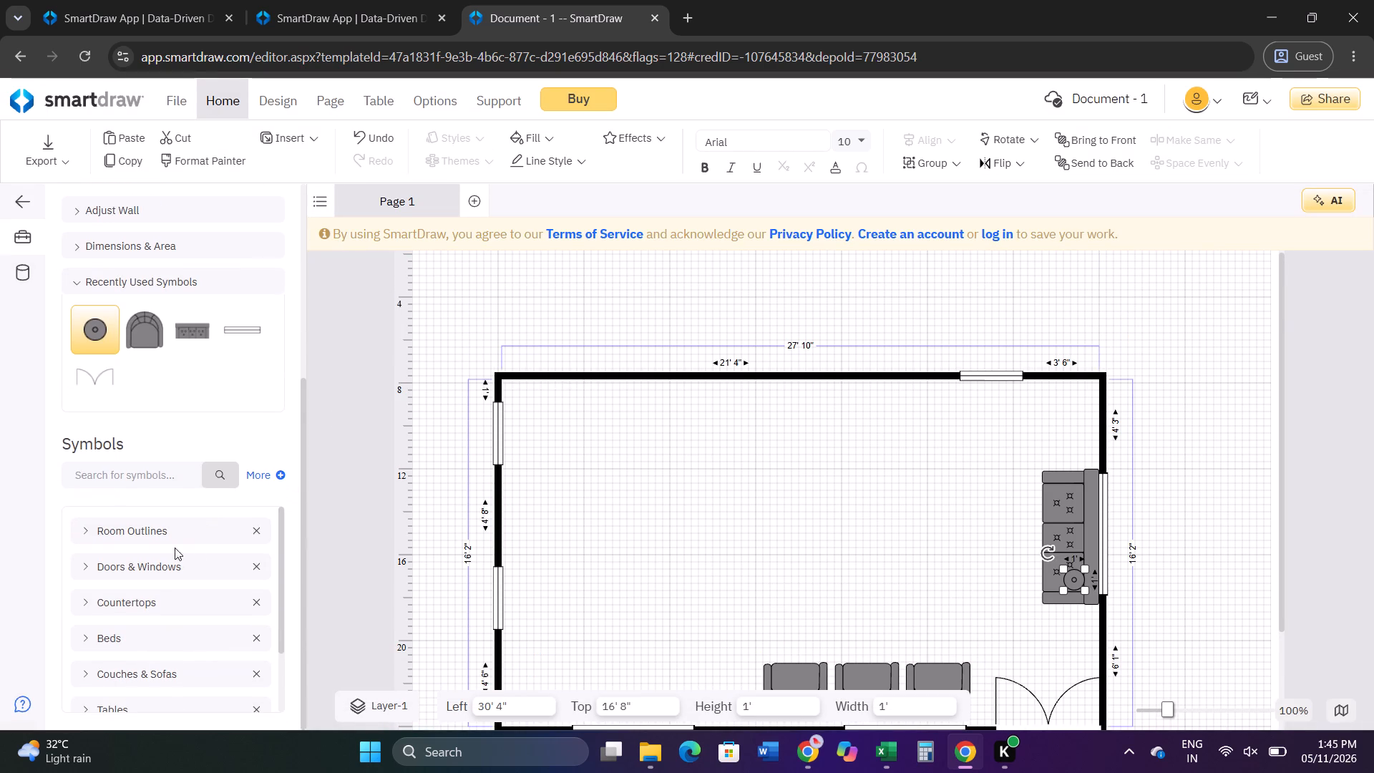
{"action": "left_click", "coordinate": [174, 537]}
{"action": "left_click", "coordinate": [150, 534]}
{"action": "left_click", "coordinate": [150, 534]}
{"action": "scroll", "coordinate": [169, 626], "scroll_direction": "down", "scroll_amount": 1}
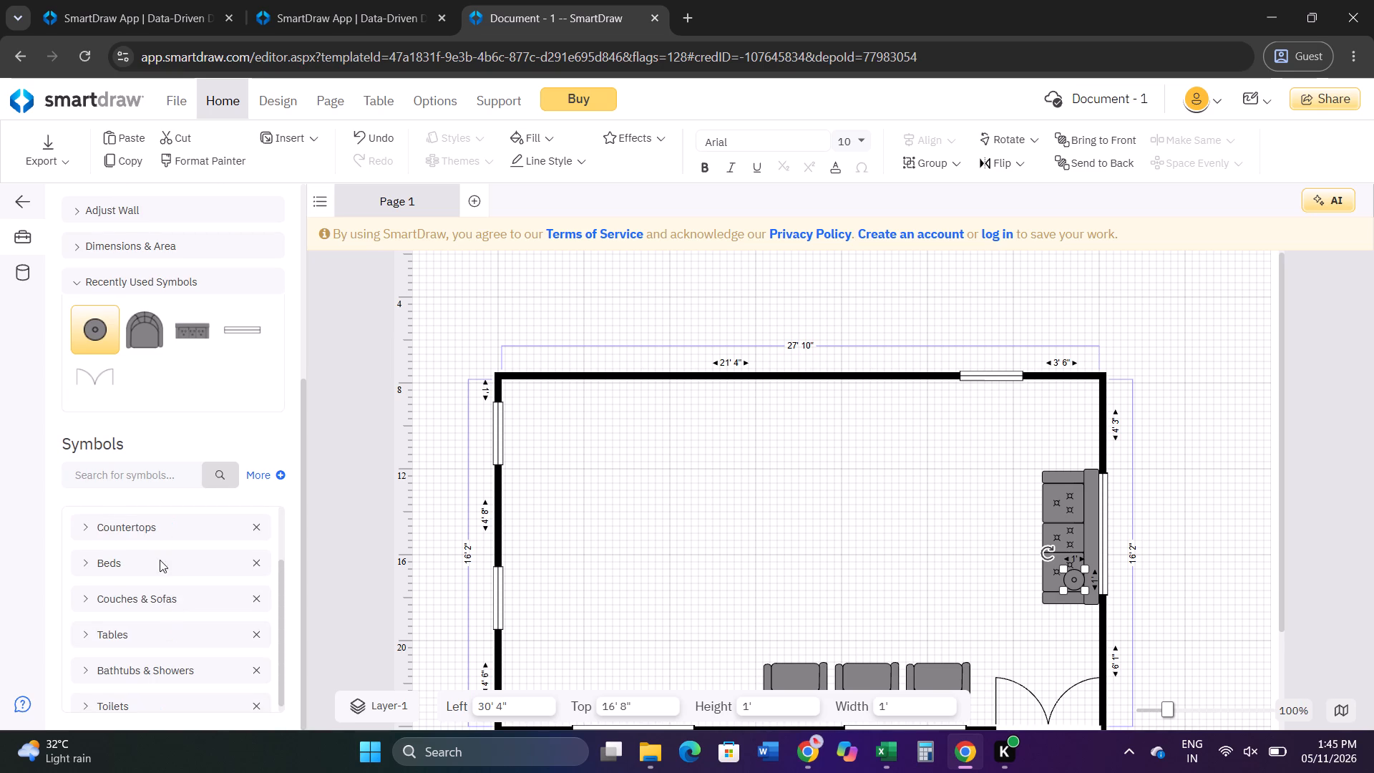
{"action": "left_click", "coordinate": [157, 546]}
{"action": "scroll", "coordinate": [167, 593], "scroll_direction": "down", "scroll_amount": 2}
{"action": "scroll", "coordinate": [622, 565], "scroll_direction": "down", "scroll_amount": 2}
{"action": "scroll", "coordinate": [117, 631], "scroll_direction": "down", "scroll_amount": 1}
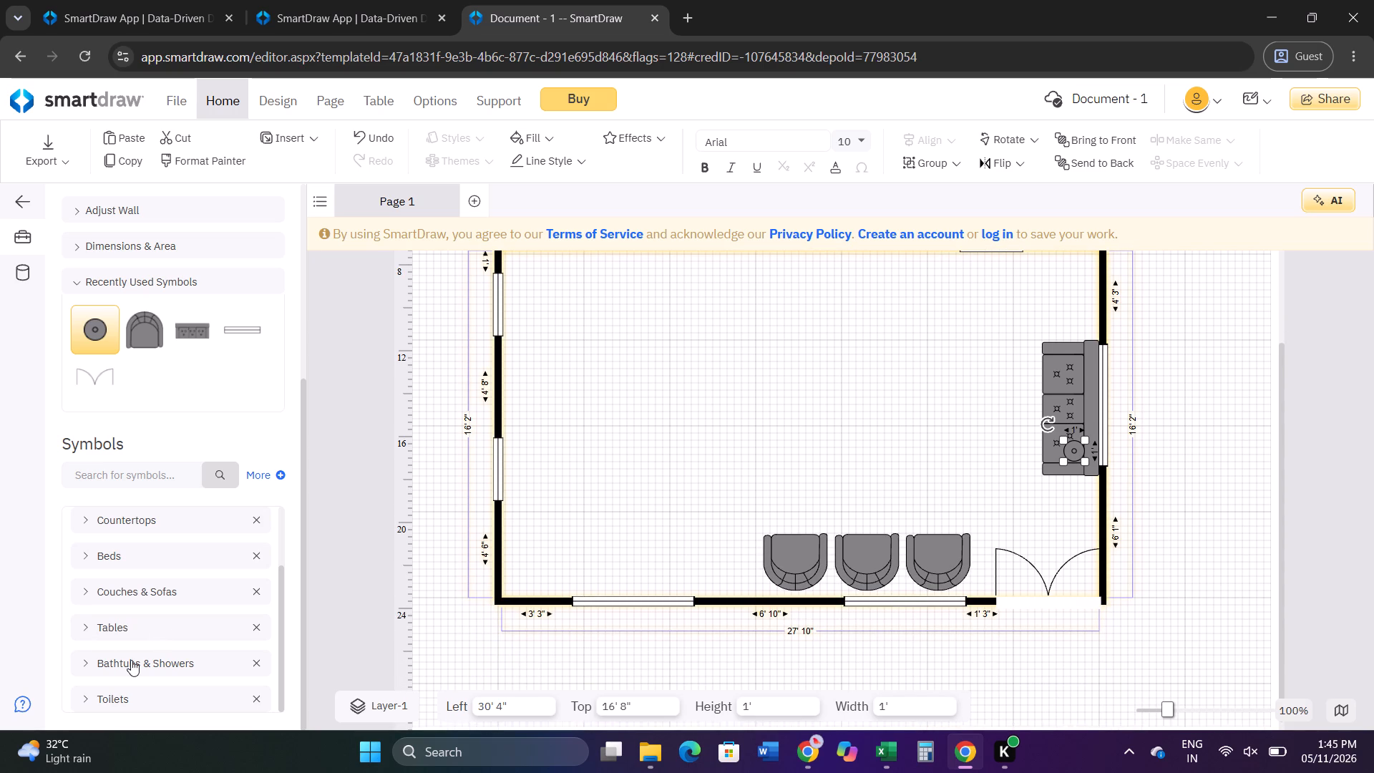
{"action": "left_click", "coordinate": [142, 625]}
{"action": "left_click", "coordinate": [147, 665]}
{"action": "scroll", "coordinate": [166, 642], "scroll_direction": "down", "scroll_amount": 2}
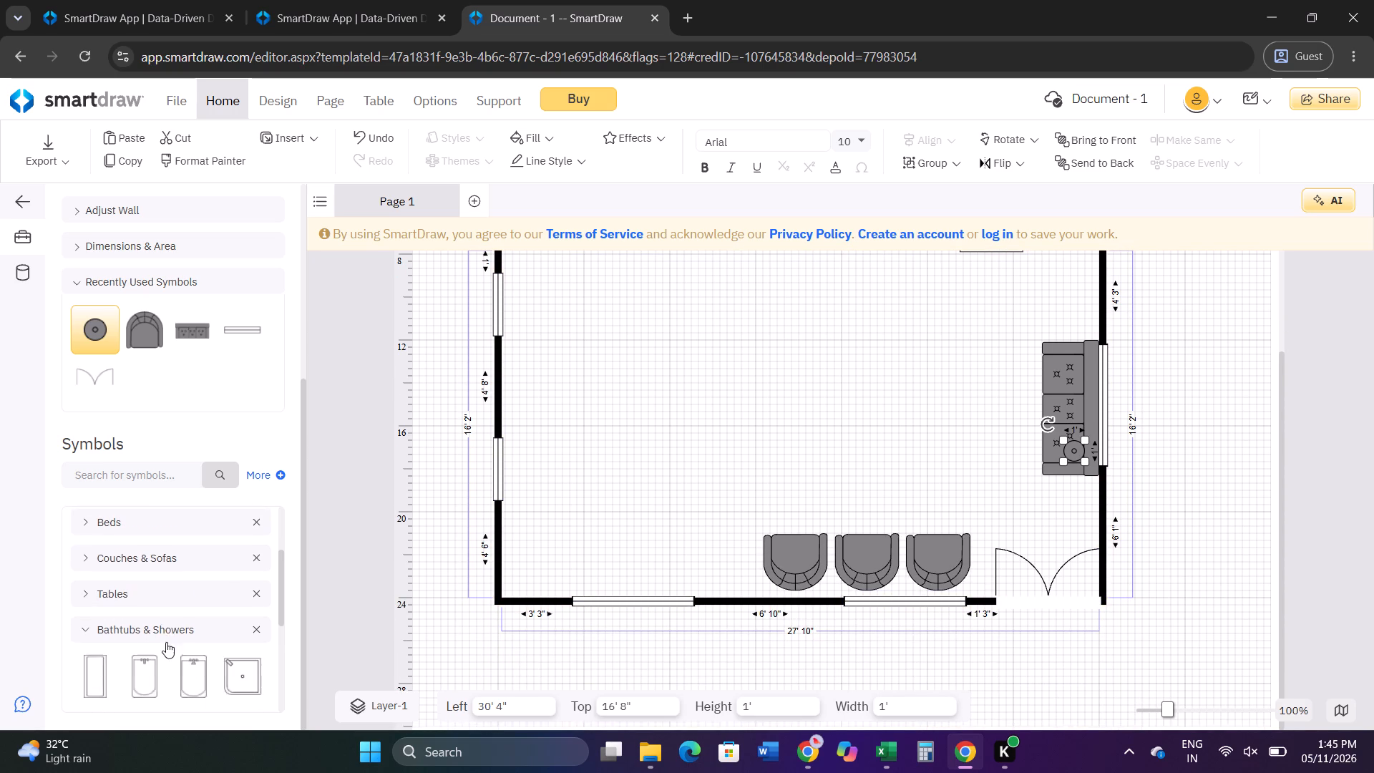
{"action": "scroll", "coordinate": [170, 633], "scroll_direction": "up", "scroll_amount": 2}
{"action": "left_click", "coordinate": [126, 595]}
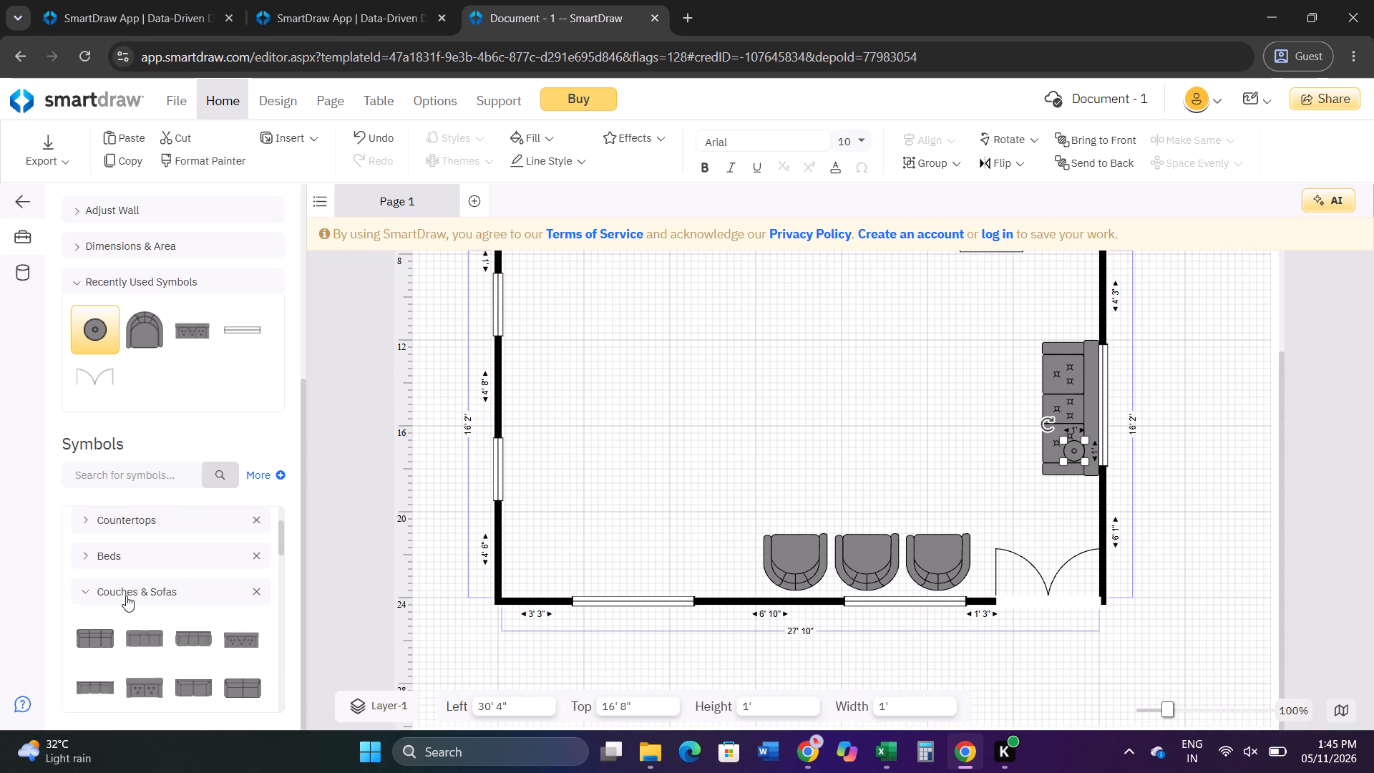
{"action": "scroll", "coordinate": [126, 595], "scroll_direction": "down", "scroll_amount": 8}
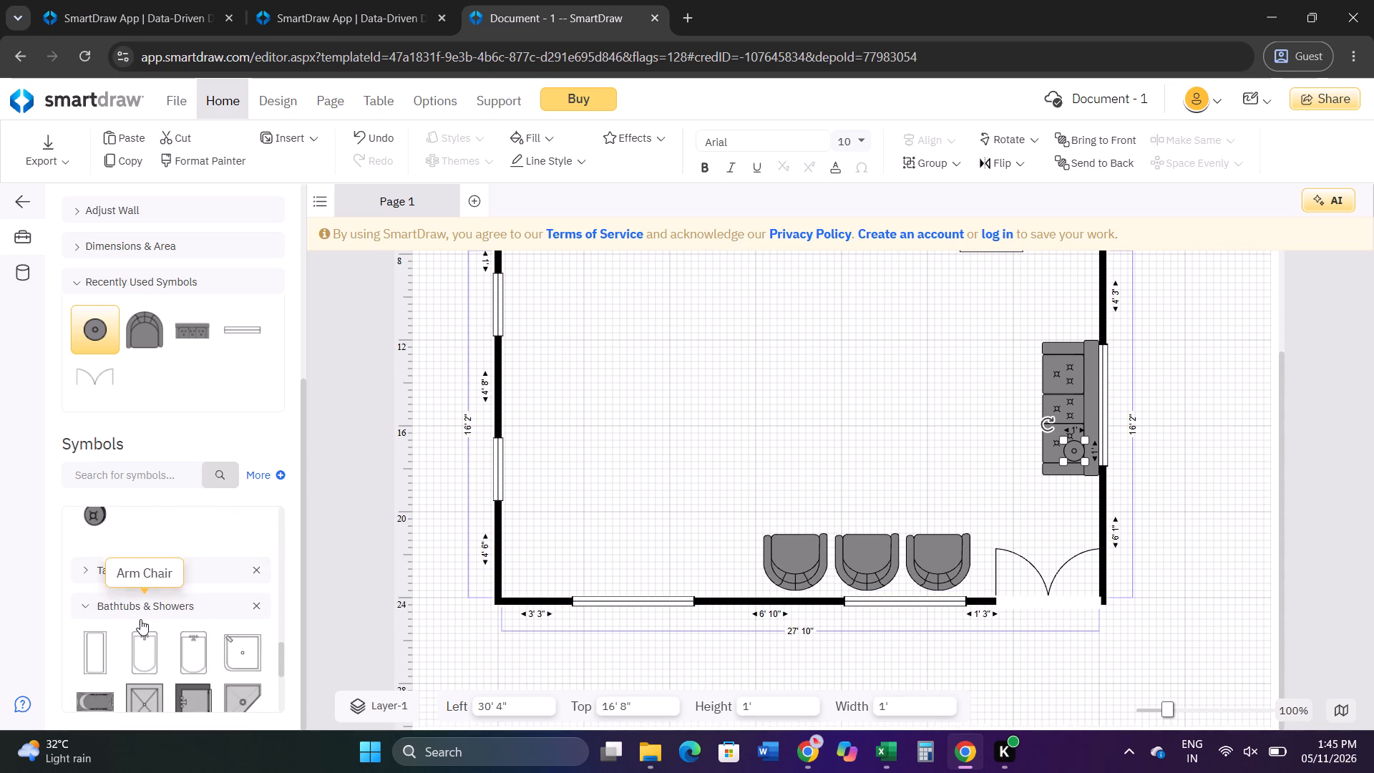
Place a Rectangle Table for 4 from the Tables symbols in the upper-left part of the room.
{"action": "left_click", "coordinate": [137, 565]}
{"action": "left_click", "coordinate": [112, 573]}
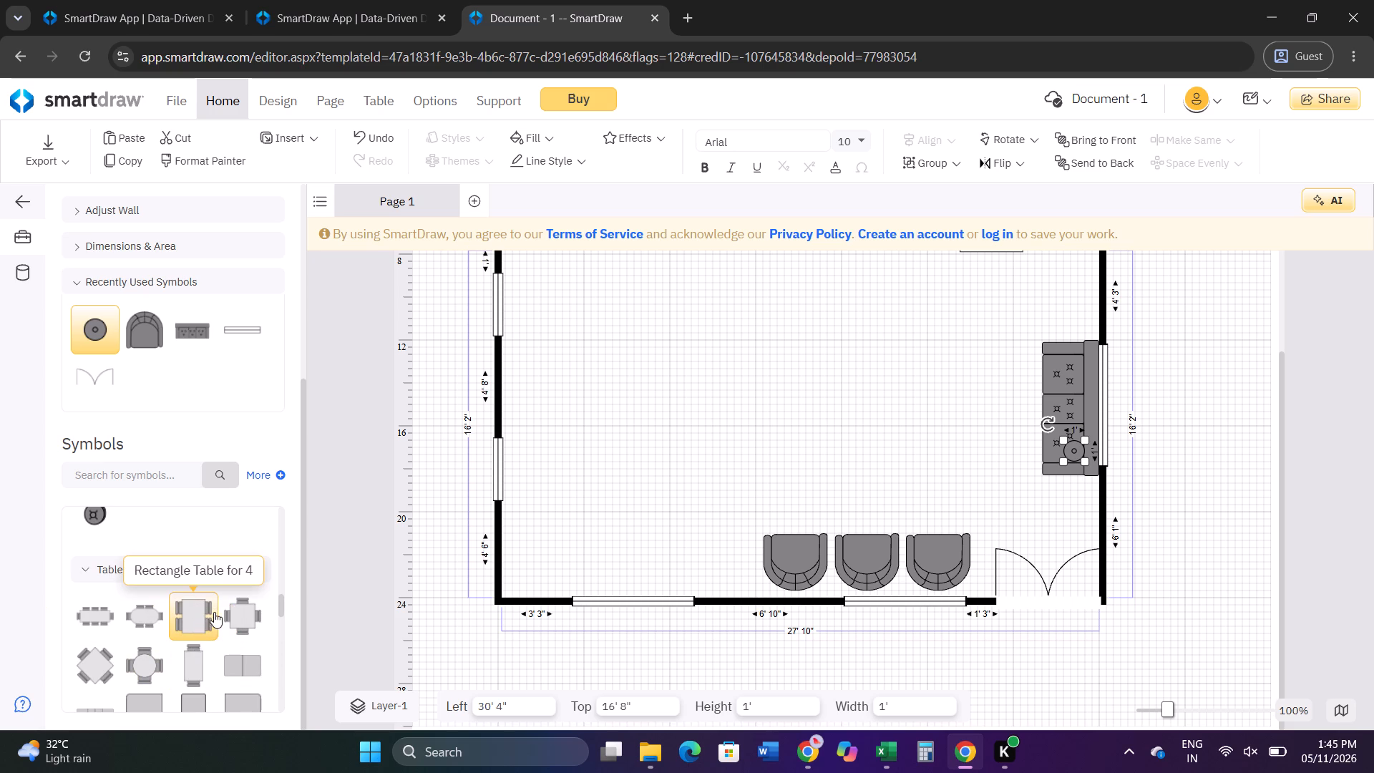
{"action": "left_click_drag", "start_coordinate": [214, 612], "coordinate": [654, 326]}
{"action": "scroll", "coordinate": [658, 350], "scroll_direction": "up", "scroll_amount": 2}
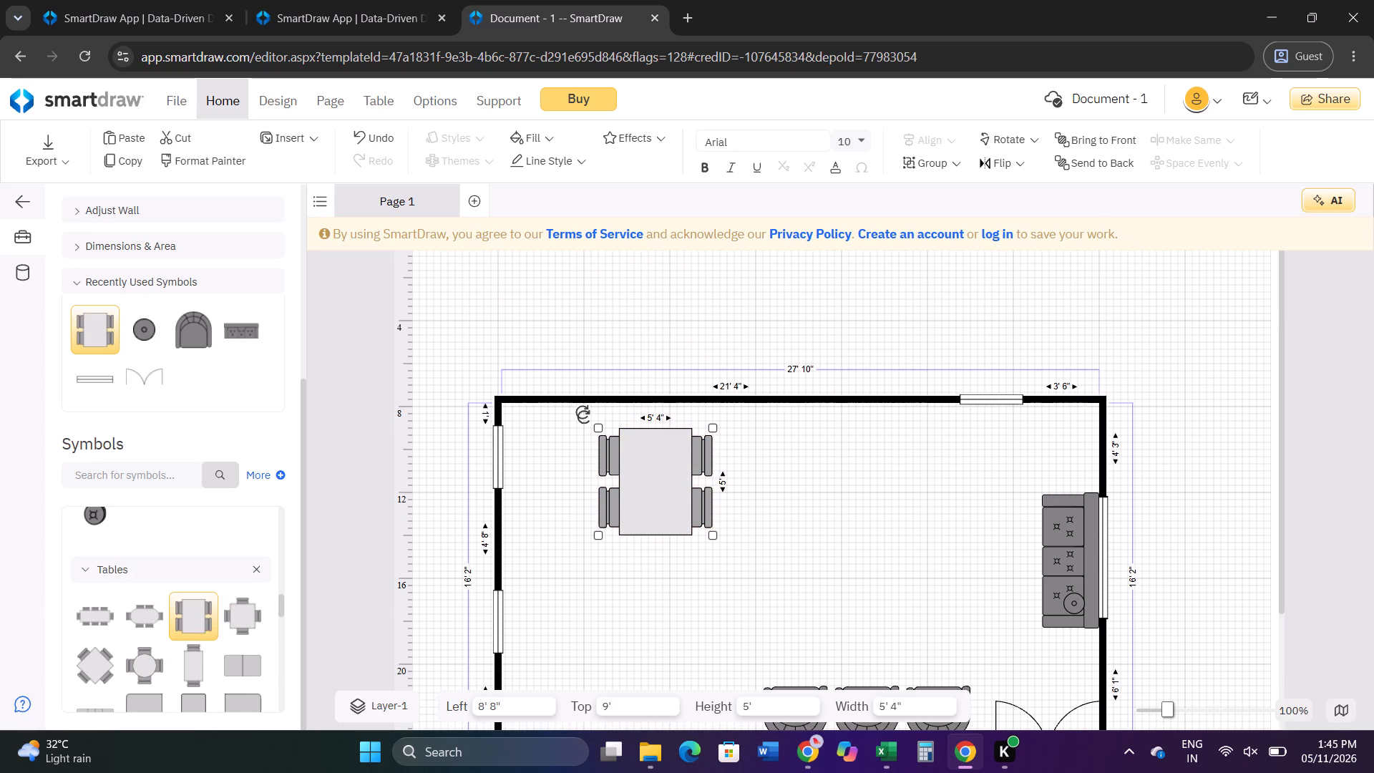
Rotate the table for 4 a quarter turn and move it into the room's upper-left corner, just clear of the walls.
{"action": "left_click_drag", "start_coordinate": [585, 412], "coordinate": [626, 497]}
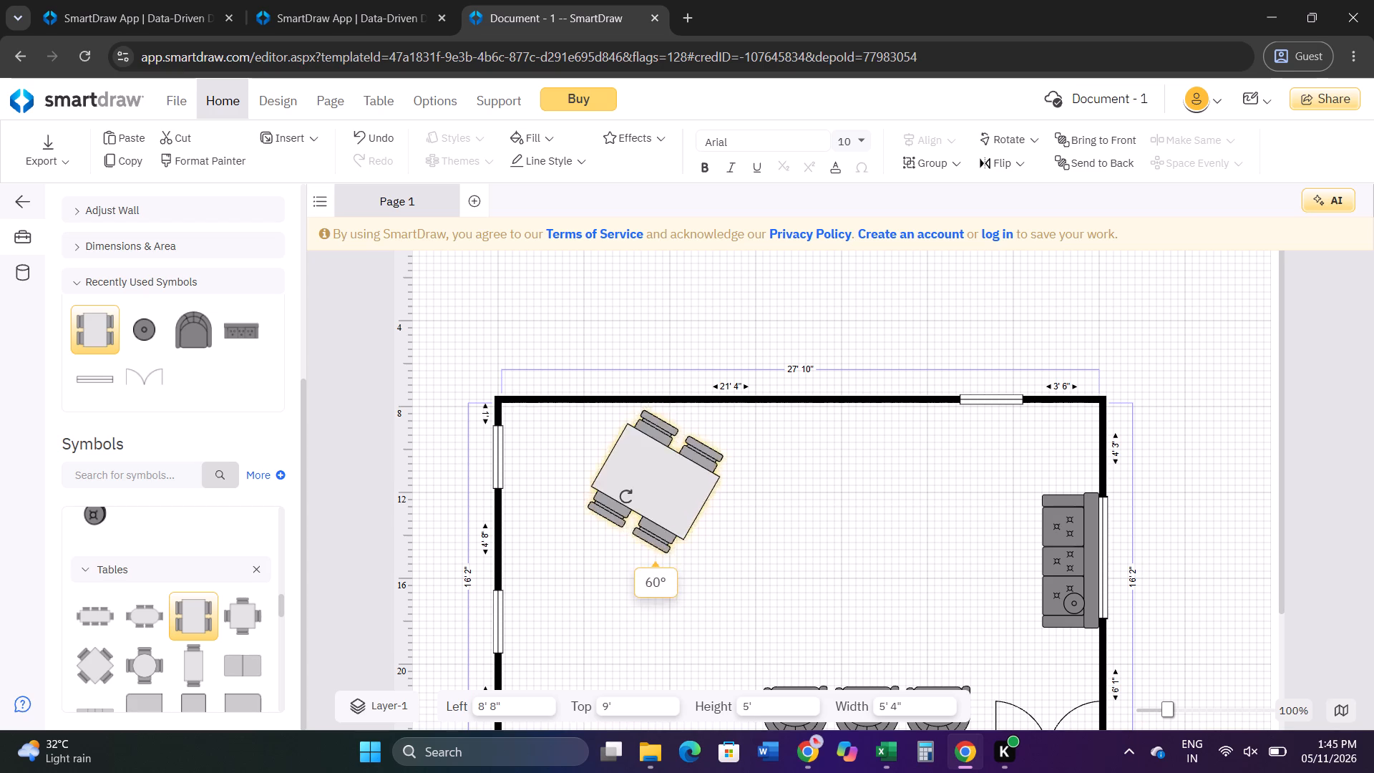
{"action": "left_click_drag", "start_coordinate": [626, 497], "coordinate": [640, 497]}
{"action": "left_click_drag", "start_coordinate": [652, 487], "coordinate": [565, 481]}
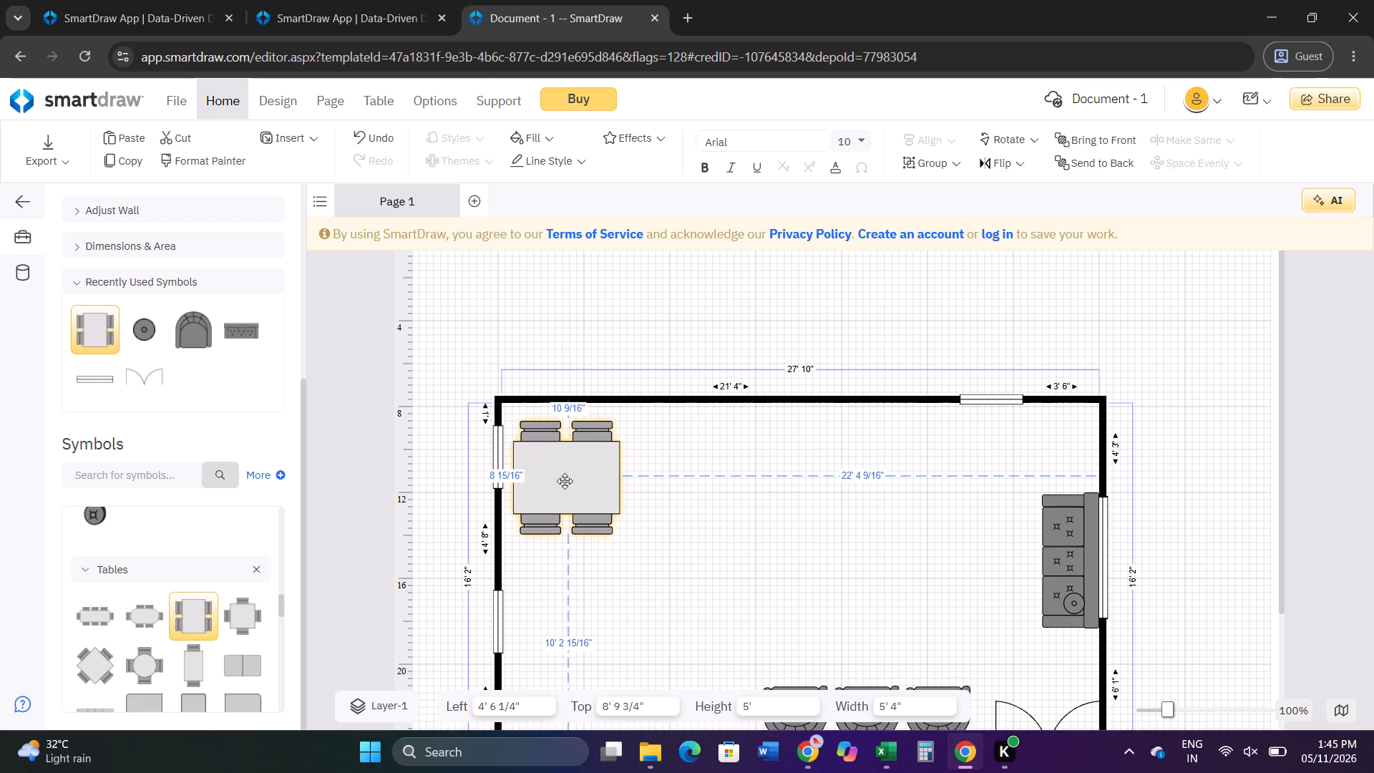
{"action": "left_click_drag", "start_coordinate": [565, 481], "coordinate": [584, 482]}
{"action": "left_click", "coordinate": [701, 272]}
Draw a horizontal wall 16' 2" long below the furnished room, starting in line with its left wall.
{"action": "scroll", "coordinate": [695, 410], "scroll_direction": "down", "scroll_amount": 3}
{"action": "scroll", "coordinate": [704, 410], "scroll_direction": "up", "scroll_amount": 3}
{"action": "scroll", "coordinate": [1060, 400], "scroll_direction": "down", "scroll_amount": 2}
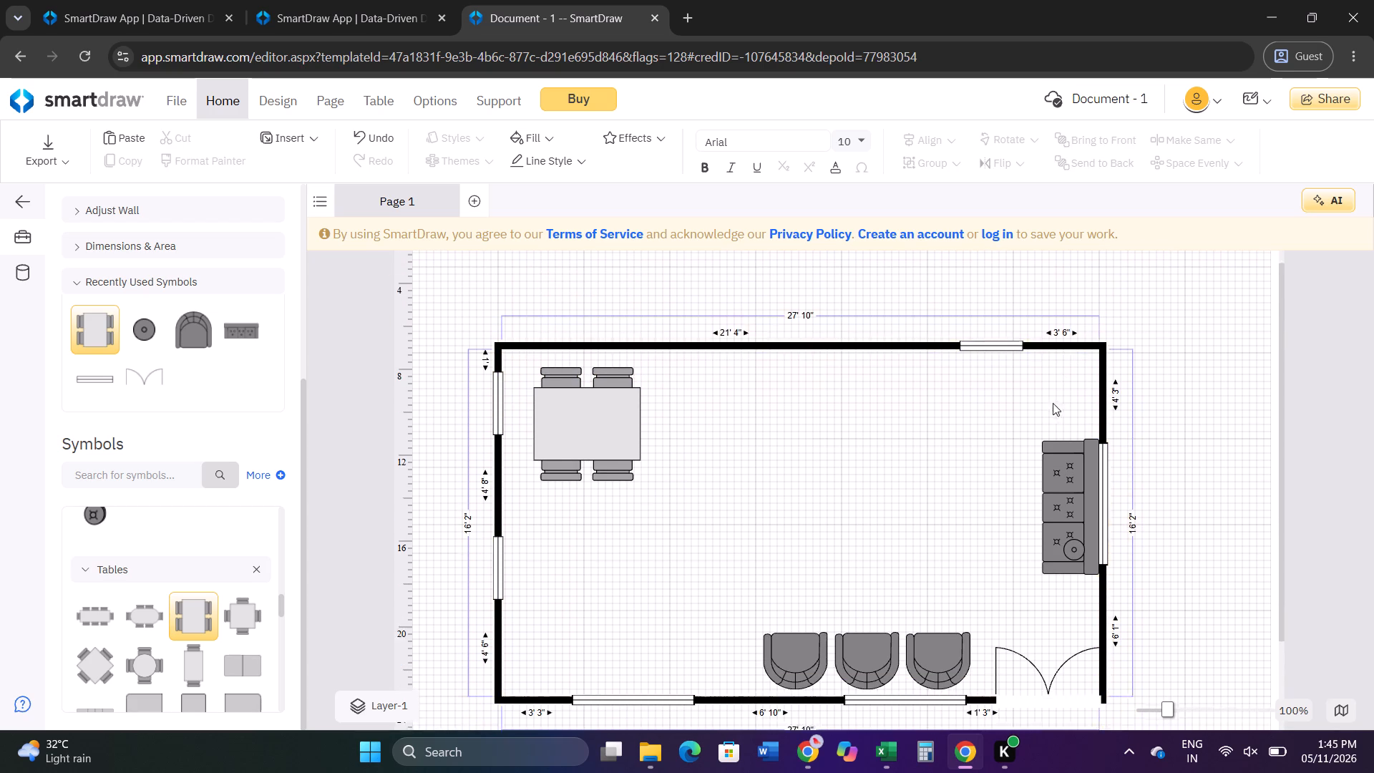
{"action": "scroll", "coordinate": [991, 407], "scroll_direction": "down", "scroll_amount": 2}
{"action": "scroll", "coordinate": [772, 427], "scroll_direction": "down", "scroll_amount": 1}
{"action": "scroll", "coordinate": [590, 520], "scroll_direction": "down", "scroll_amount": 1}
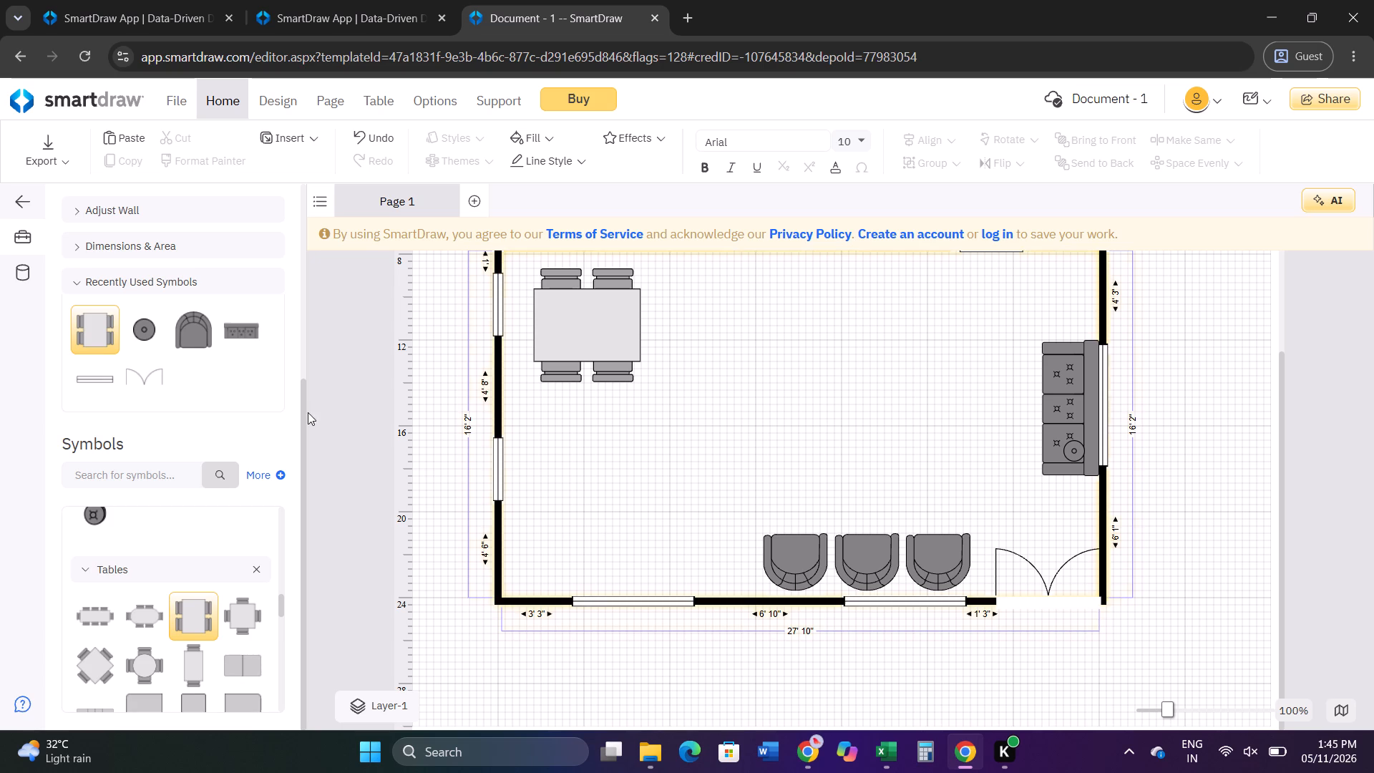
{"action": "scroll", "coordinate": [210, 402], "scroll_direction": "up", "scroll_amount": 1}
{"action": "scroll", "coordinate": [125, 223], "scroll_direction": "up", "scroll_amount": 2}
{"action": "left_click", "coordinate": [114, 269]}
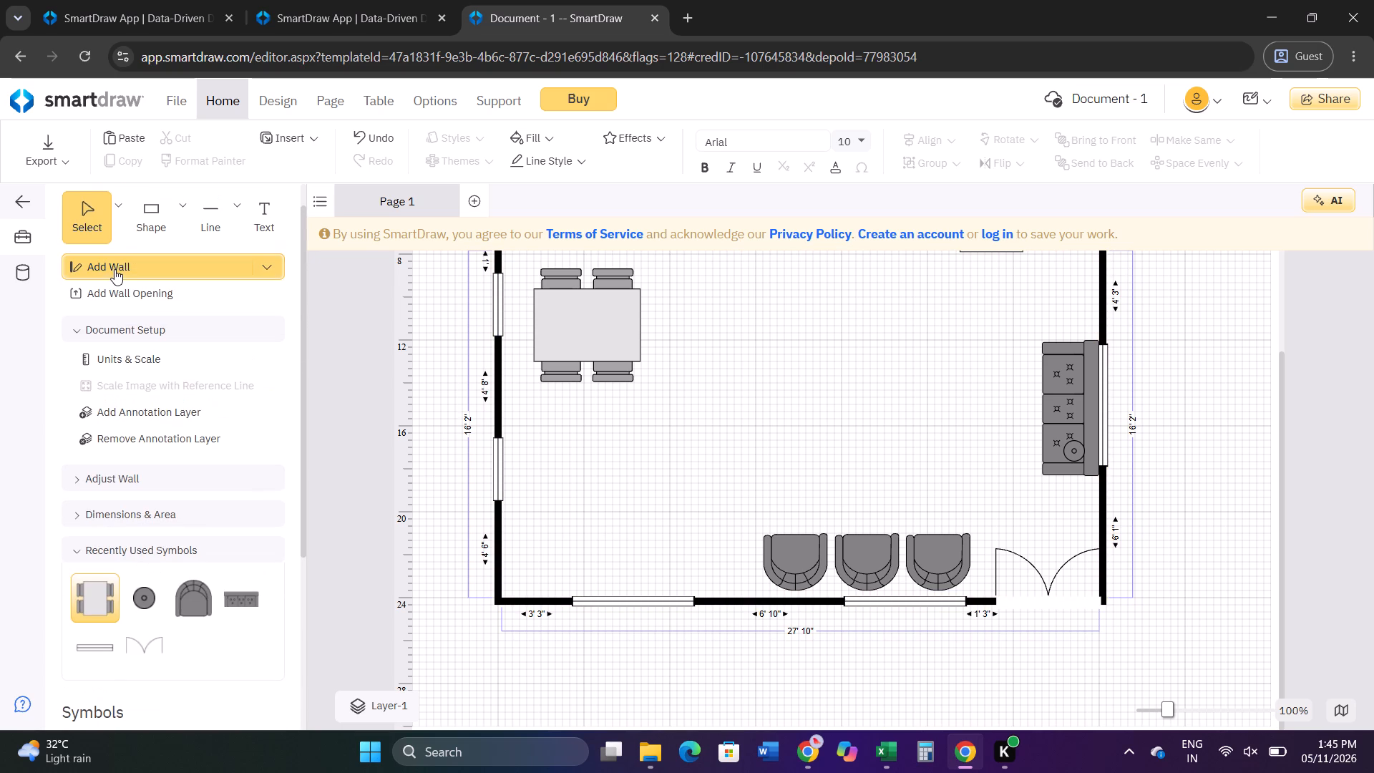
{"action": "scroll", "coordinate": [482, 477], "scroll_direction": "down", "scroll_amount": 3}
{"action": "left_click_drag", "start_coordinate": [497, 681], "coordinate": [839, 680]}
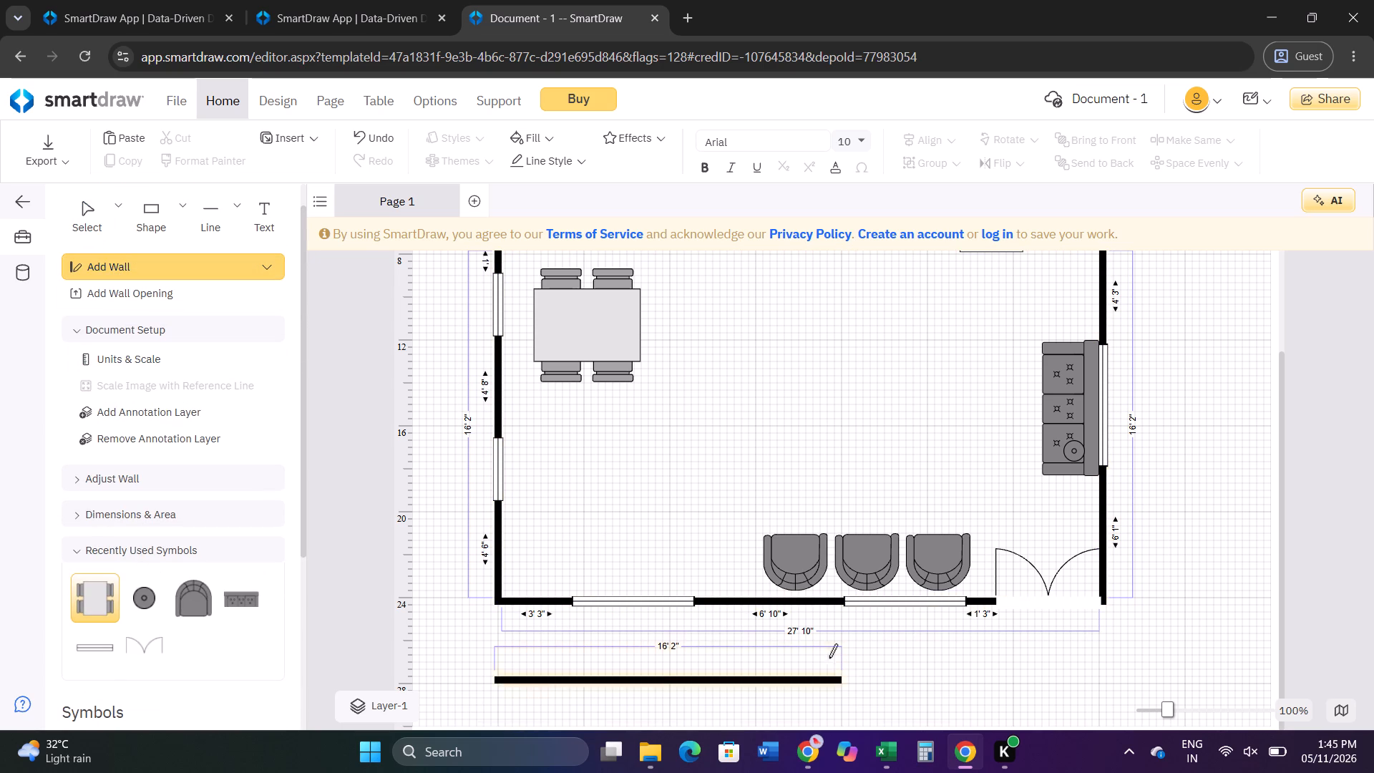
Draw the right, left and bottom walls of the second room, each about 15' 10" long, to form a near-square outline.
{"action": "scroll", "coordinate": [830, 662], "scroll_direction": "down", "scroll_amount": 3}
{"action": "left_click_drag", "start_coordinate": [839, 684], "coordinate": [833, 746]}
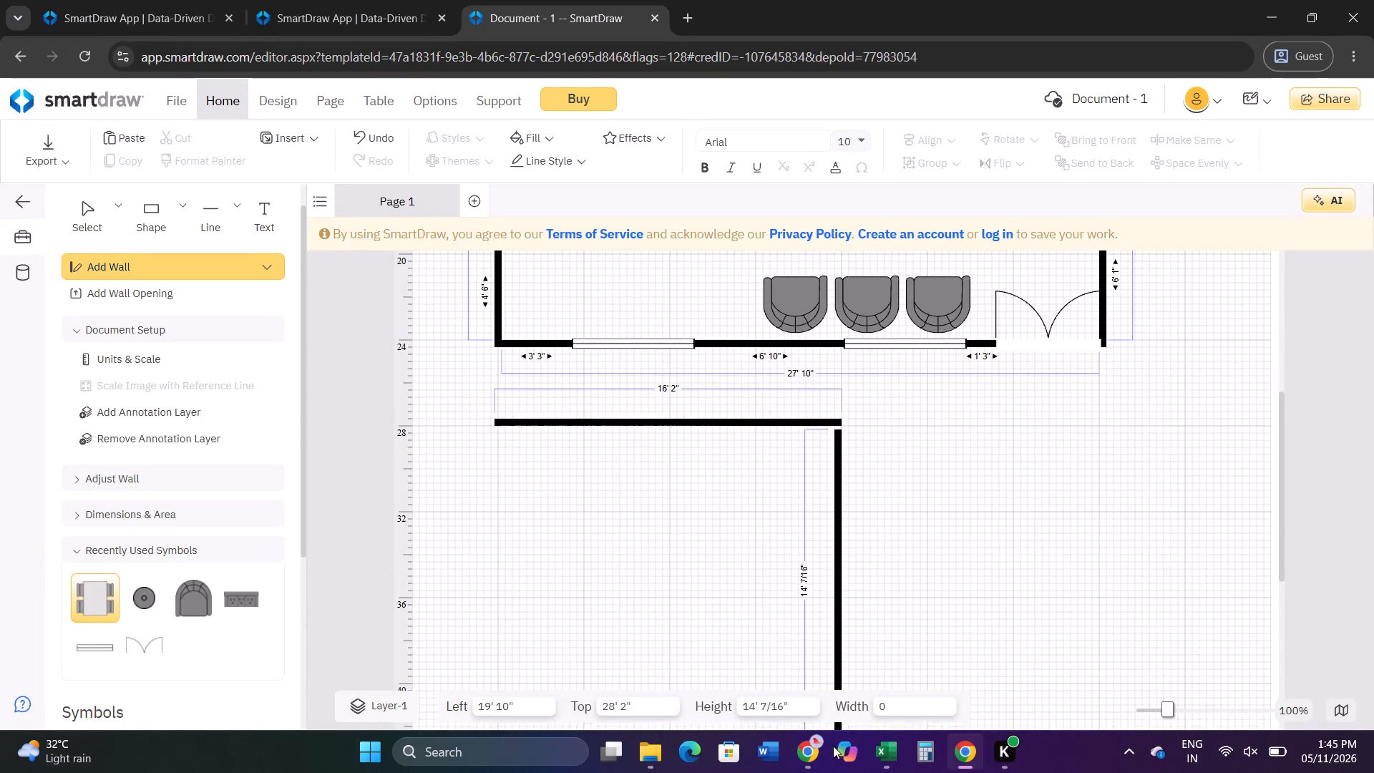
{"action": "left_click_drag", "start_coordinate": [833, 746], "coordinate": [844, 613]}
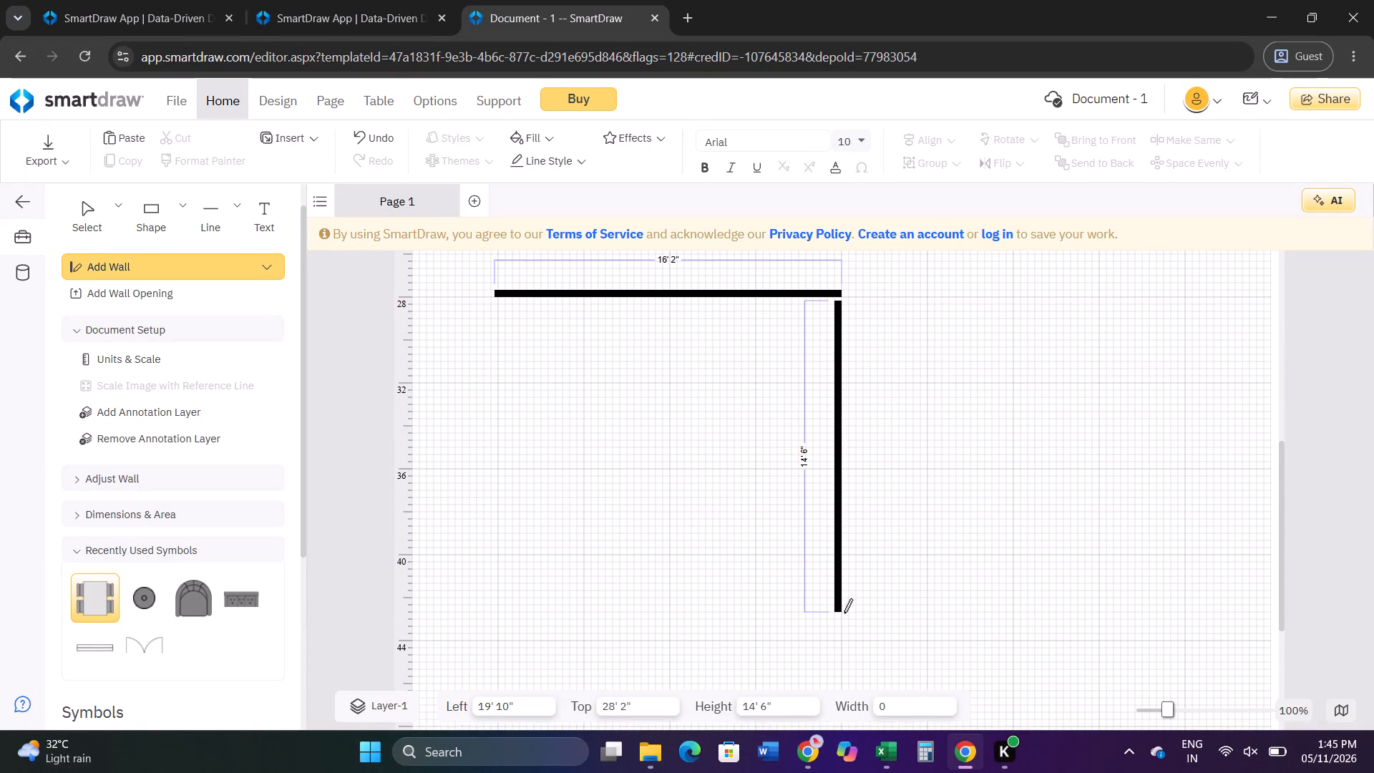
{"action": "left_click_drag", "start_coordinate": [844, 613], "coordinate": [847, 643]}
{"action": "left_click_drag", "start_coordinate": [494, 294], "coordinate": [499, 636]}
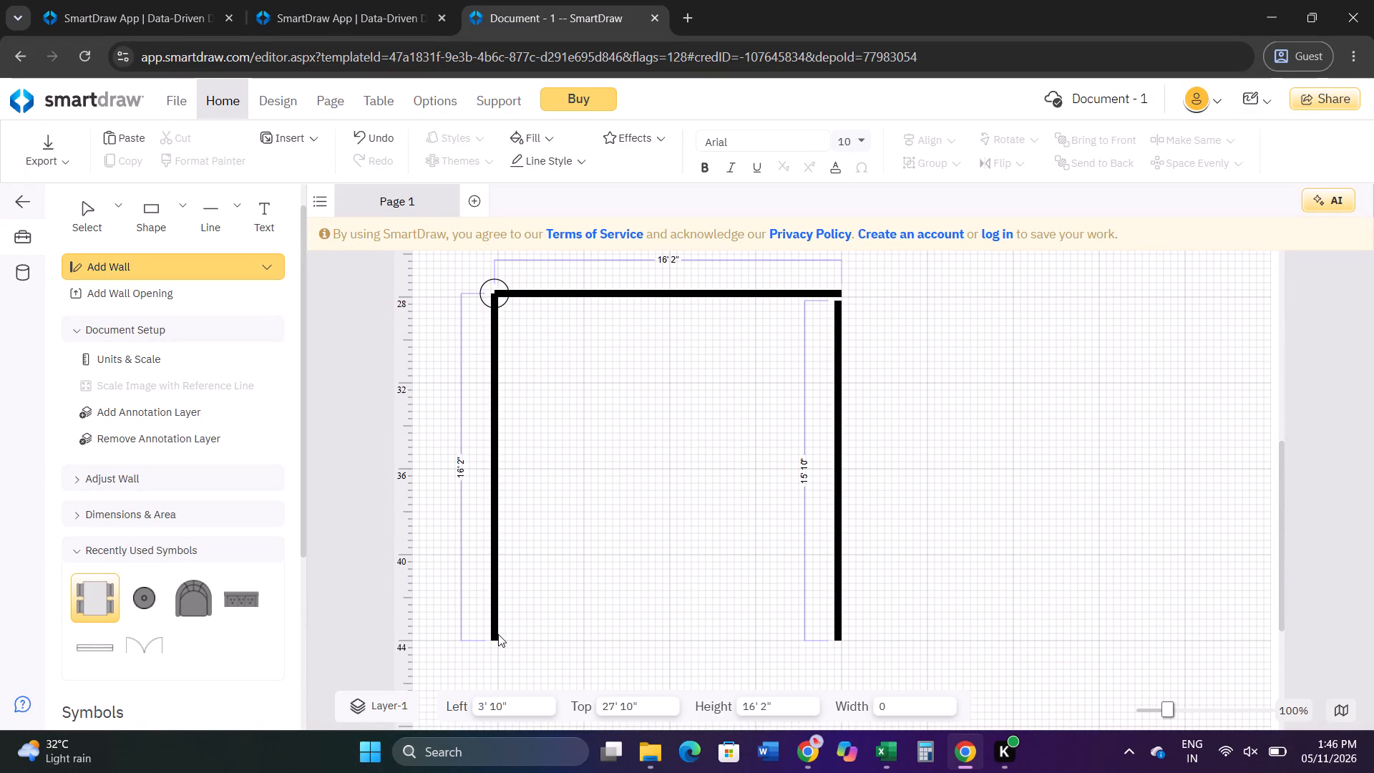
{"action": "left_click_drag", "start_coordinate": [497, 638], "coordinate": [827, 635]}
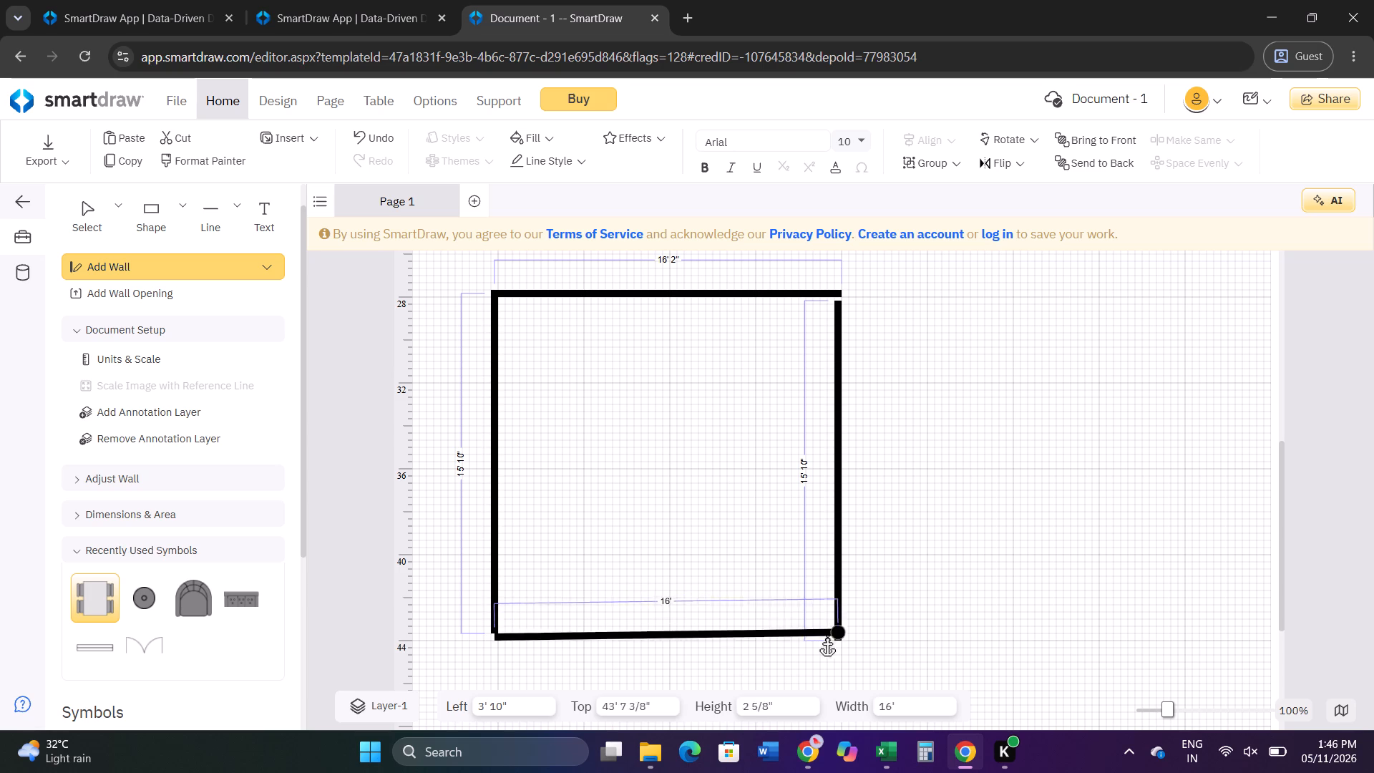
{"action": "left_click_drag", "start_coordinate": [827, 635], "coordinate": [834, 633]}
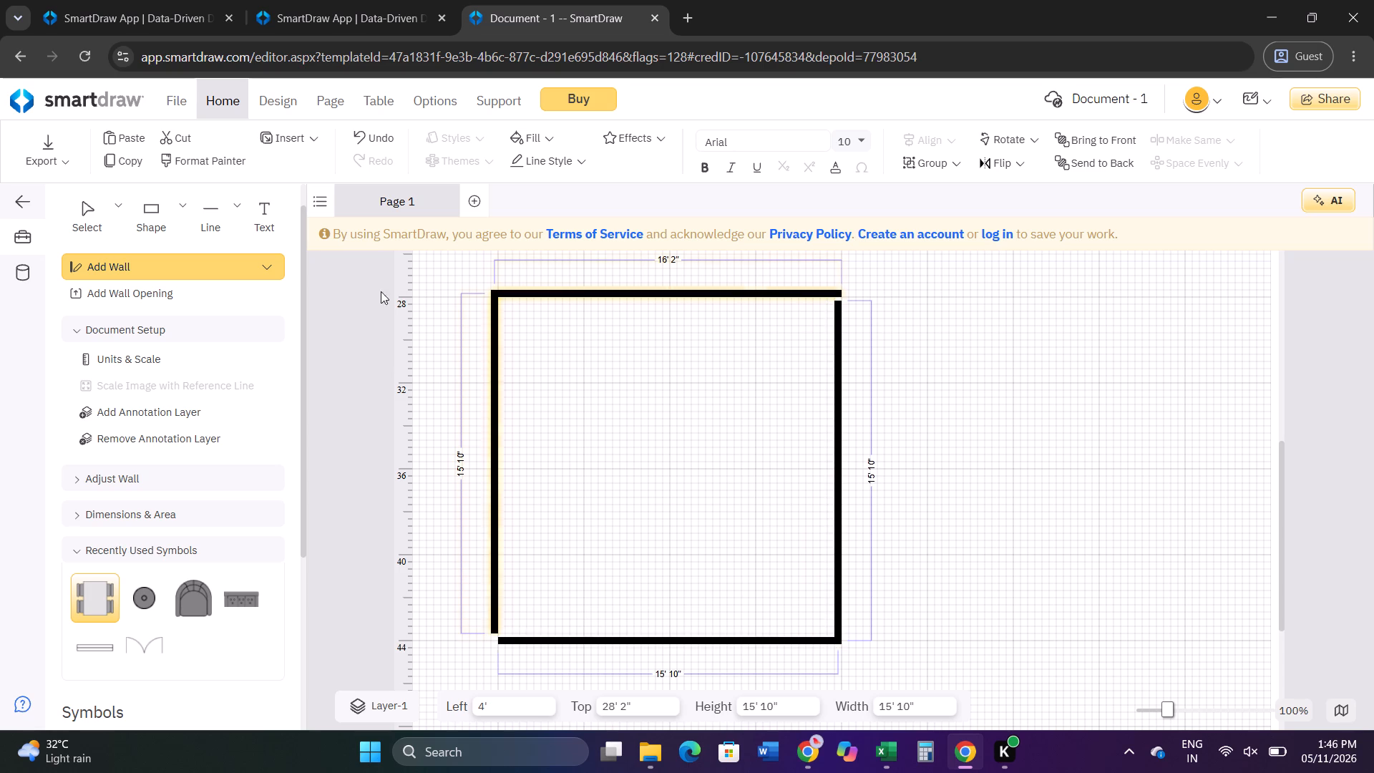
Close the gaps at the second room's lower-left and upper-right corners by joining the wall ends.
{"action": "left_click", "coordinate": [97, 225]}
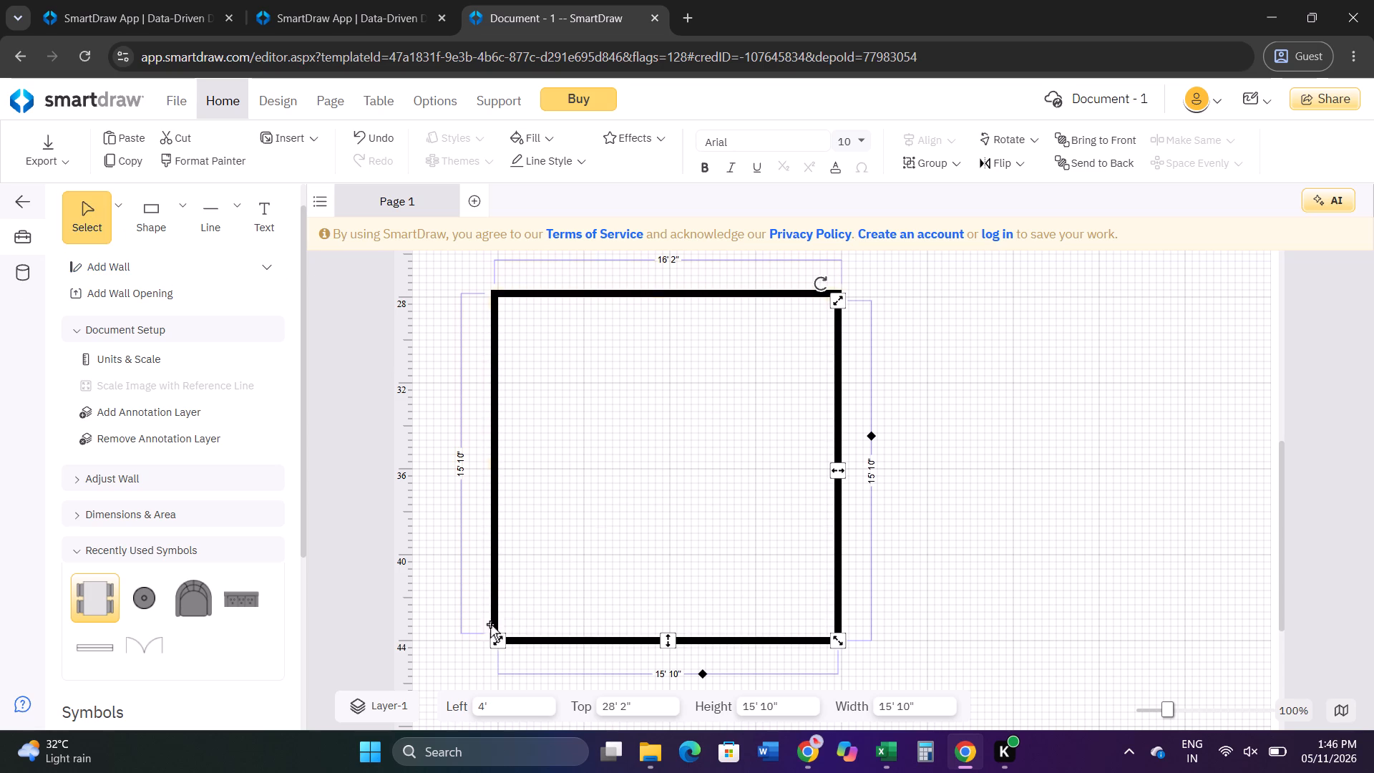
{"action": "left_click", "coordinate": [495, 621]}
{"action": "left_click_drag", "start_coordinate": [494, 638], "coordinate": [494, 646]}
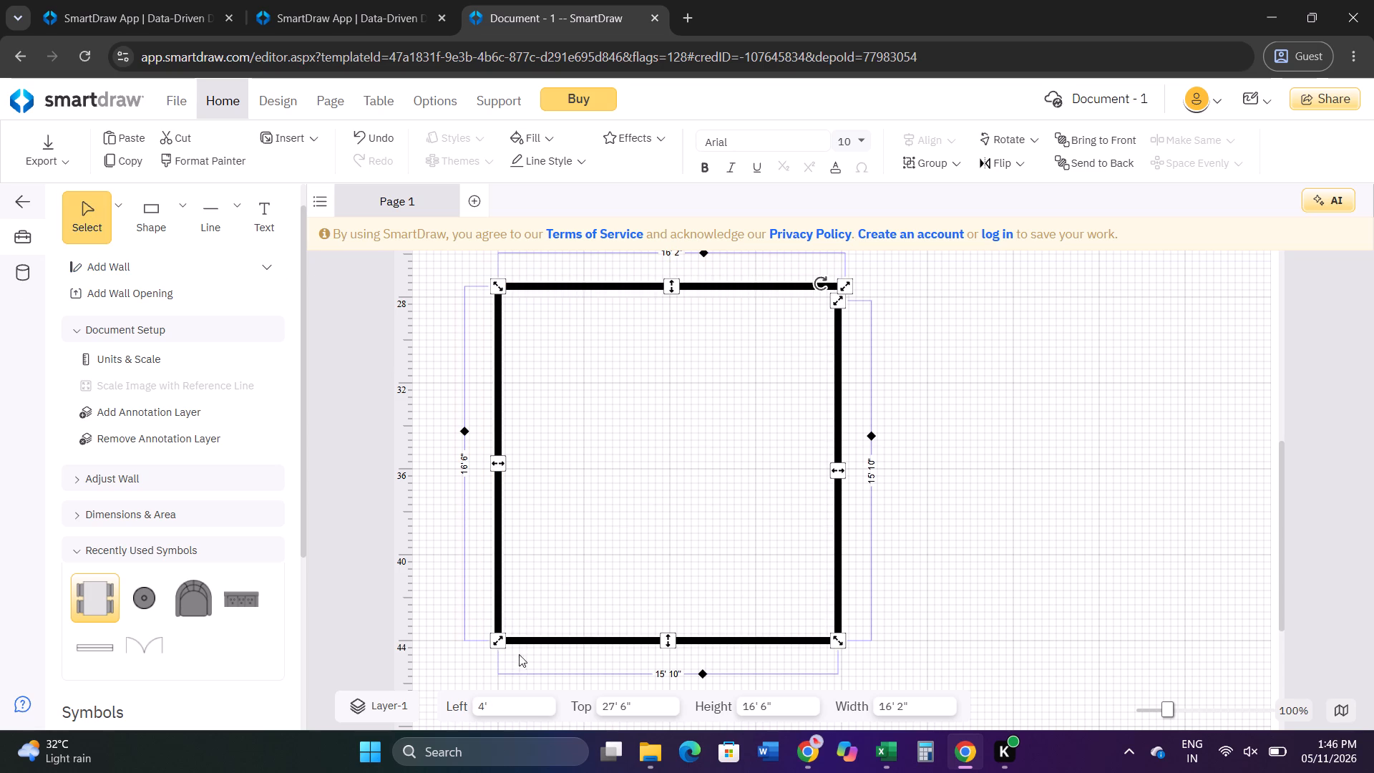
{"action": "left_click", "coordinate": [633, 652]}
{"action": "left_click", "coordinate": [835, 279]}
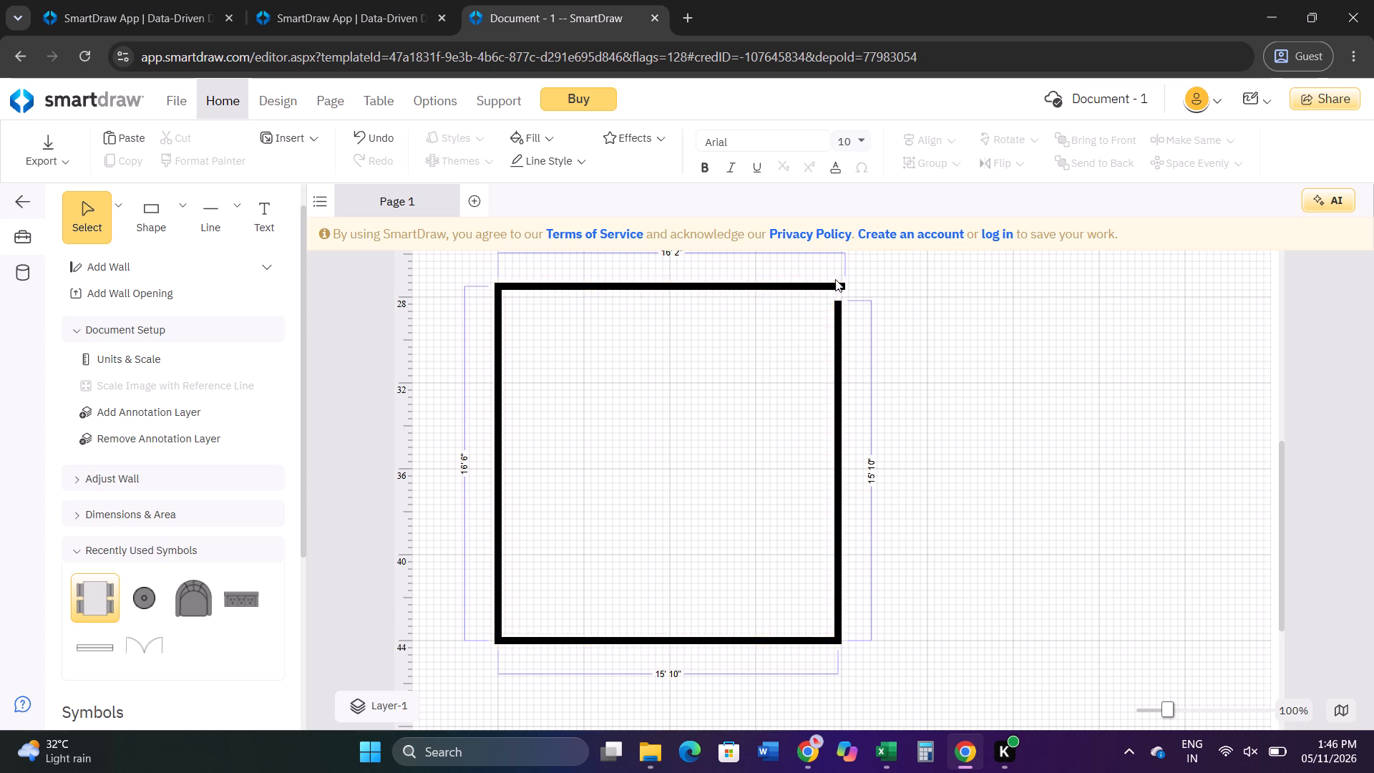
{"action": "left_click", "coordinate": [840, 286]}
{"action": "left_click_drag", "start_coordinate": [838, 303], "coordinate": [841, 288]}
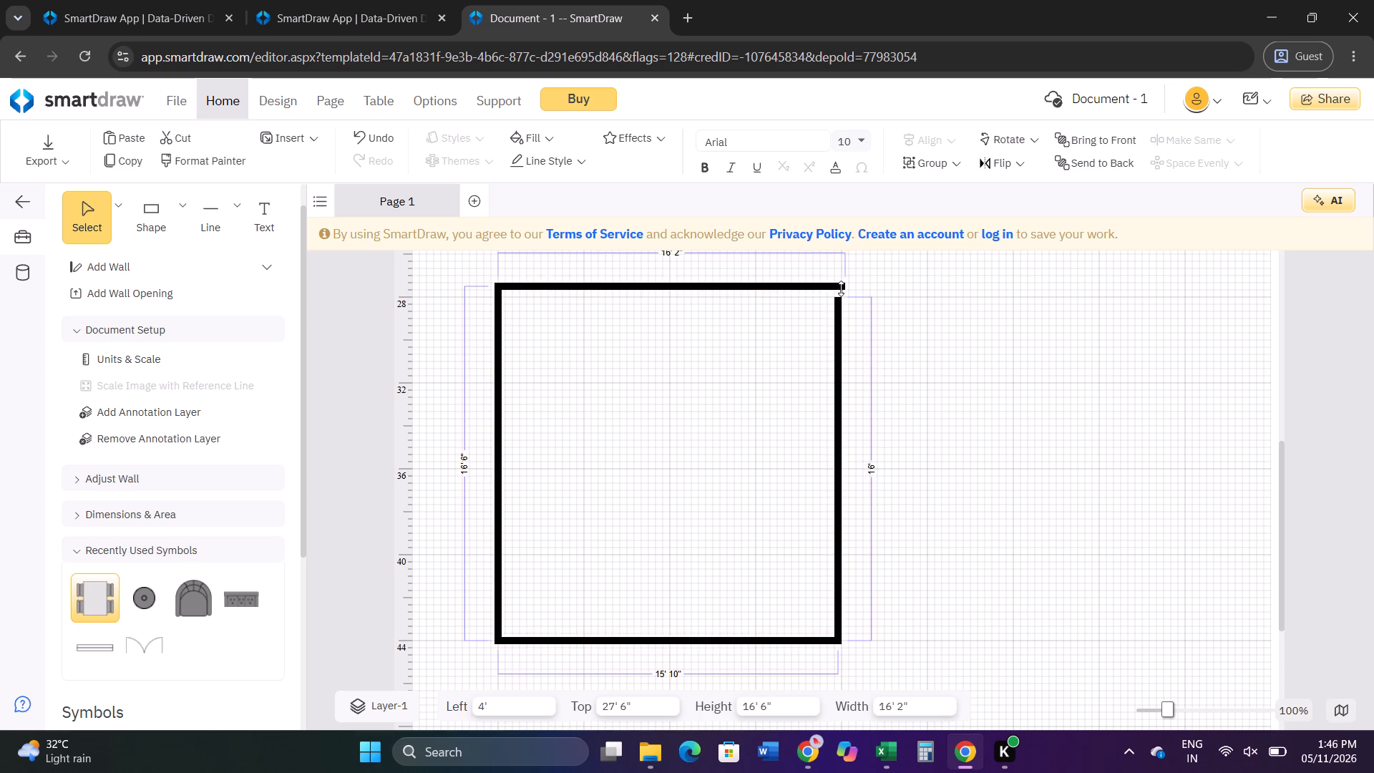
{"action": "left_click_drag", "start_coordinate": [841, 288], "coordinate": [842, 287]}
{"action": "left_click", "coordinate": [851, 334]}
Move the second room's right wall outward to widen the room to about 17' 5".
{"action": "left_click", "coordinate": [839, 473]}
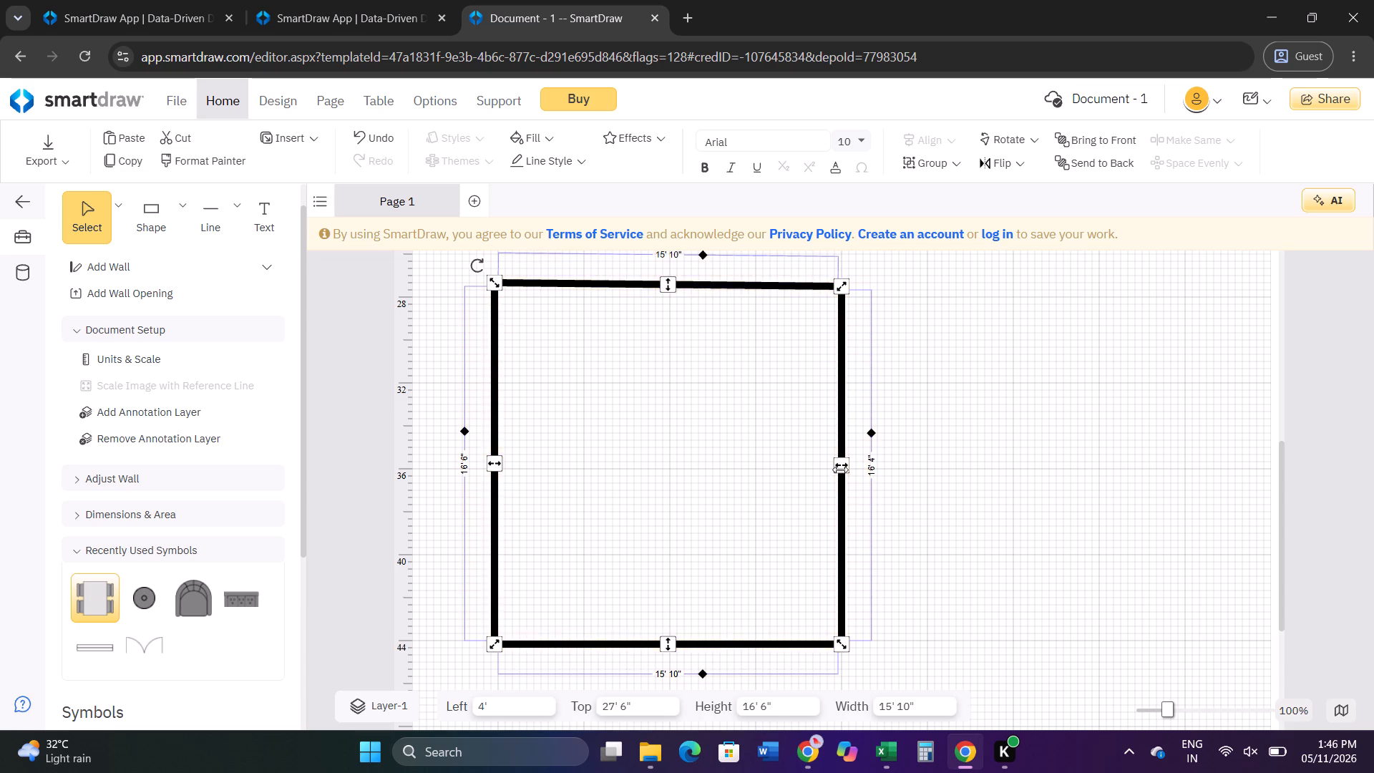
{"action": "left_click_drag", "start_coordinate": [840, 470], "coordinate": [877, 475]}
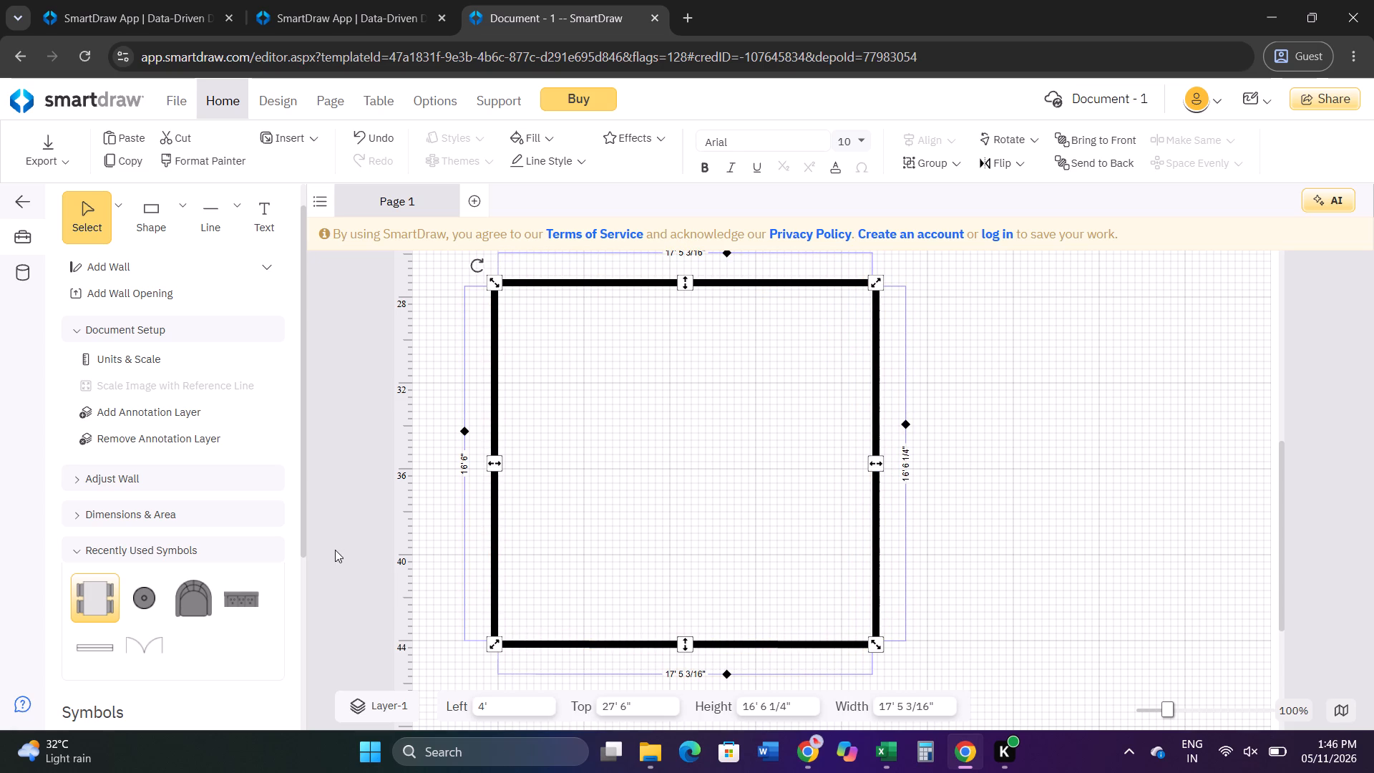
Collapse the Recently Used Symbols, Couches & Sofas, Tables, and Bathtubs & Showers symbol groups.
{"action": "left_click", "coordinate": [165, 550]}
{"action": "scroll", "coordinate": [150, 517], "scroll_direction": "down", "scroll_amount": 2}
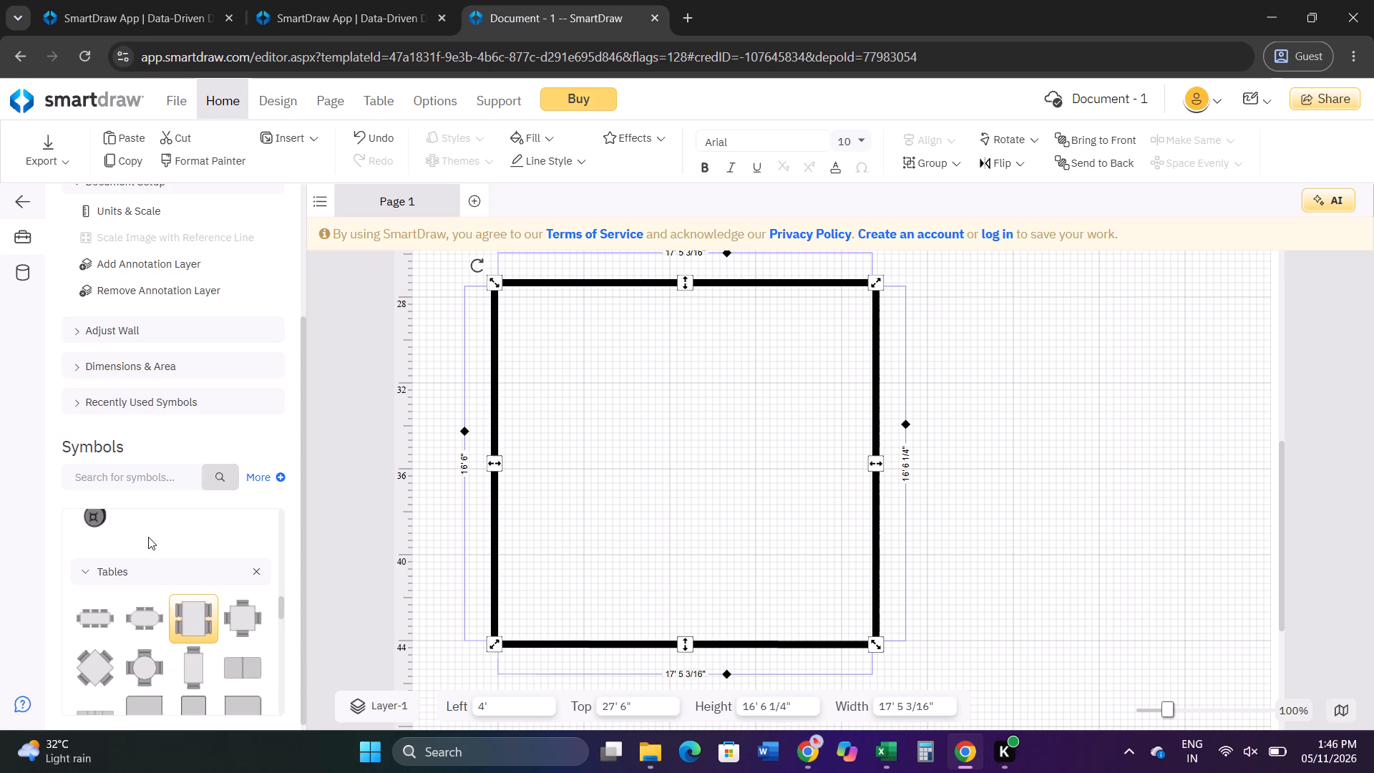
{"action": "scroll", "coordinate": [117, 487], "scroll_direction": "up", "scroll_amount": 1}
{"action": "scroll", "coordinate": [123, 583], "scroll_direction": "down", "scroll_amount": 2}
{"action": "scroll", "coordinate": [122, 560], "scroll_direction": "up", "scroll_amount": 2}
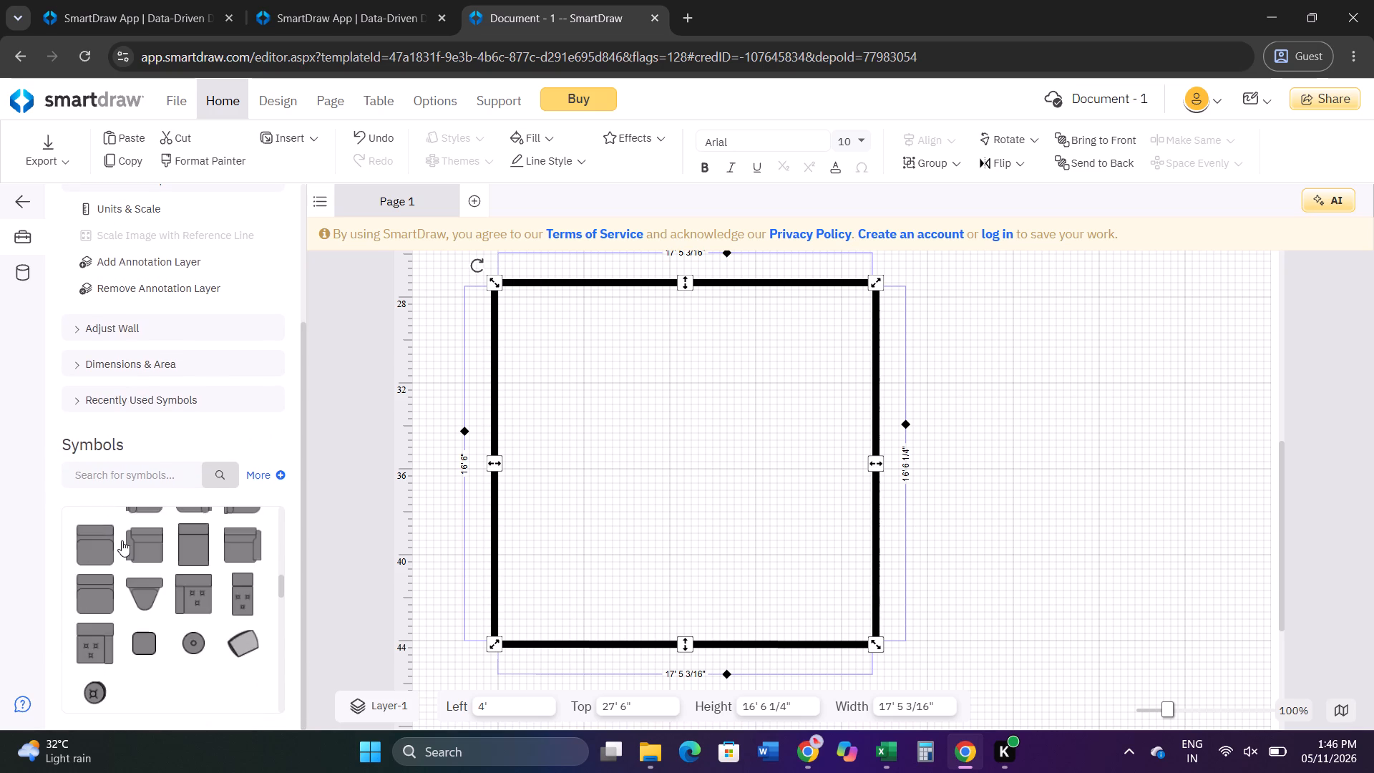
{"action": "scroll", "coordinate": [122, 540], "scroll_direction": "up", "scroll_amount": 6}
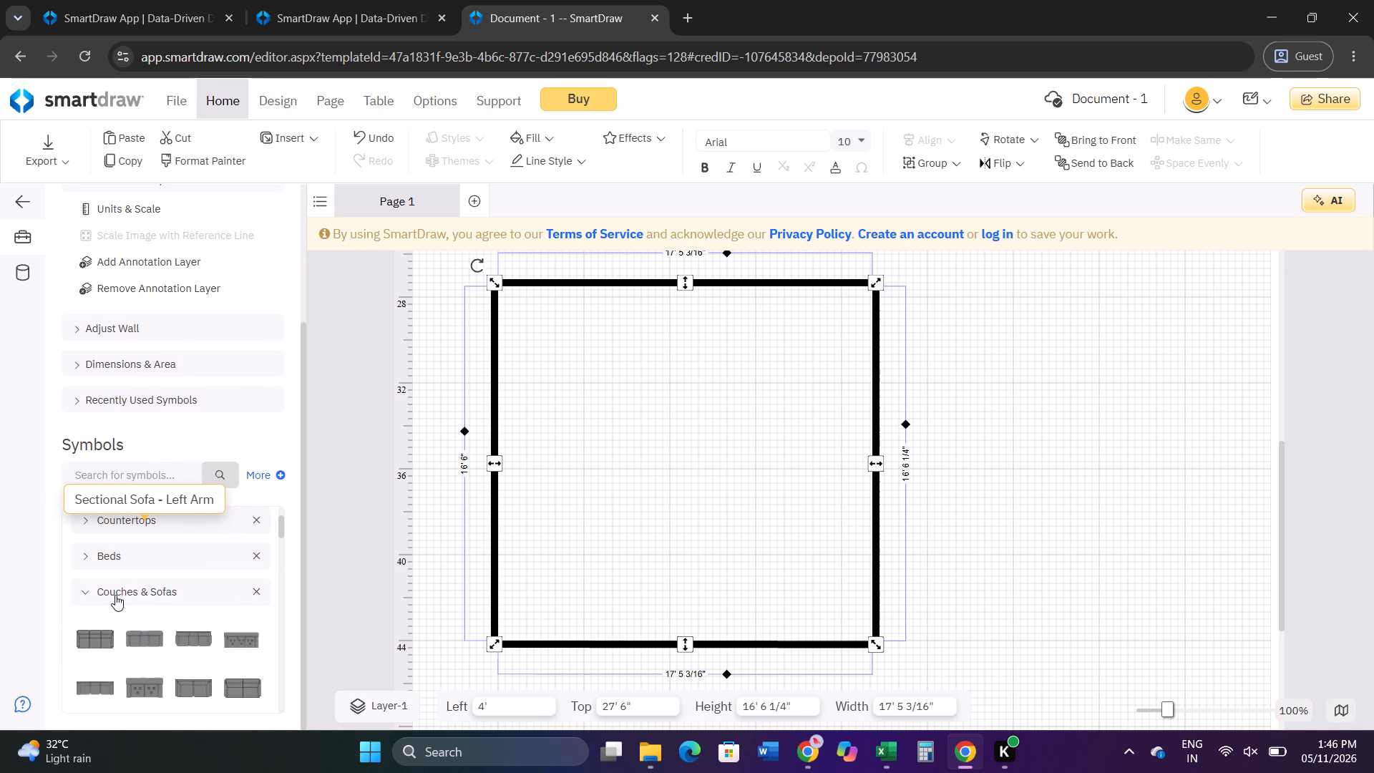
{"action": "left_click", "coordinate": [115, 595]}
{"action": "scroll", "coordinate": [127, 553], "scroll_direction": "up", "scroll_amount": 2}
{"action": "scroll", "coordinate": [127, 552], "scroll_direction": "down", "scroll_amount": 2}
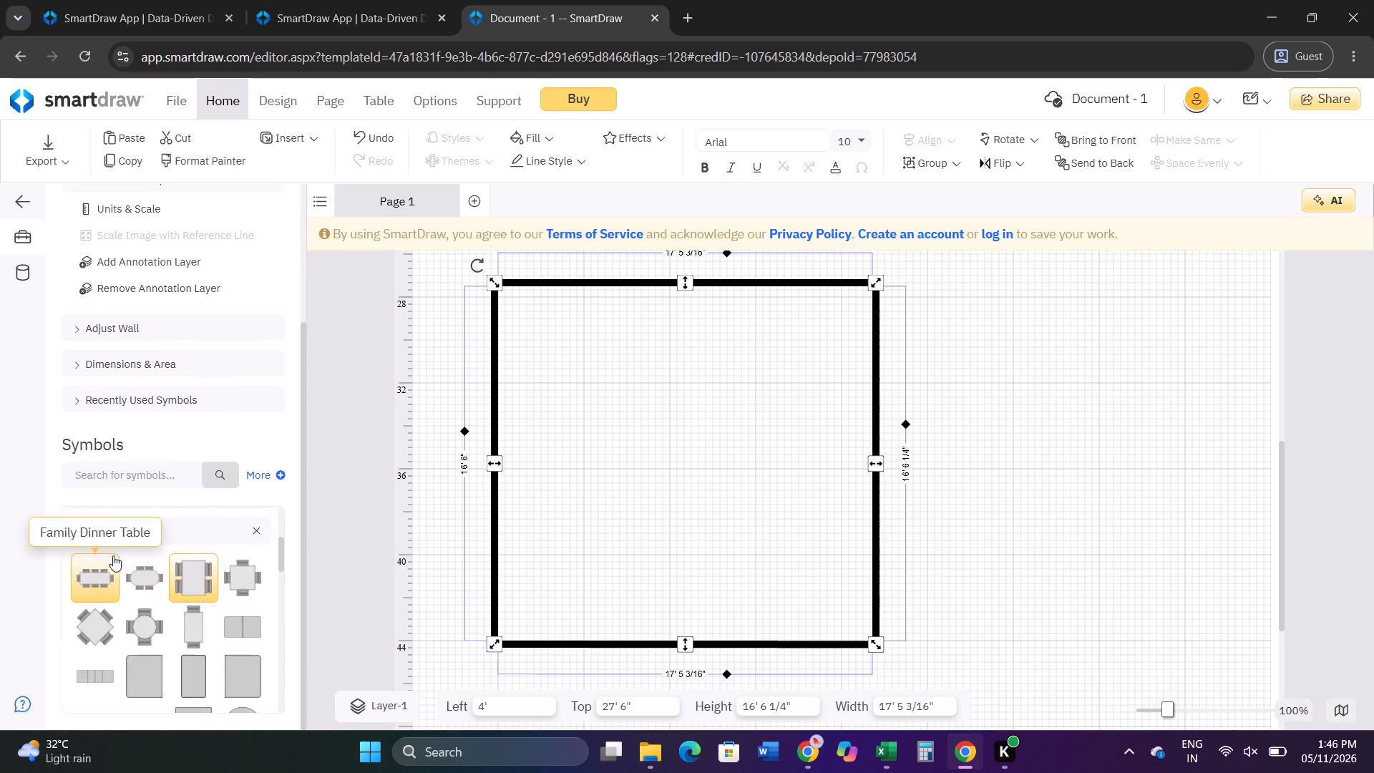
{"action": "left_click", "coordinate": [108, 534]}
{"action": "double_click", "coordinate": [108, 534]}
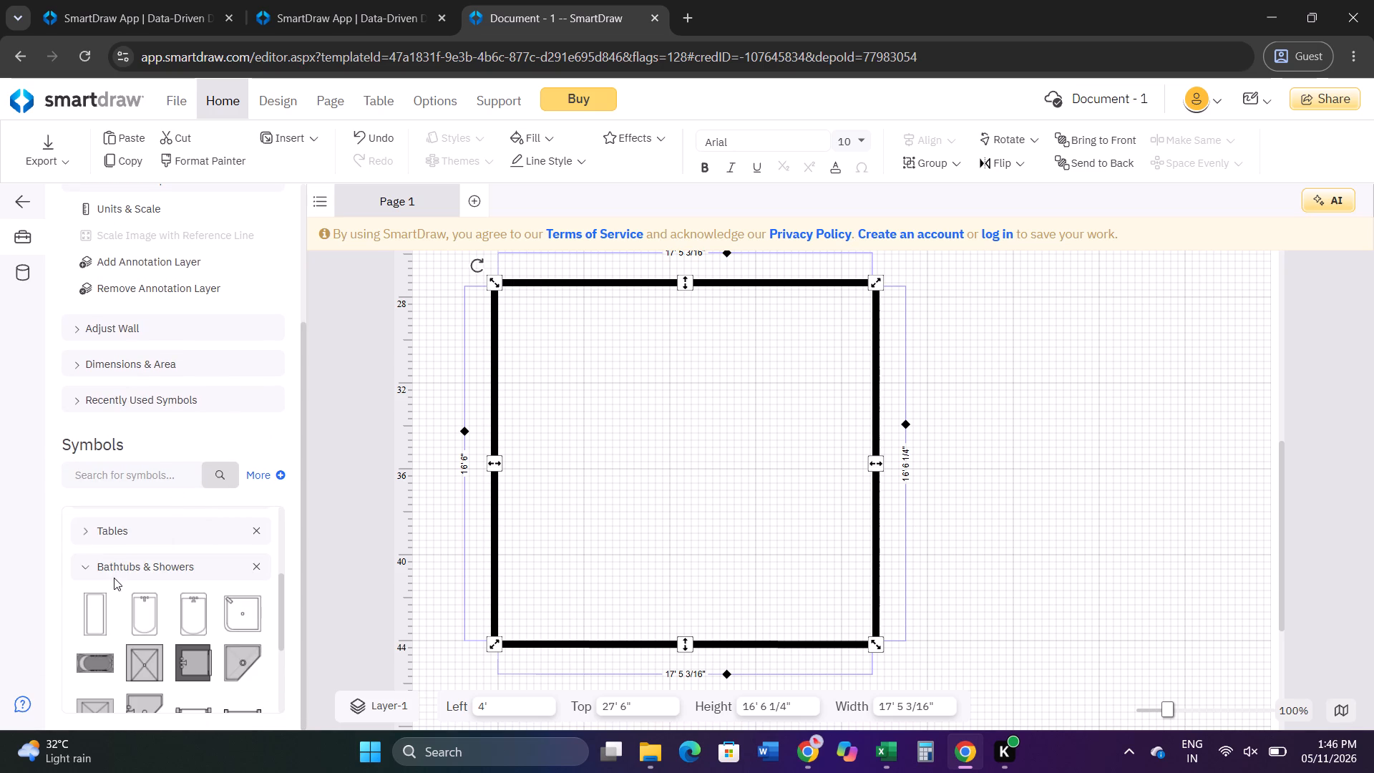
{"action": "left_click", "coordinate": [115, 568]}
{"action": "scroll", "coordinate": [115, 568], "scroll_direction": "down", "scroll_amount": 4}
{"action": "scroll", "coordinate": [132, 613], "scroll_direction": "up", "scroll_amount": 2}
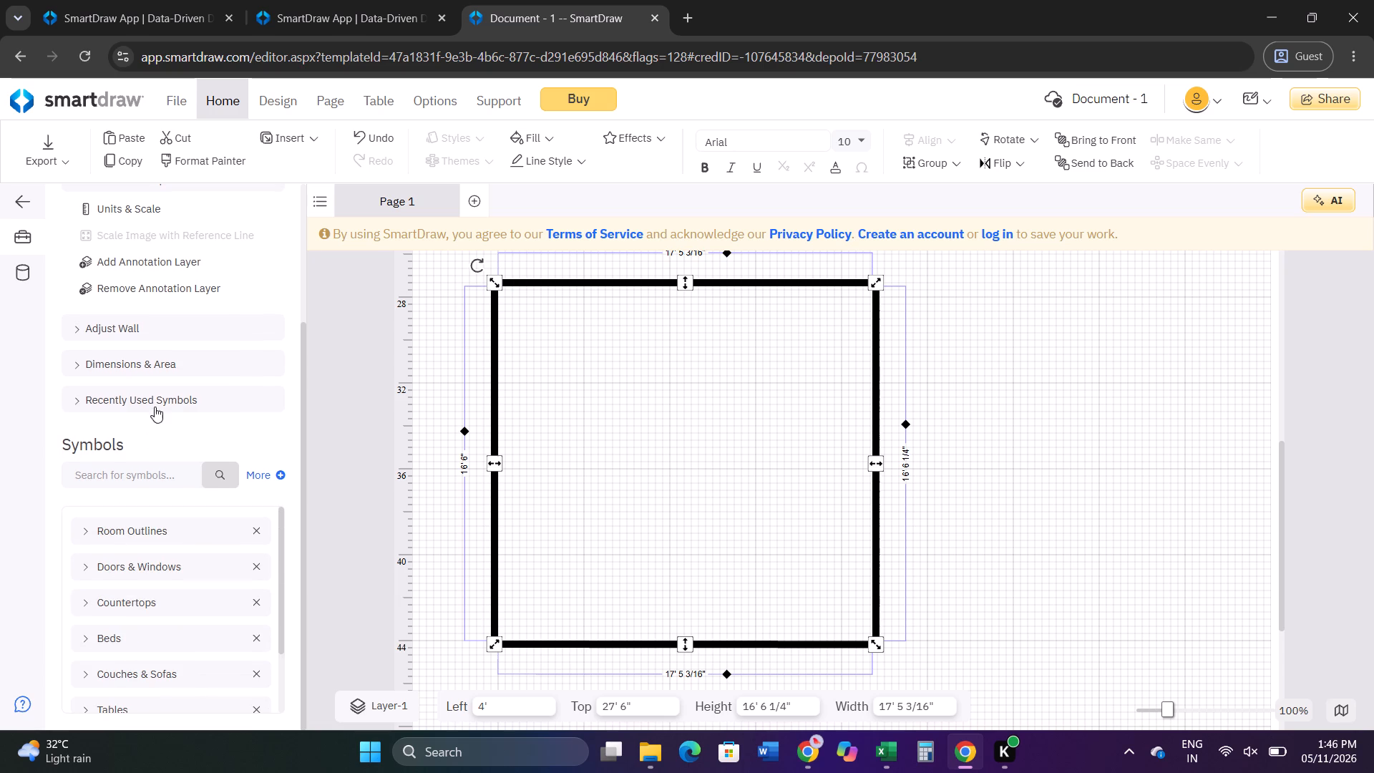
Place a Door (28") symbol in the second room's top wall at the upper-left corner, swinging into the room.
{"action": "left_click", "coordinate": [144, 572]}
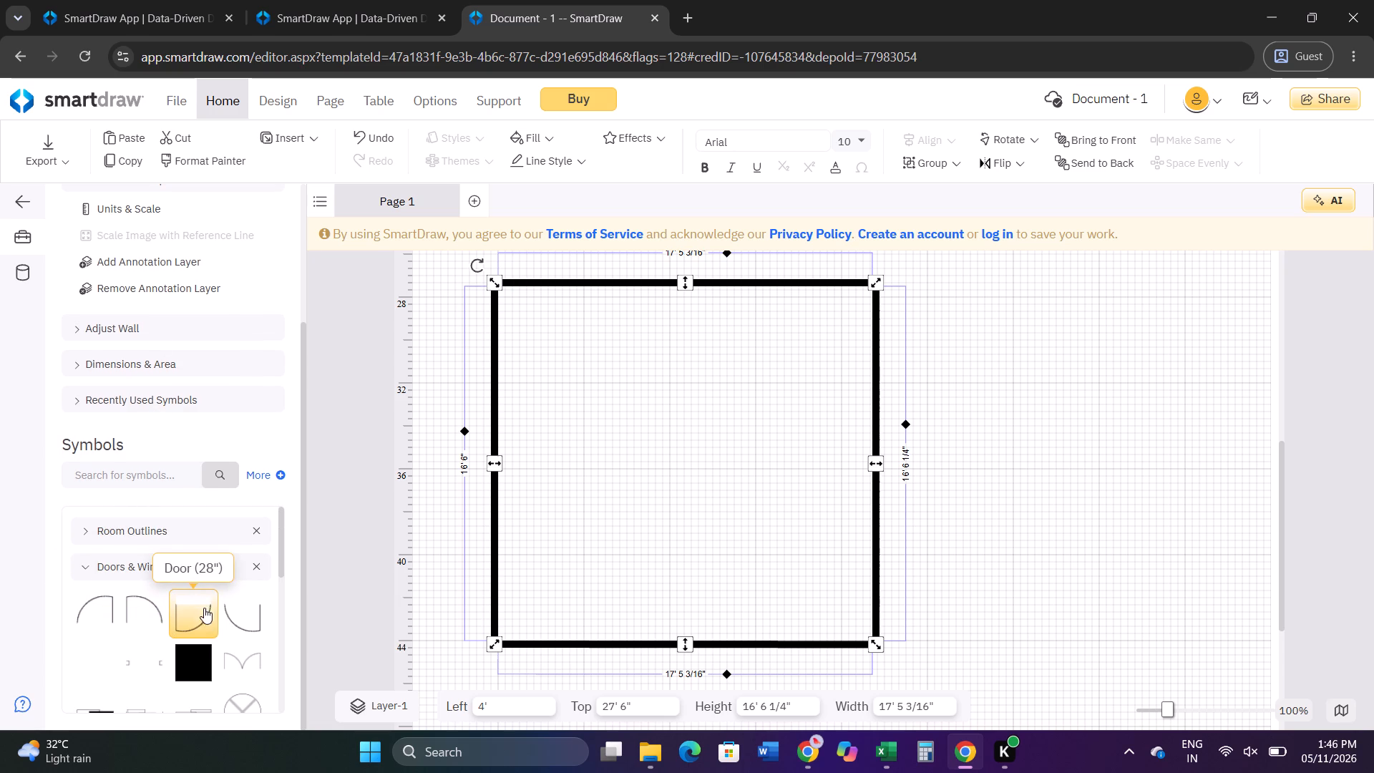
{"action": "left_click_drag", "start_coordinate": [200, 611], "coordinate": [550, 334]}
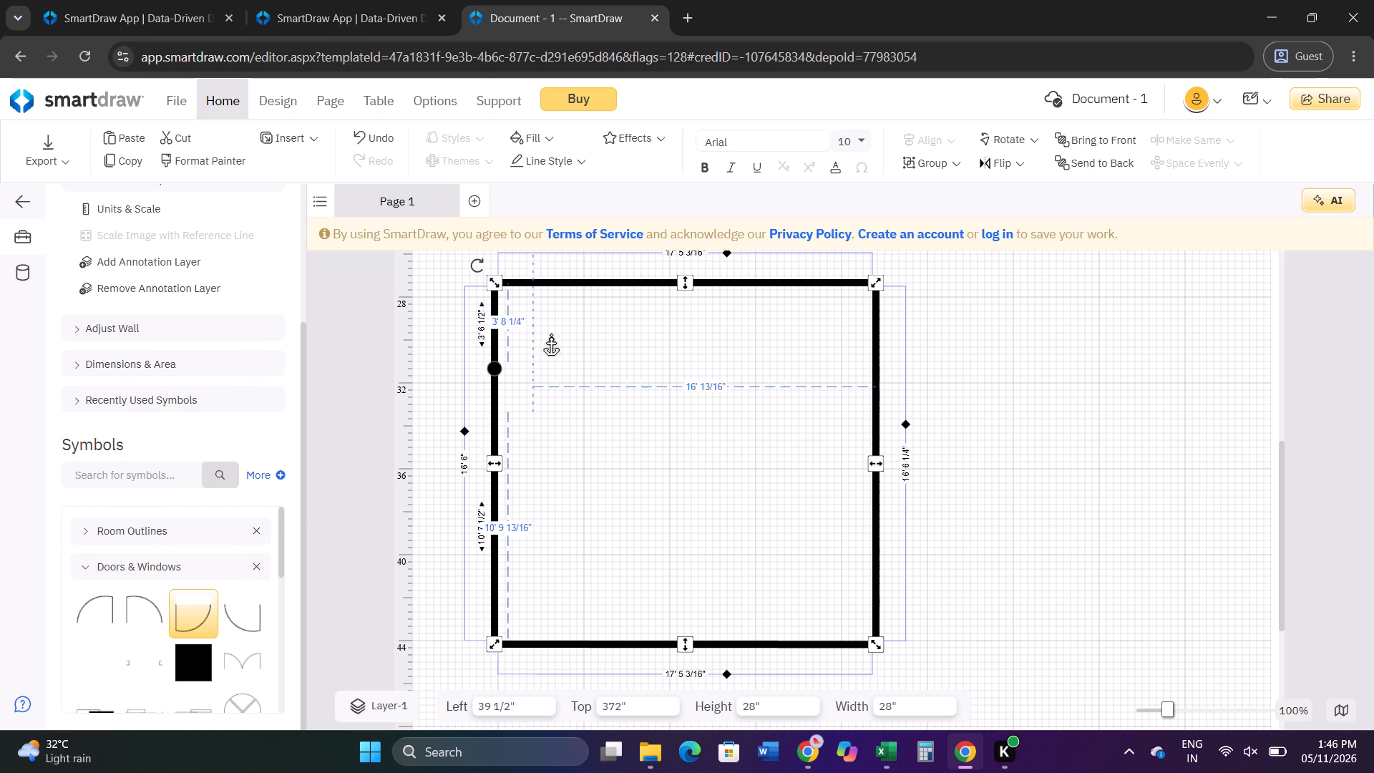
{"action": "left_click_drag", "start_coordinate": [550, 334], "coordinate": [529, 321]}
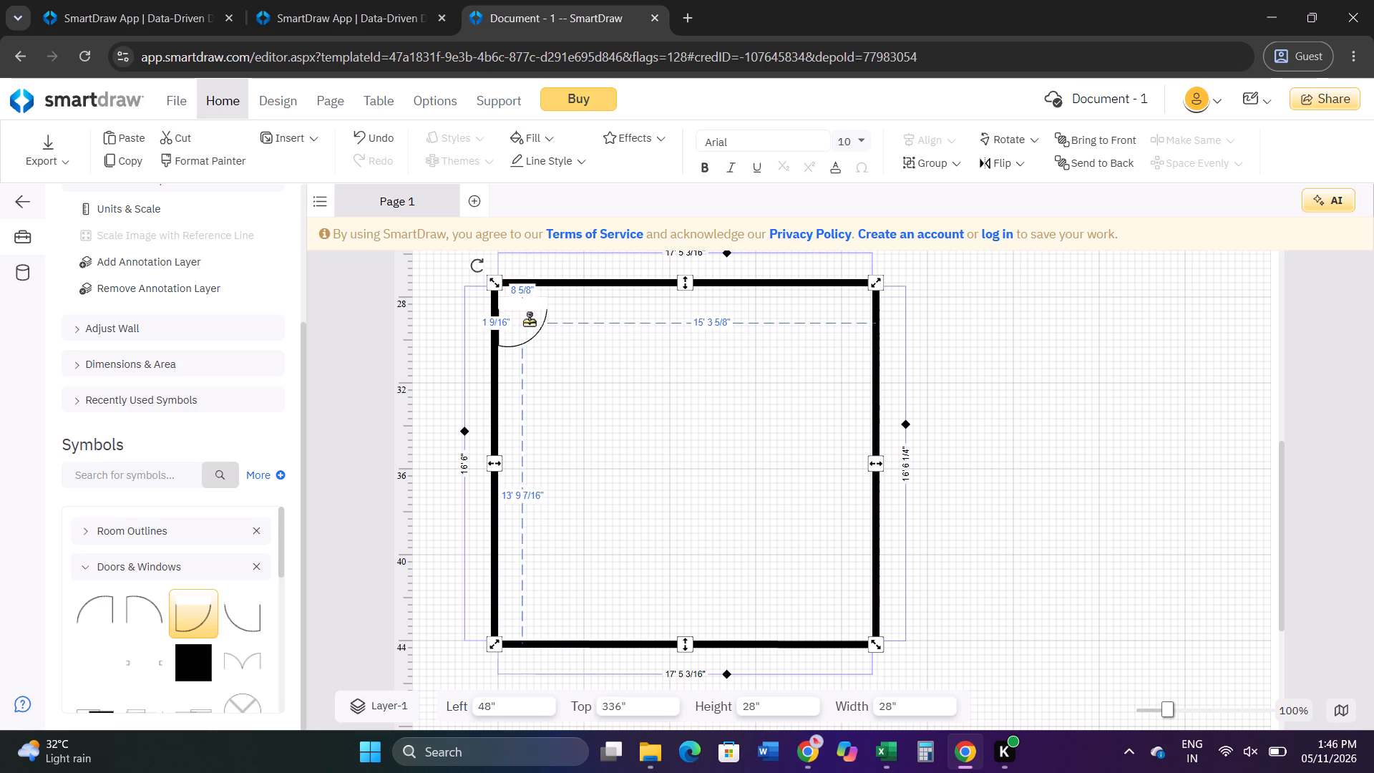
{"action": "left_click_drag", "start_coordinate": [529, 321], "coordinate": [525, 317]}
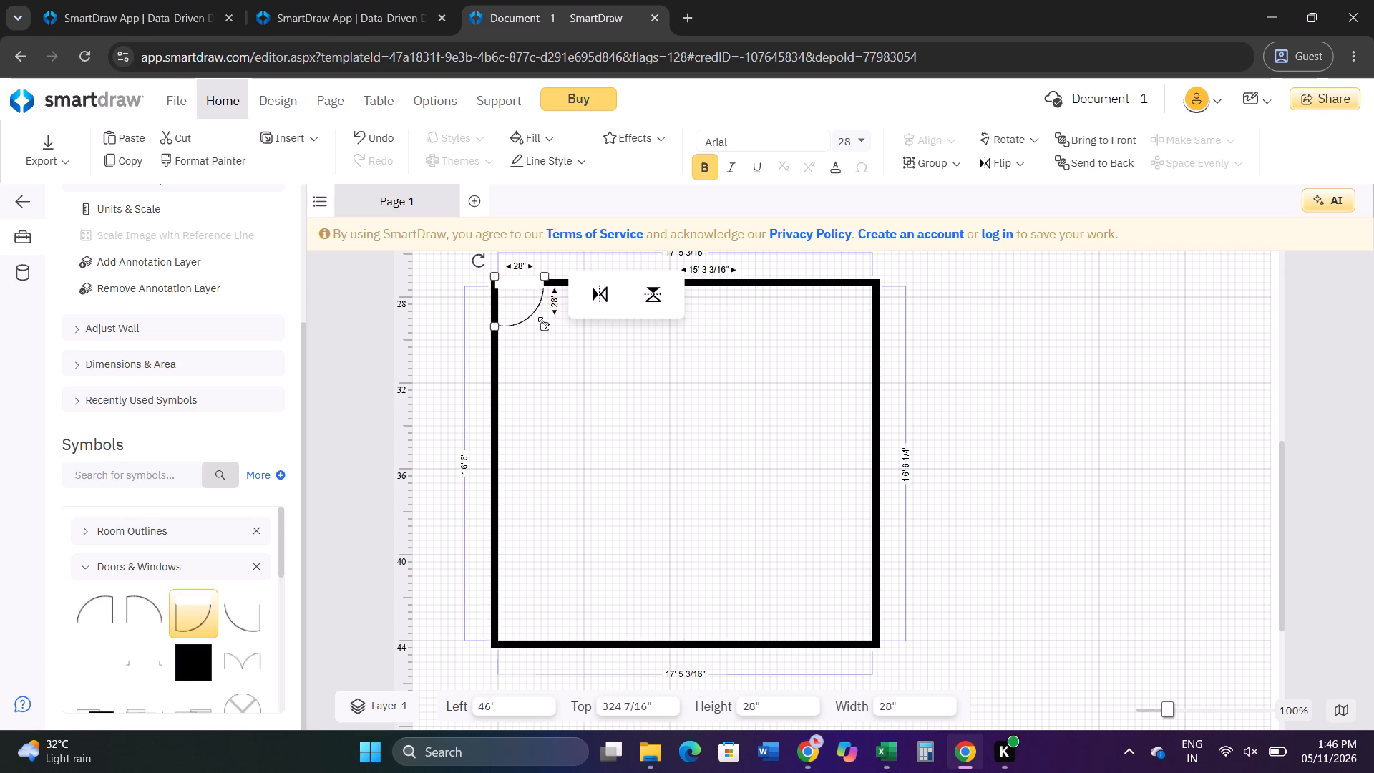
Enlarge the second room's door to about 35" and shift it along the top wall so it clears the left wall.
{"action": "left_click_drag", "start_coordinate": [545, 323], "coordinate": [552, 331]}
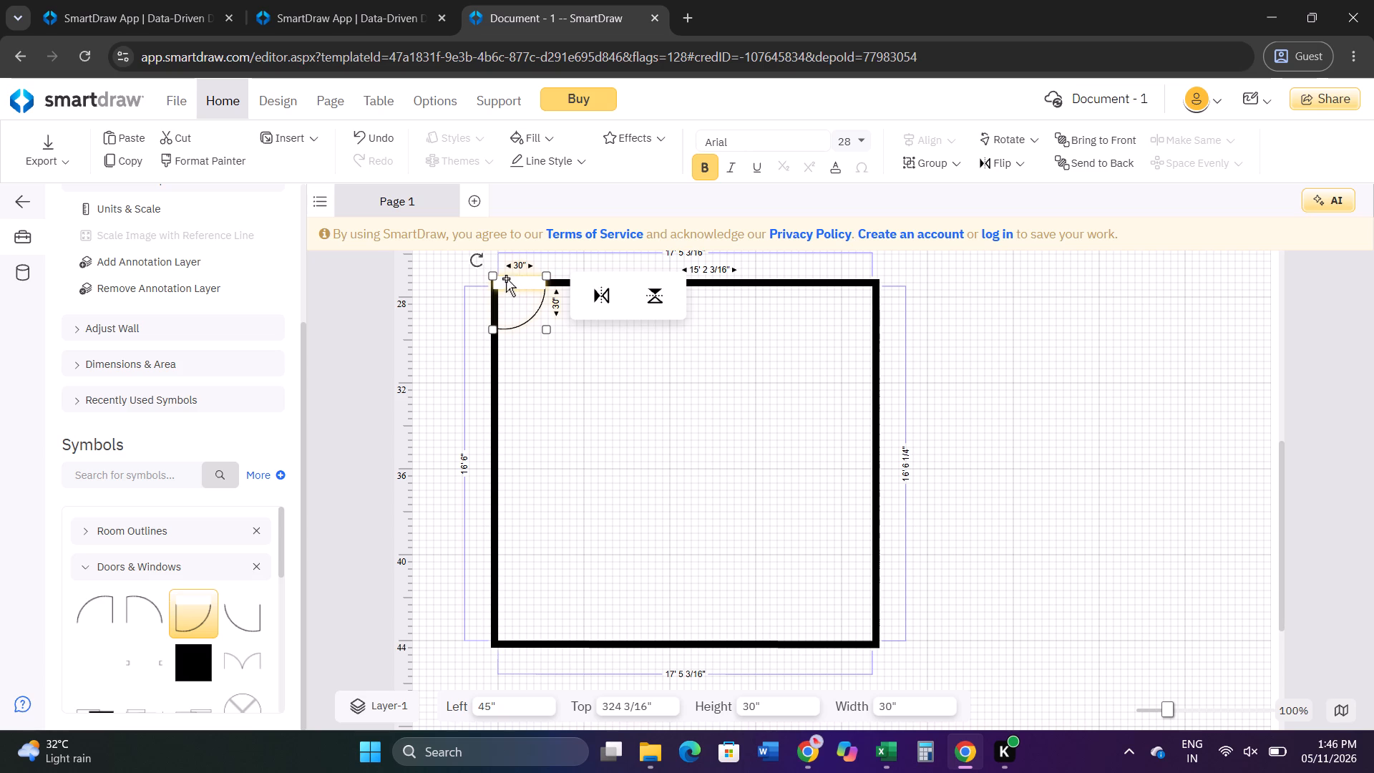
{"action": "left_click", "coordinate": [501, 278]}
{"action": "left_click_drag", "start_coordinate": [545, 330], "coordinate": [552, 330]}
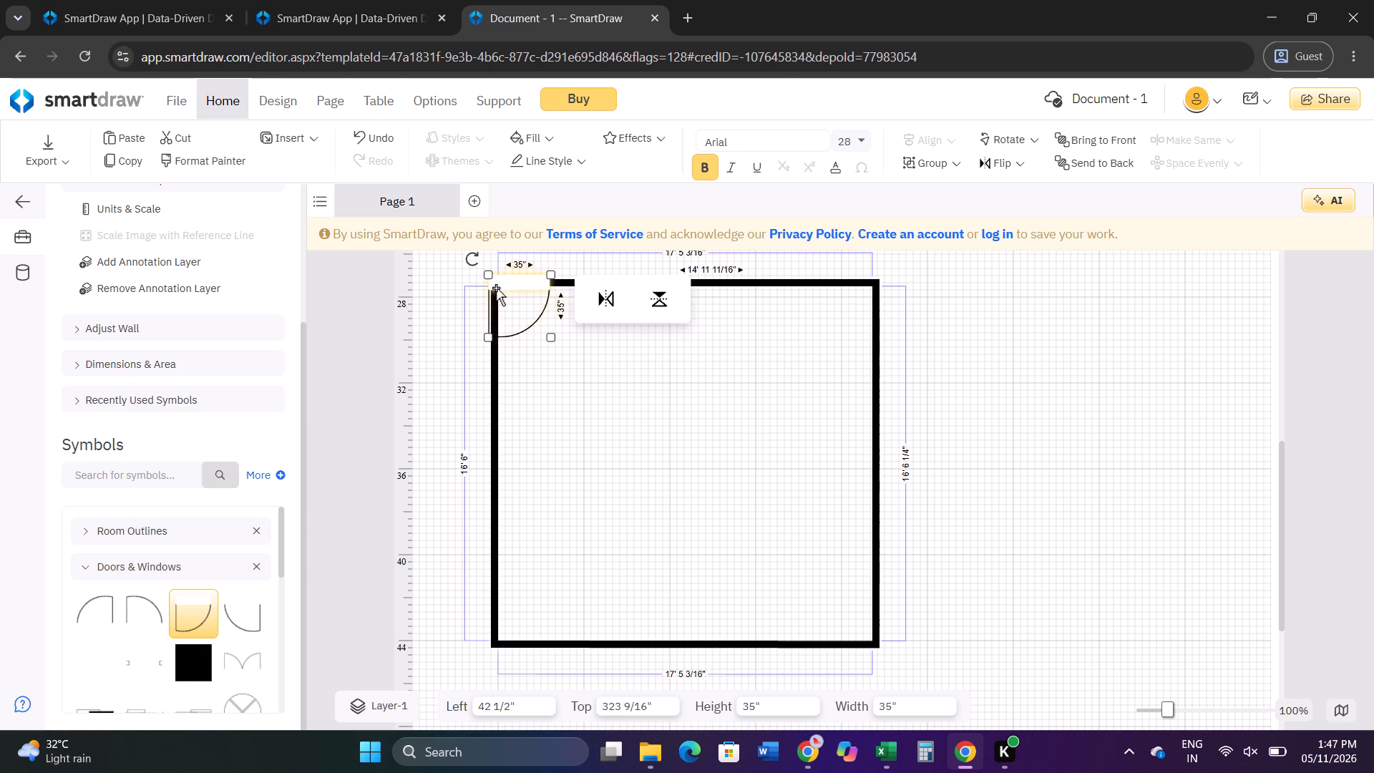
{"action": "left_click_drag", "start_coordinate": [504, 283], "coordinate": [510, 285]}
{"action": "left_click", "coordinate": [567, 382]}
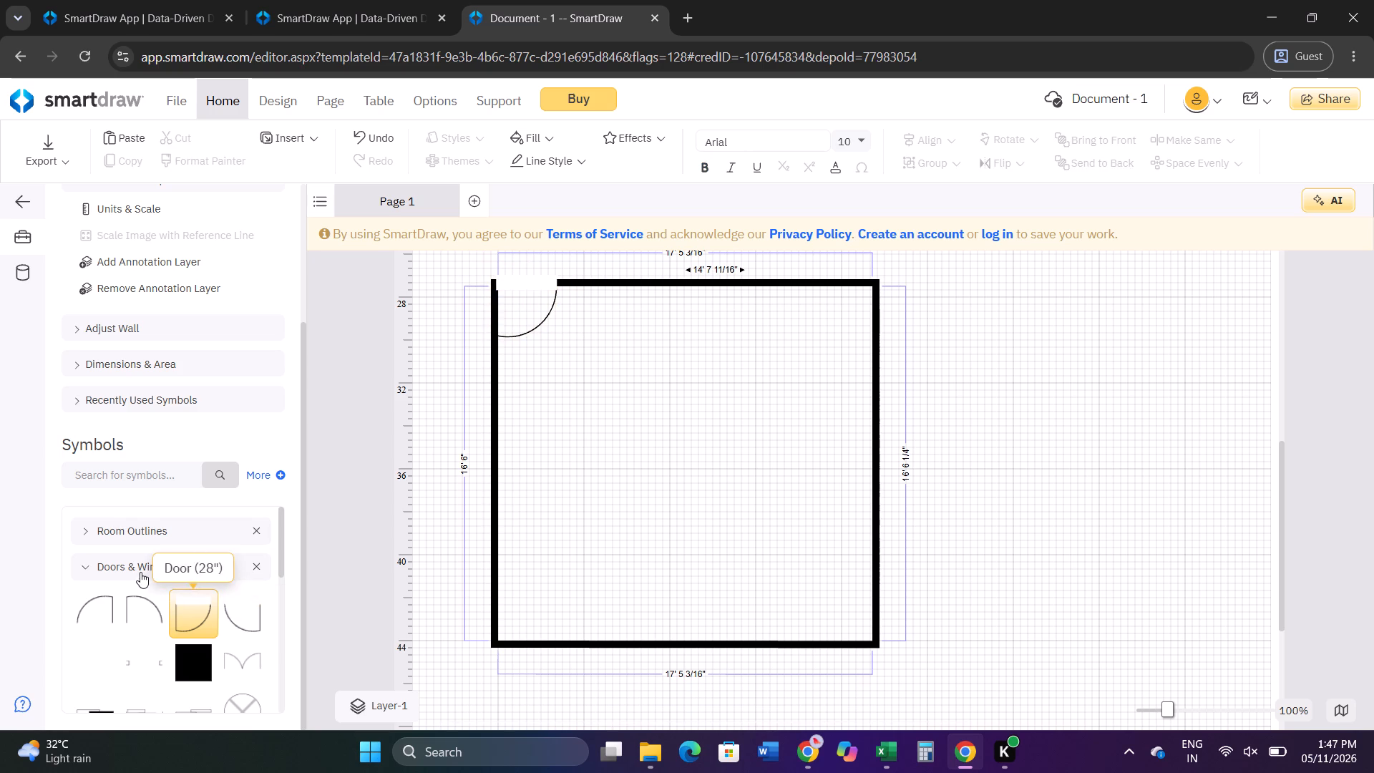
Add a Combination Bath/Shower from Bathtubs & Showers to the right half of the second room, rotated 180°.
{"action": "left_click", "coordinate": [140, 572]}
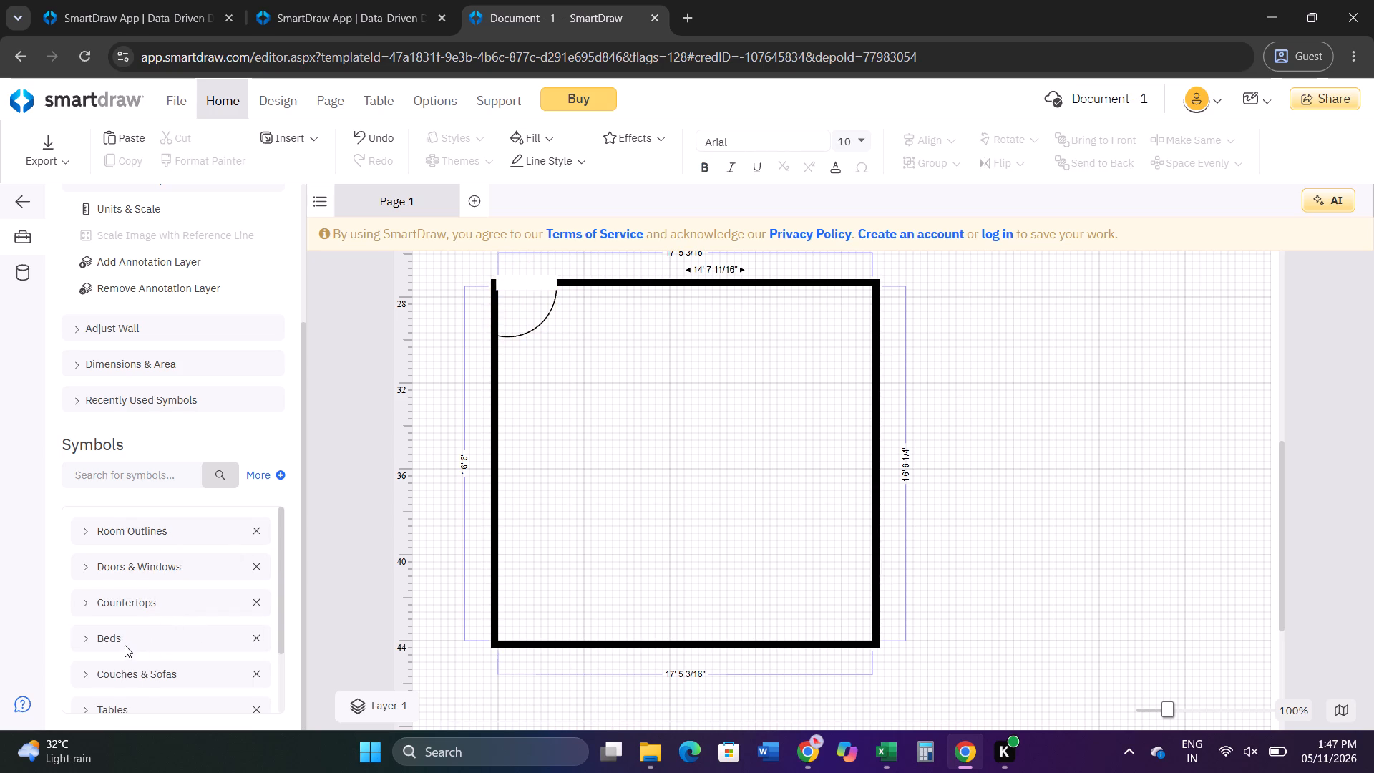
{"action": "scroll", "coordinate": [138, 673], "scroll_direction": "down", "scroll_amount": 3}
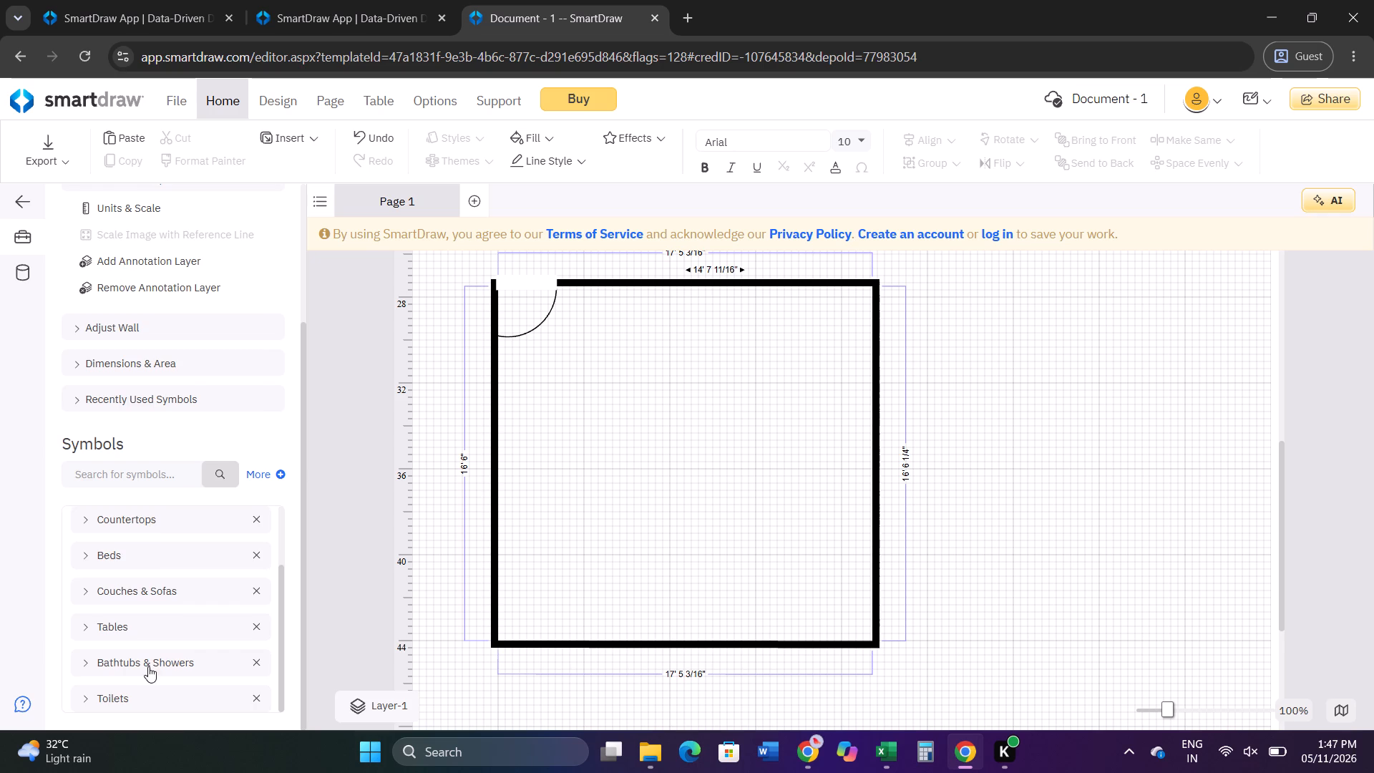
{"action": "left_click", "coordinate": [148, 661]}
{"action": "scroll", "coordinate": [160, 657], "scroll_direction": "down", "scroll_amount": 2}
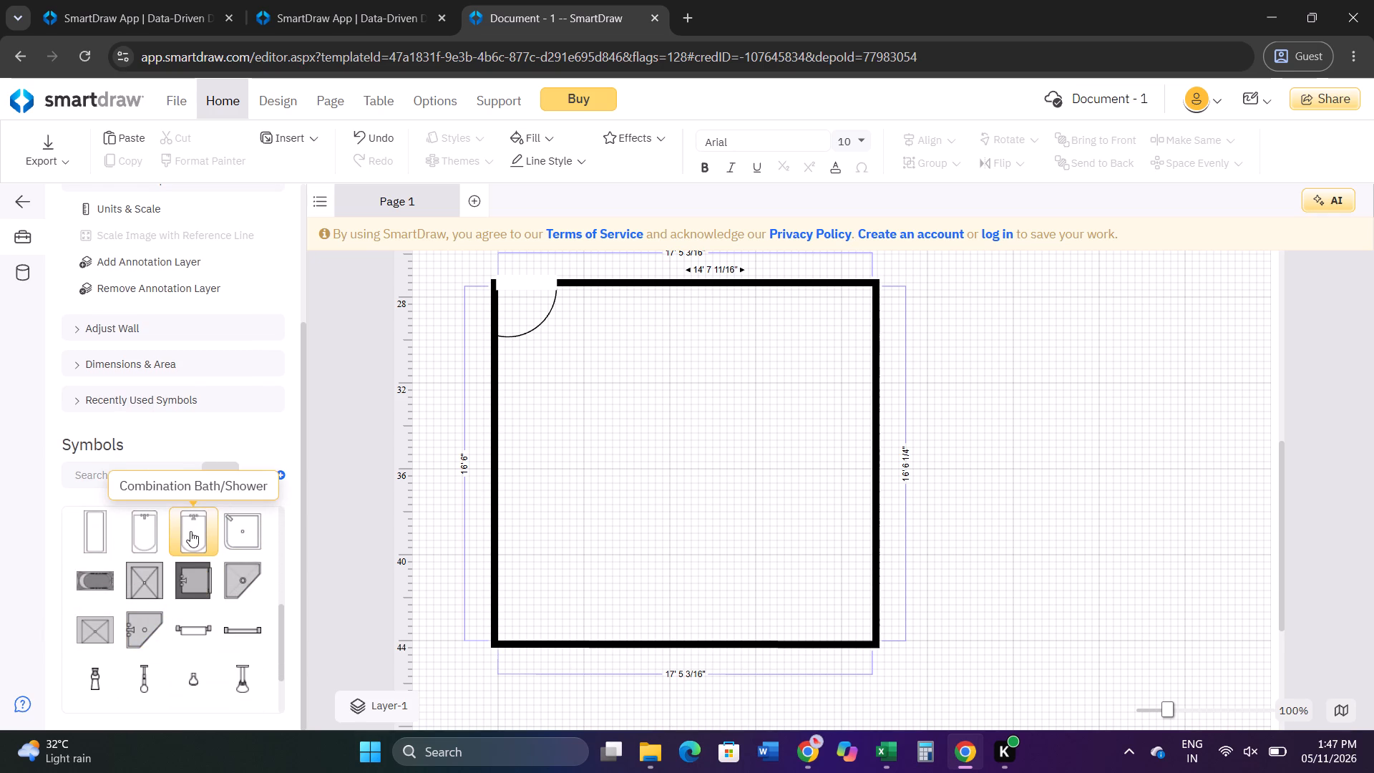
{"action": "left_click_drag", "start_coordinate": [194, 535], "coordinate": [624, 452]}
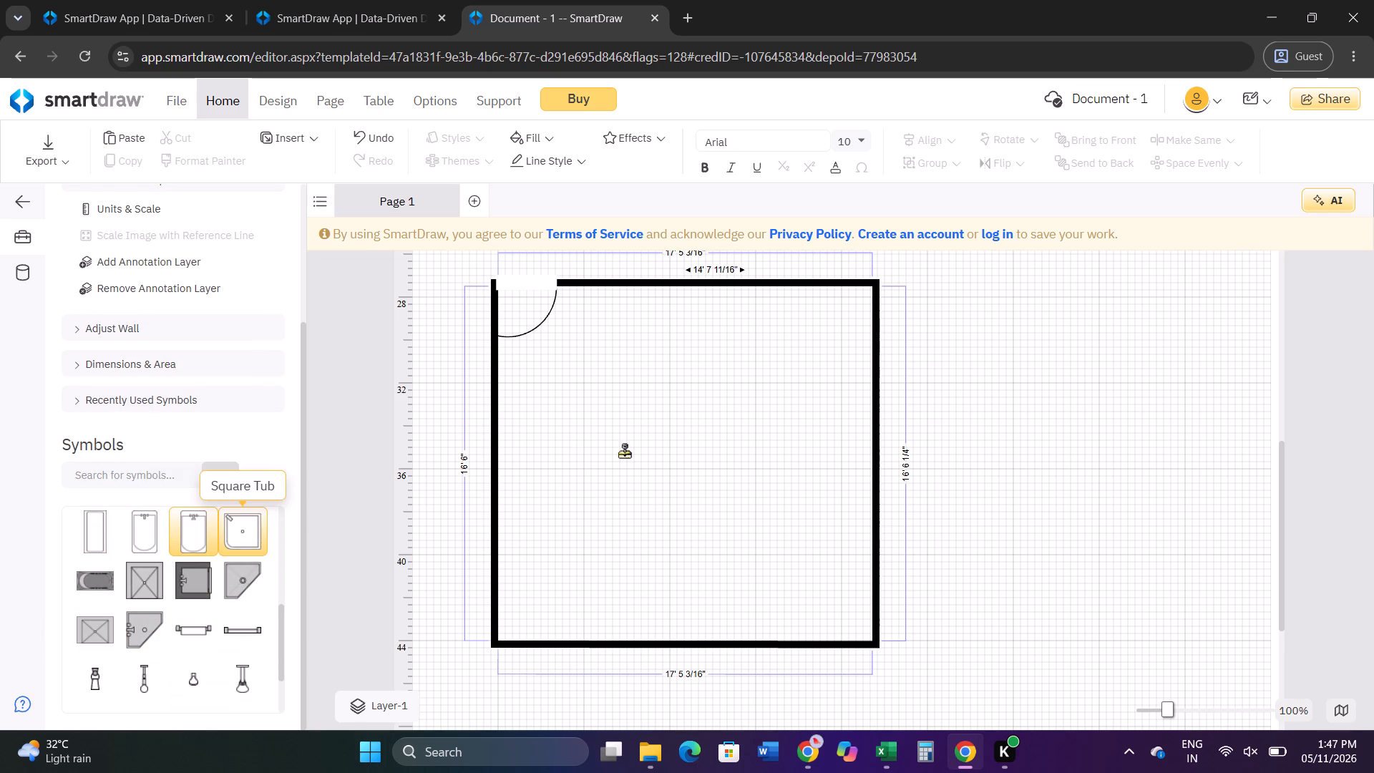
{"action": "left_click_drag", "start_coordinate": [624, 452], "coordinate": [747, 442]}
{"action": "left_click_drag", "start_coordinate": [695, 373], "coordinate": [707, 368]}
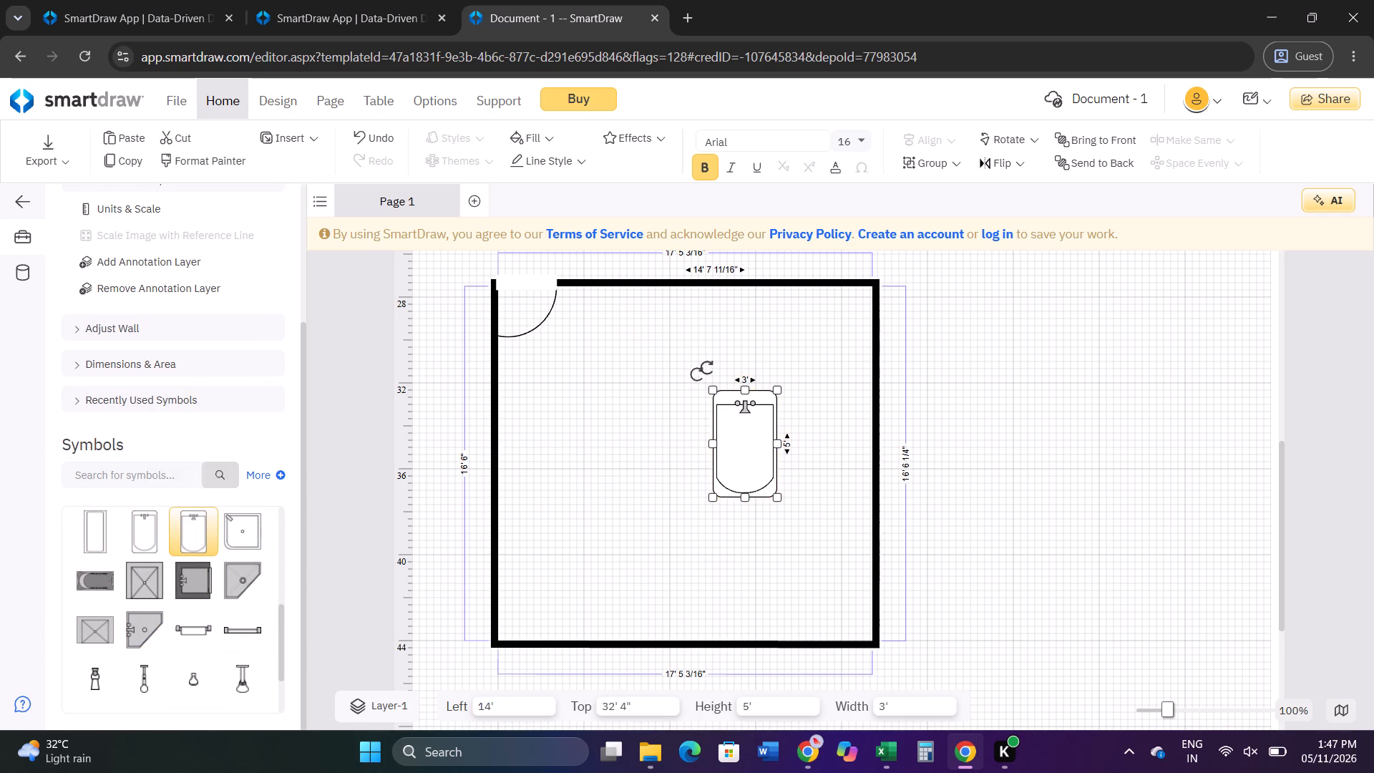
{"action": "left_click_drag", "start_coordinate": [707, 368], "coordinate": [827, 554]}
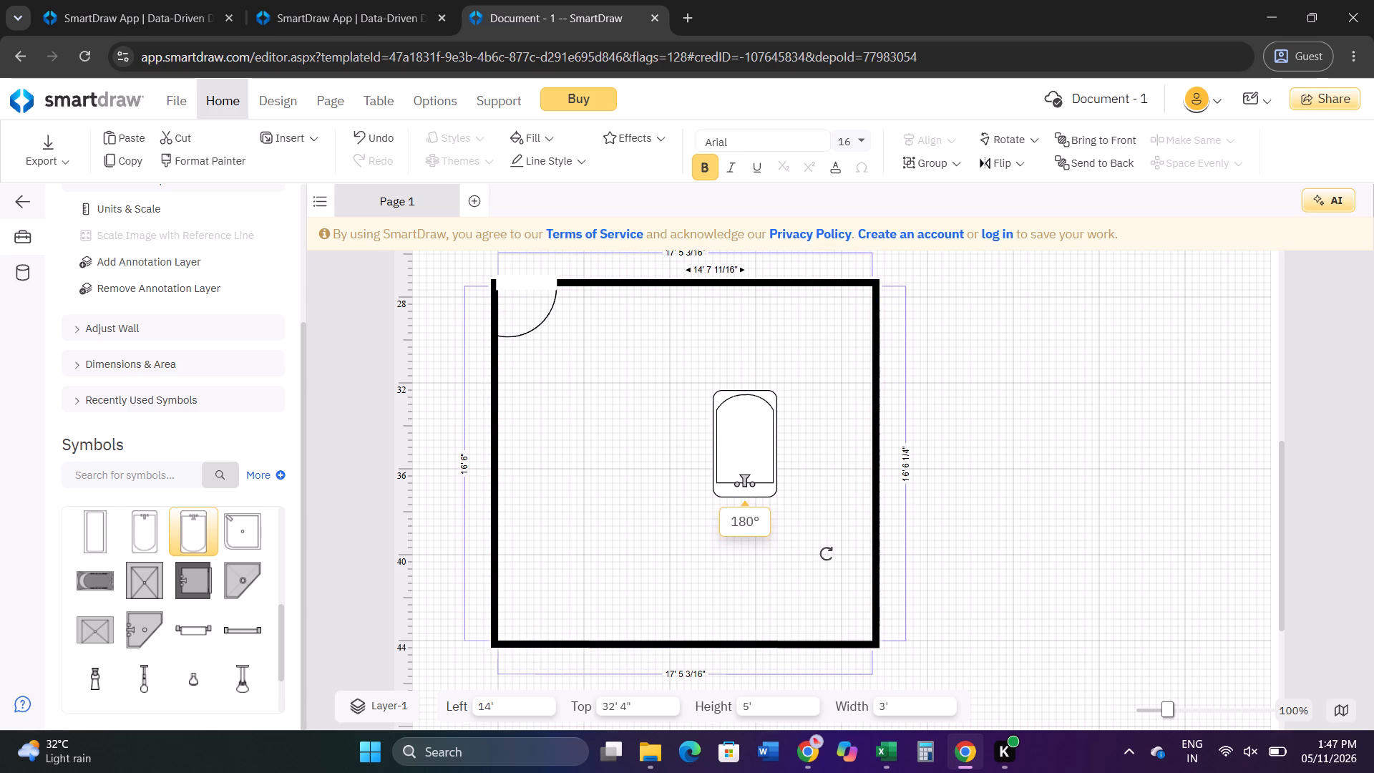
{"action": "left_click_drag", "start_coordinate": [827, 554], "coordinate": [824, 550]}
Enlarge the bathtub to about 4' 8" wide by 8' 4" high and move it into the room's lower-right corner.
{"action": "left_click_drag", "start_coordinate": [776, 494], "coordinate": [804, 513]}
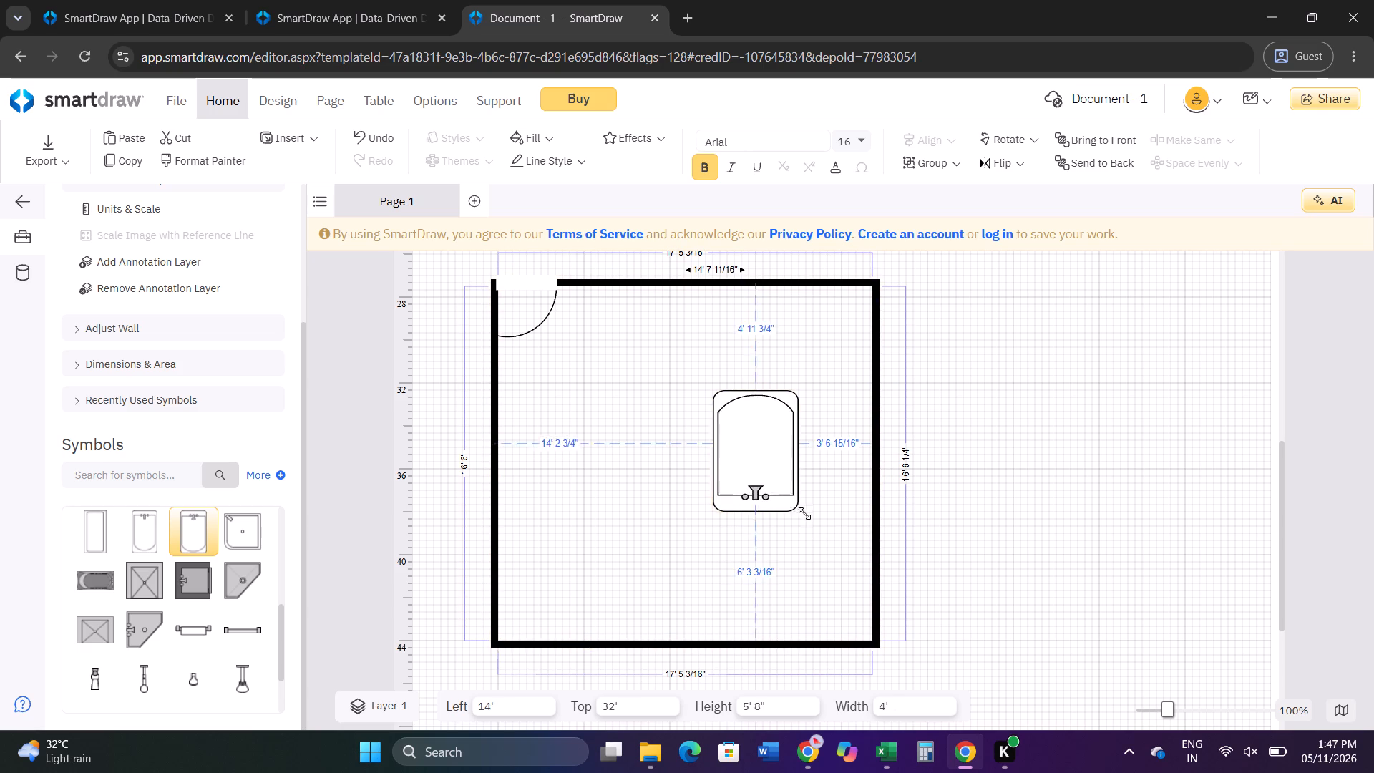
{"action": "left_click_drag", "start_coordinate": [804, 513], "coordinate": [807, 542]}
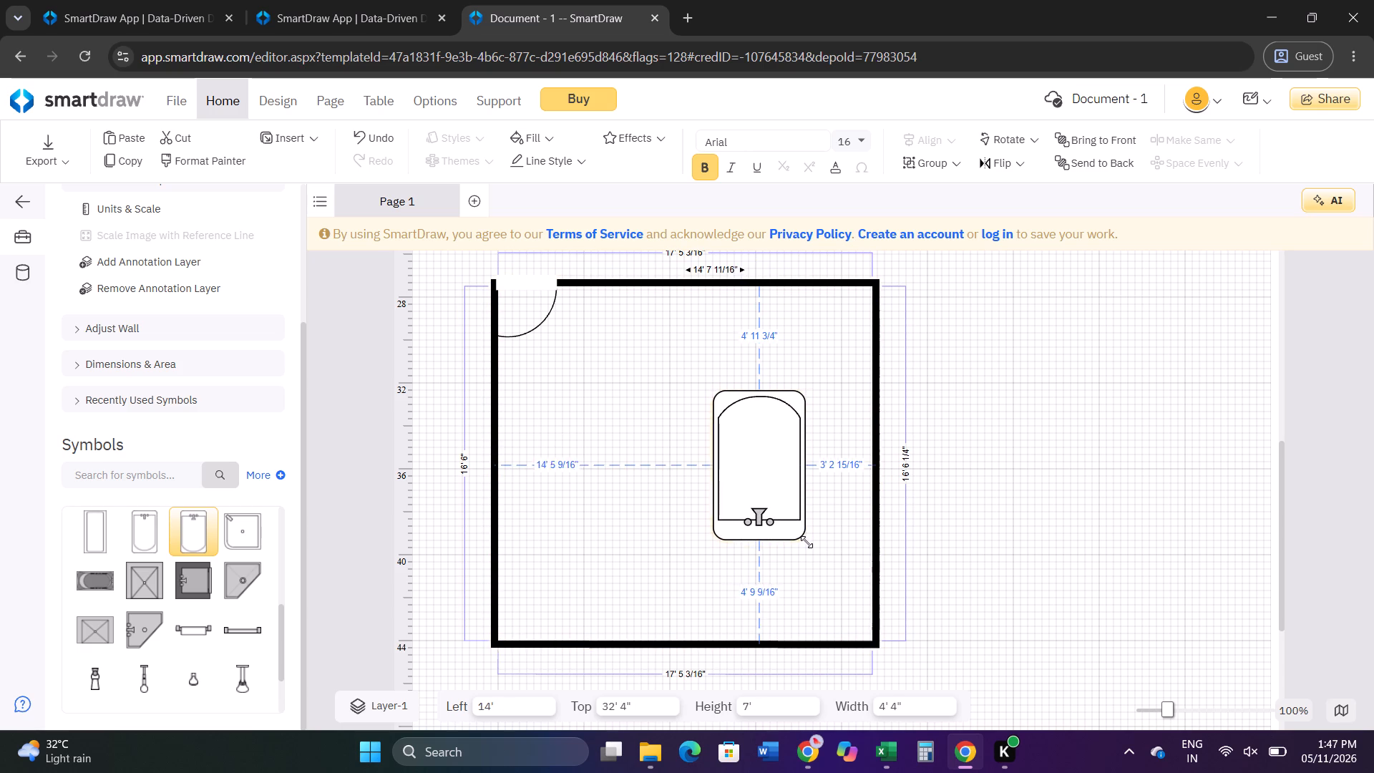
{"action": "left_click_drag", "start_coordinate": [807, 542], "coordinate": [807, 565]}
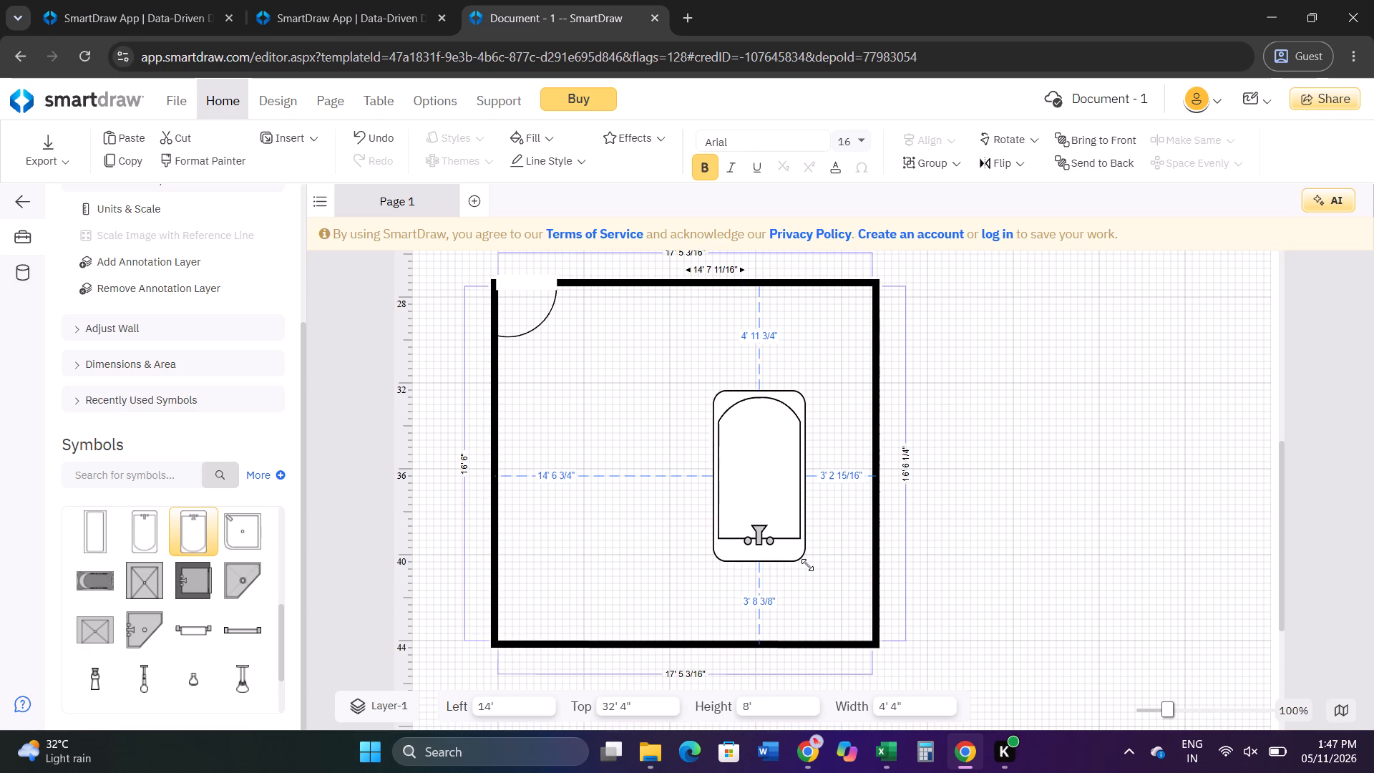
{"action": "left_click_drag", "start_coordinate": [807, 565], "coordinate": [816, 568]}
{"action": "left_click_drag", "start_coordinate": [770, 471], "coordinate": [809, 533]}
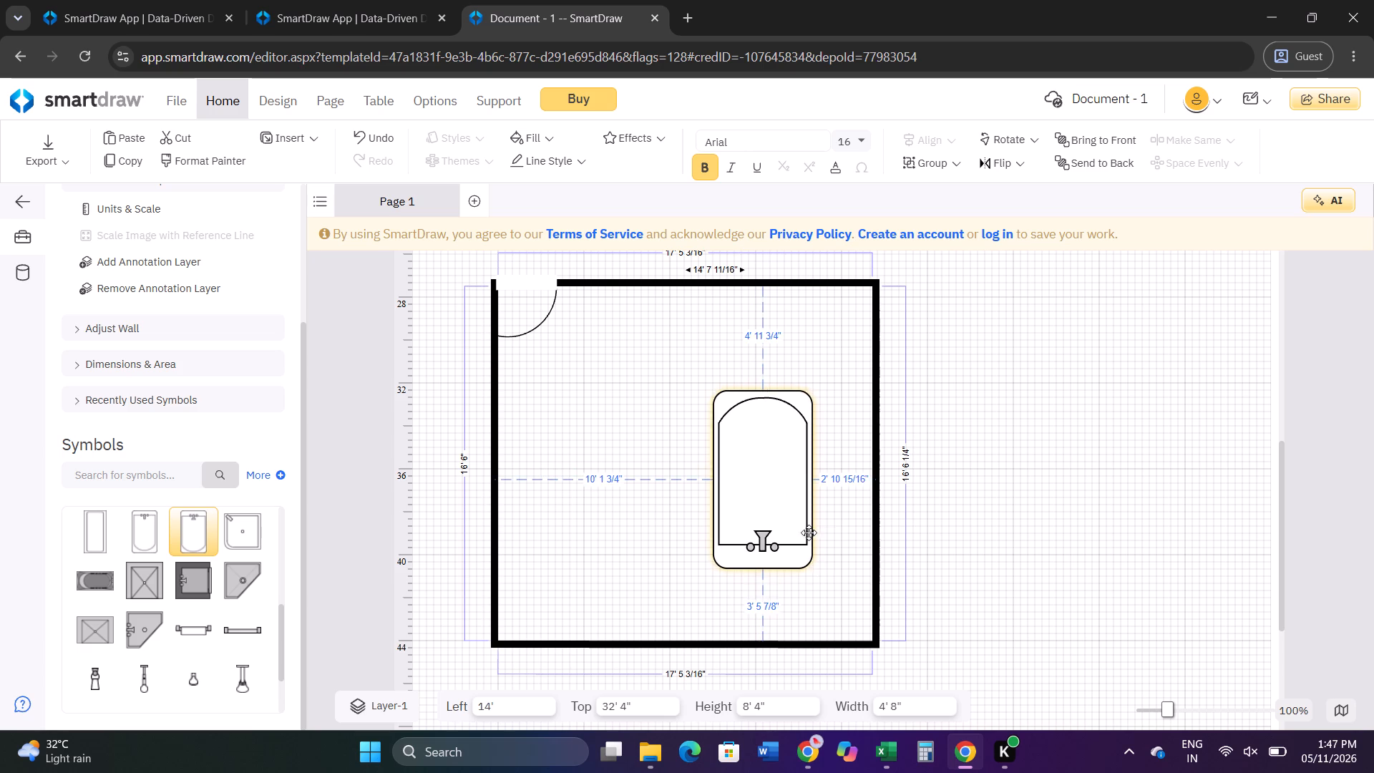
{"action": "left_click_drag", "start_coordinate": [809, 533], "coordinate": [824, 538]}
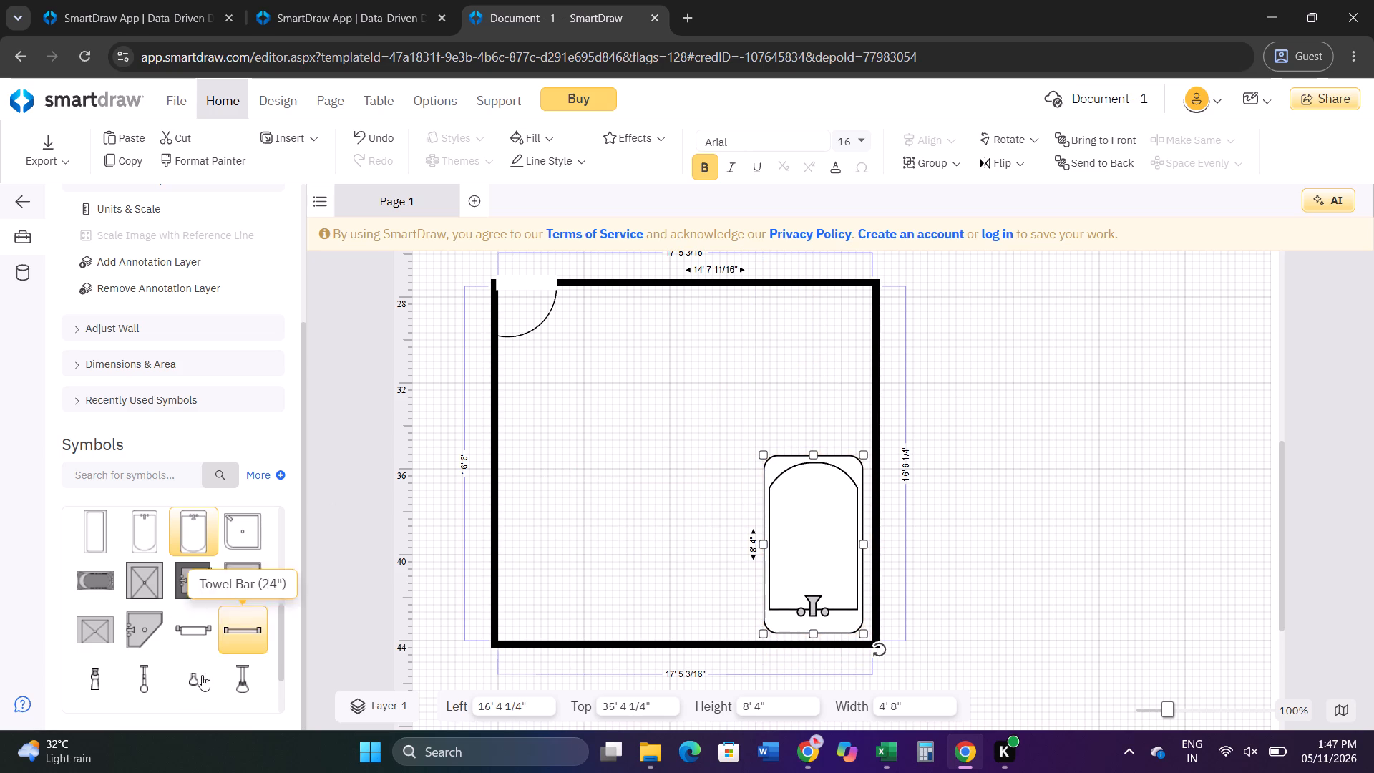
Place a Towel Bar (24") just inside the second room's top wall, near its middle.
{"action": "left_click_drag", "start_coordinate": [242, 632], "coordinate": [625, 296]}
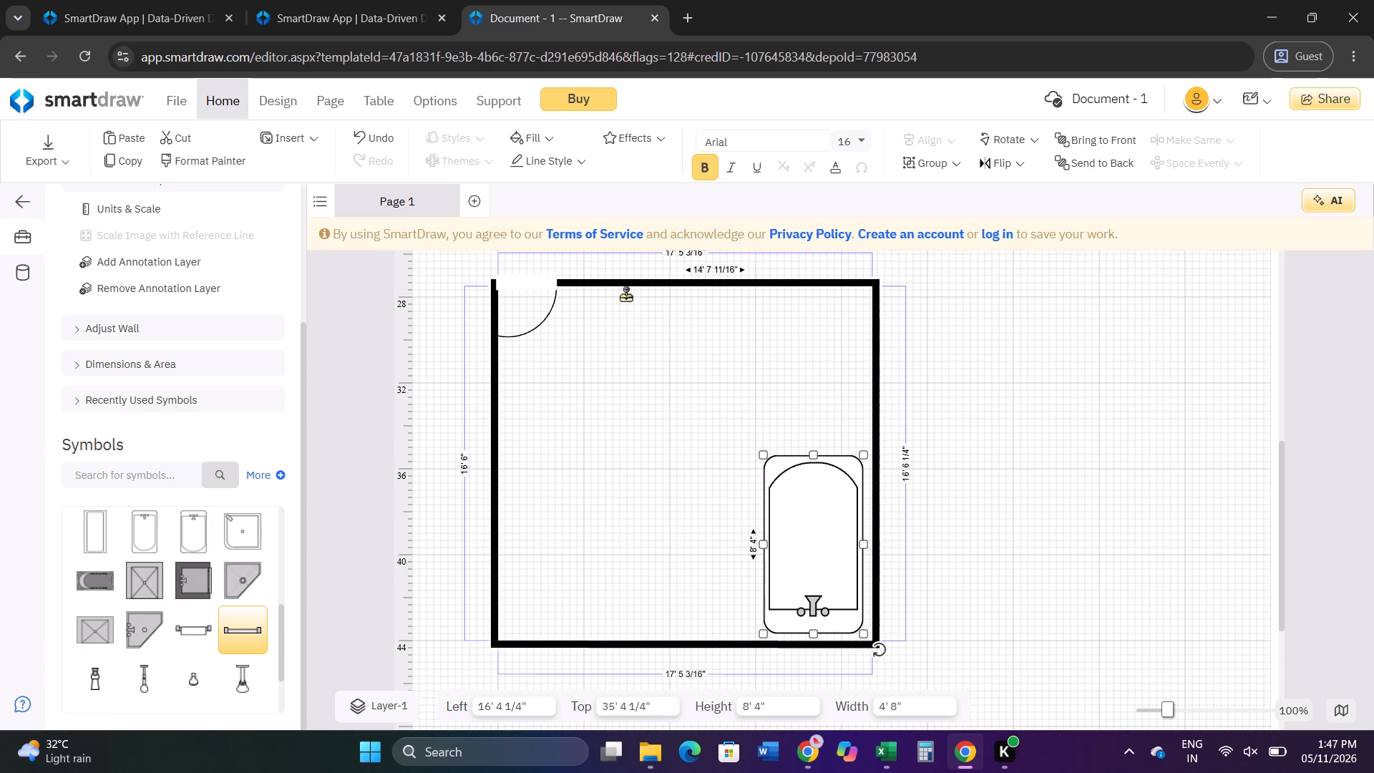
{"action": "left_click_drag", "start_coordinate": [625, 296], "coordinate": [517, 397]}
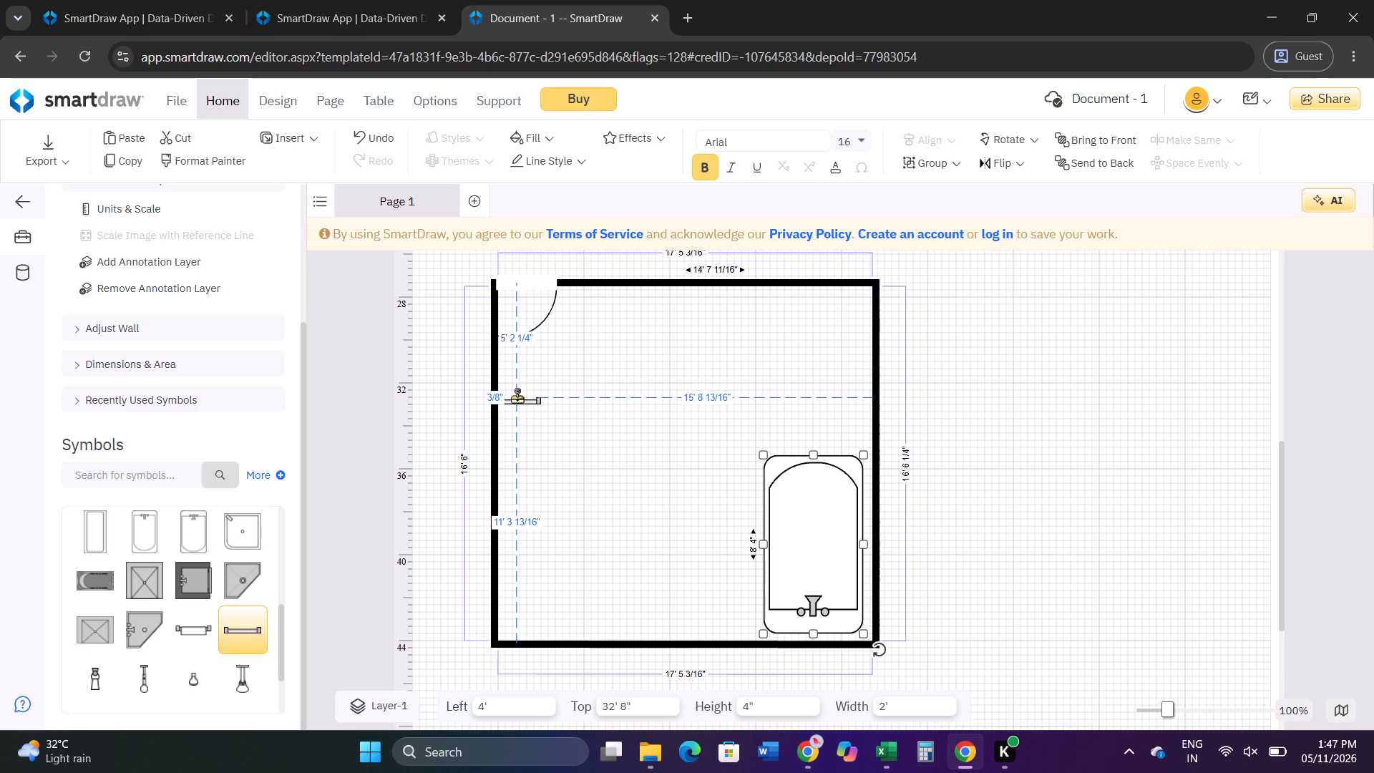
{"action": "left_click_drag", "start_coordinate": [517, 397], "coordinate": [834, 352]}
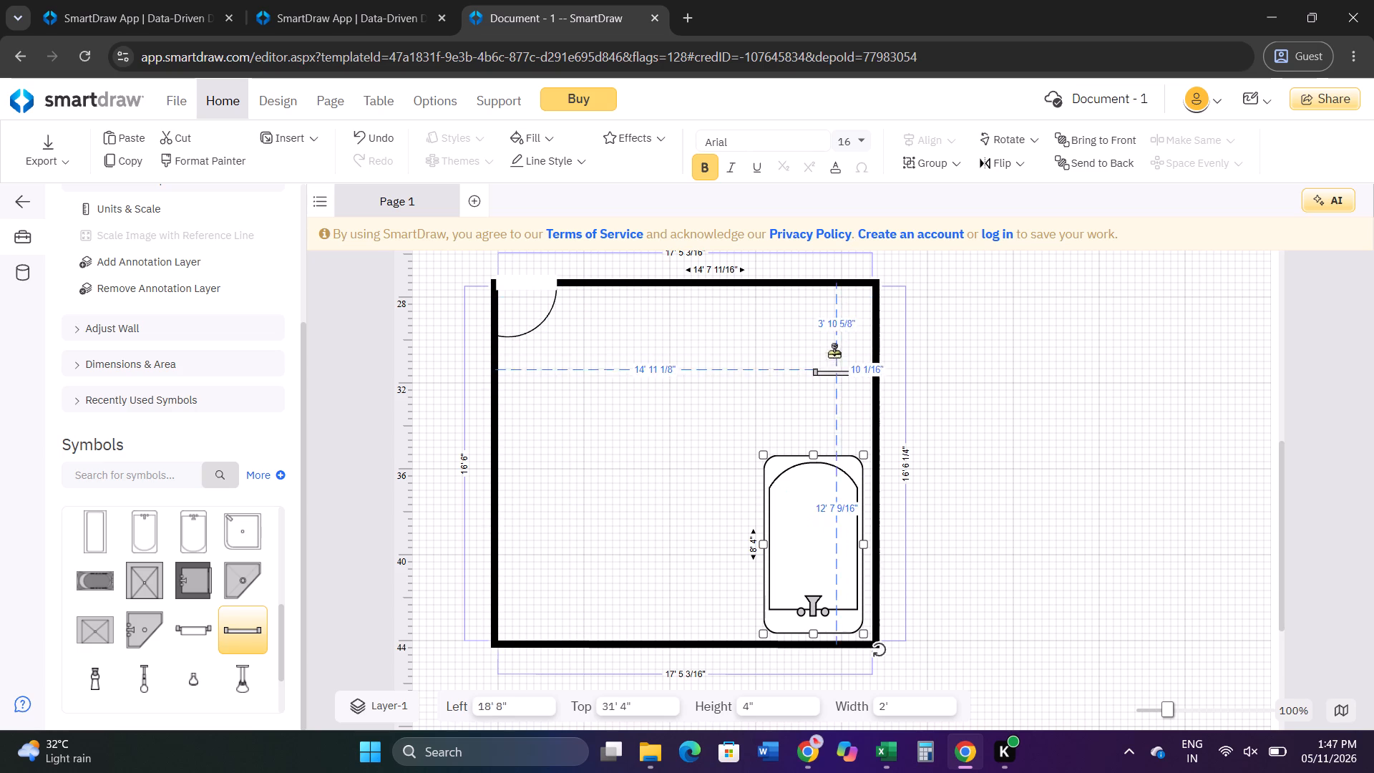
{"action": "left_click_drag", "start_coordinate": [834, 352], "coordinate": [678, 288]}
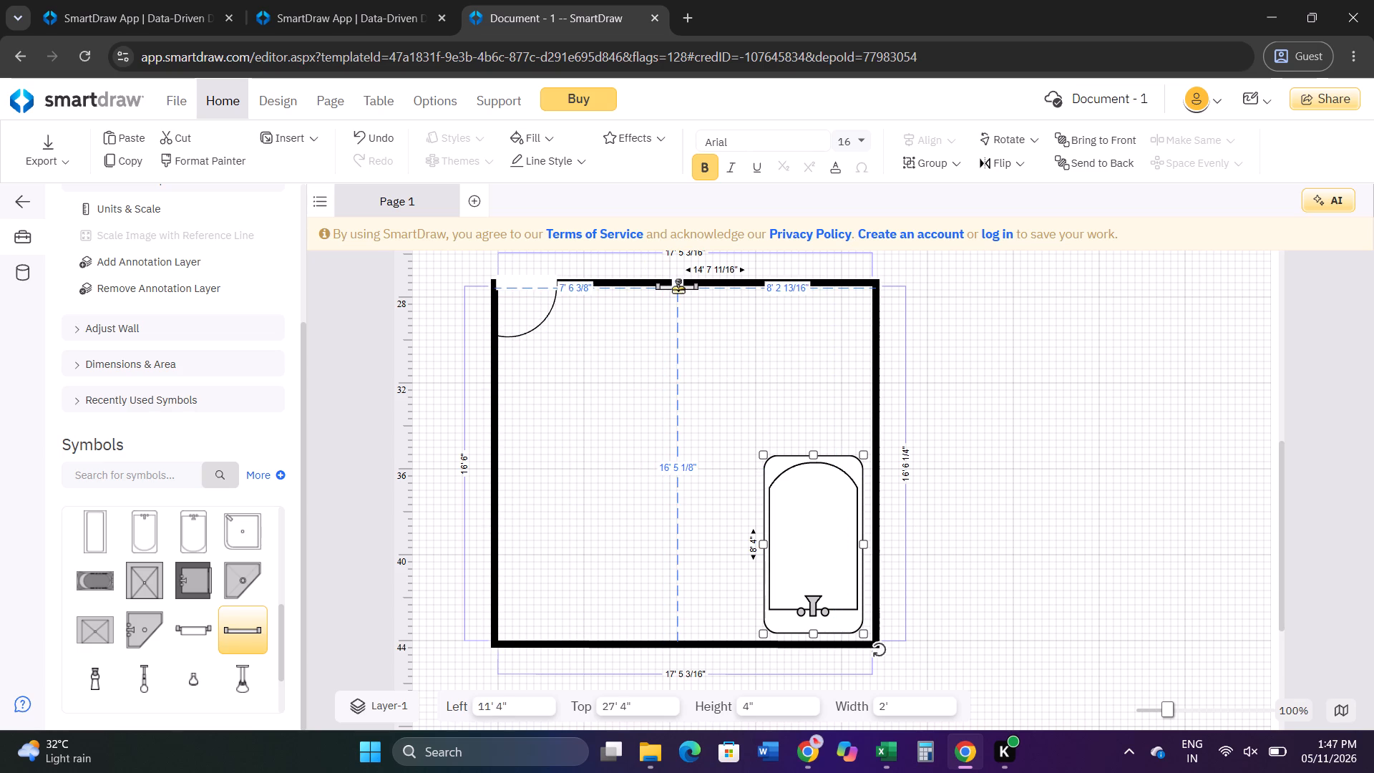
{"action": "left_click_drag", "start_coordinate": [678, 288], "coordinate": [679, 296]}
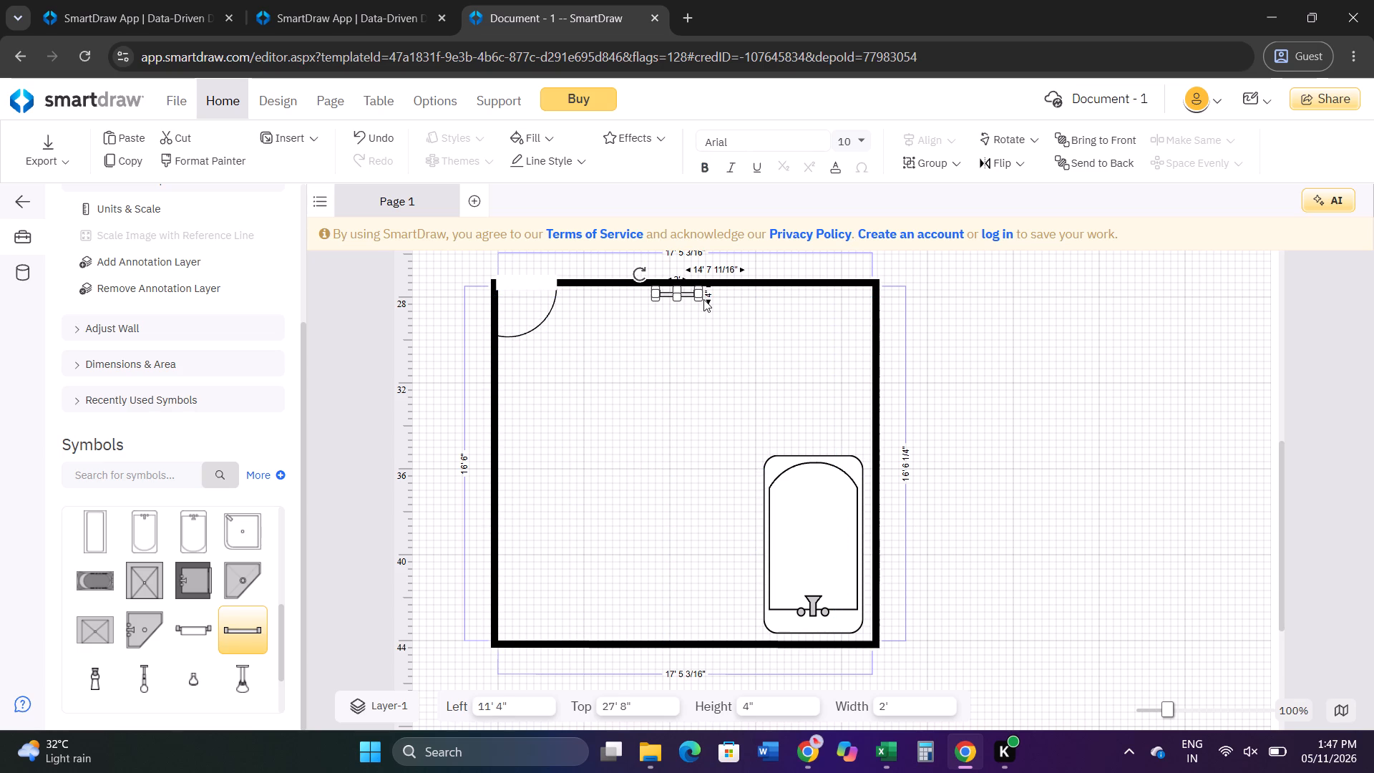
Enlarge the towel bar to about 4' 4" by 8" and move it flush against the top wall.
{"action": "left_click_drag", "start_coordinate": [699, 298], "coordinate": [711, 303]}
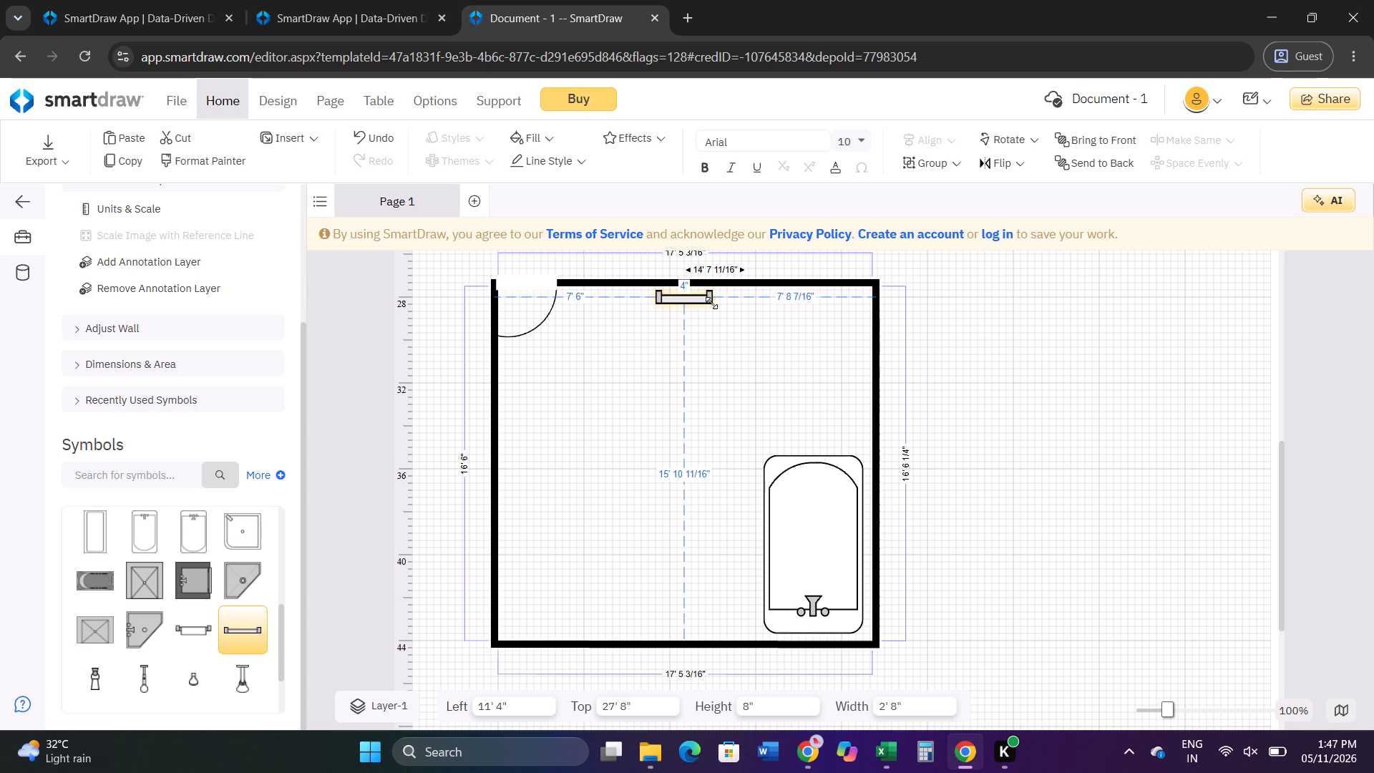
{"action": "left_click_drag", "start_coordinate": [711, 303], "coordinate": [737, 300]}
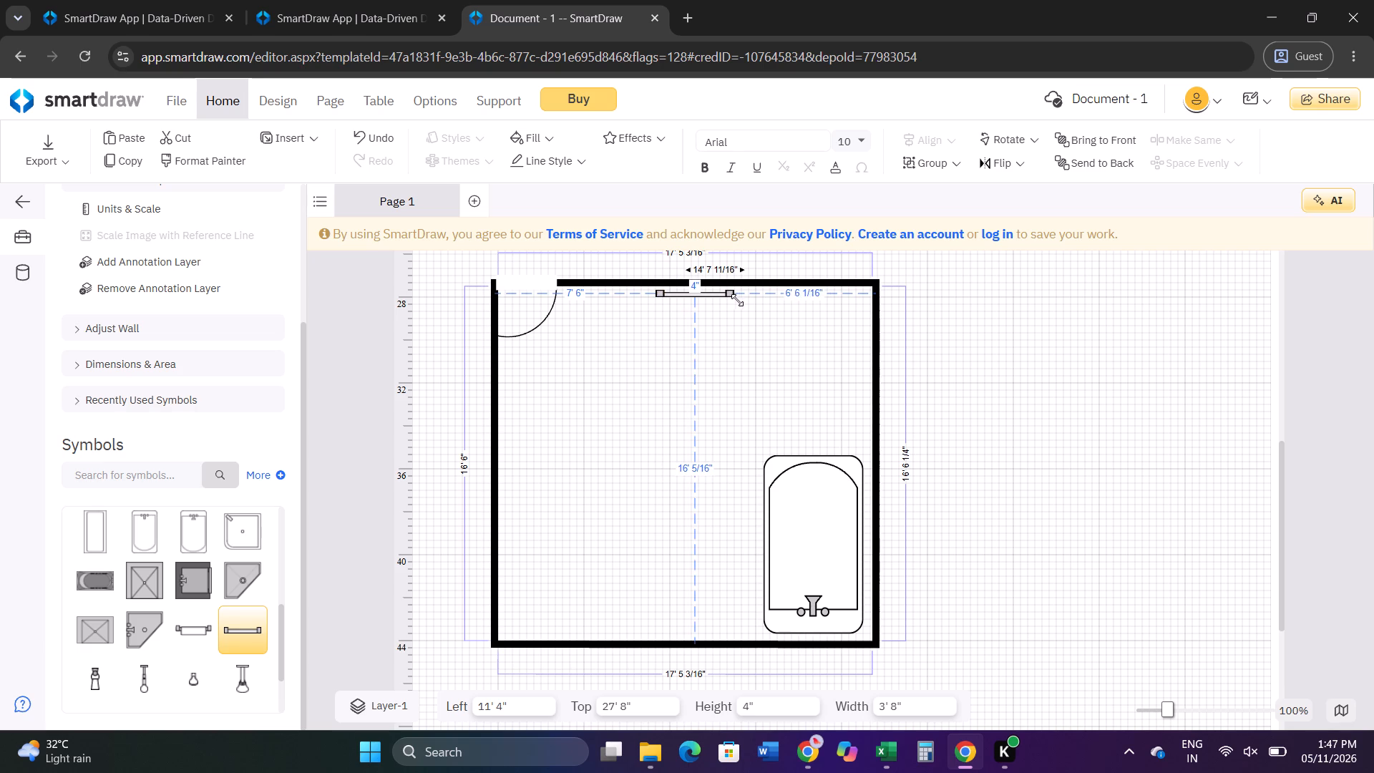
{"action": "left_click_drag", "start_coordinate": [737, 300], "coordinate": [748, 303]}
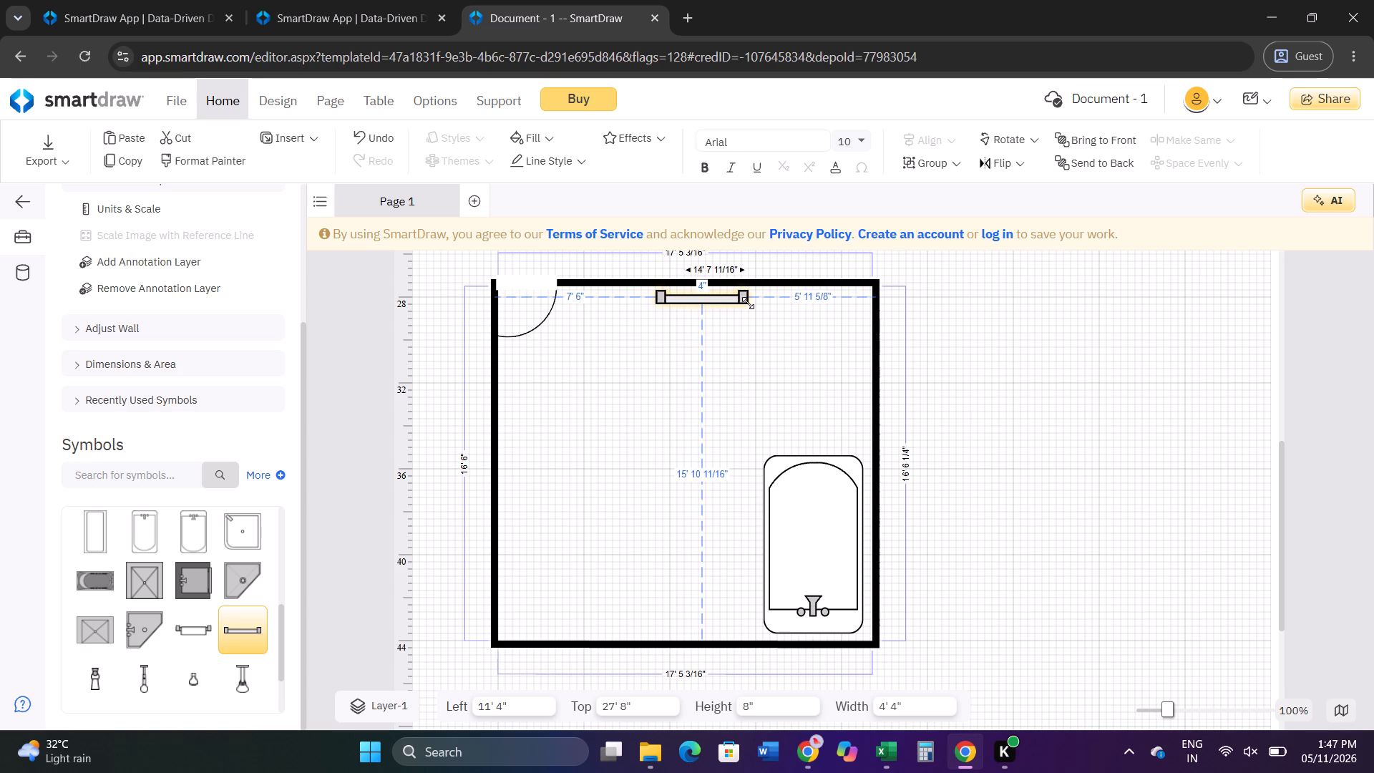
{"action": "left_click", "coordinate": [697, 355]}
{"action": "left_click", "coordinate": [693, 298]}
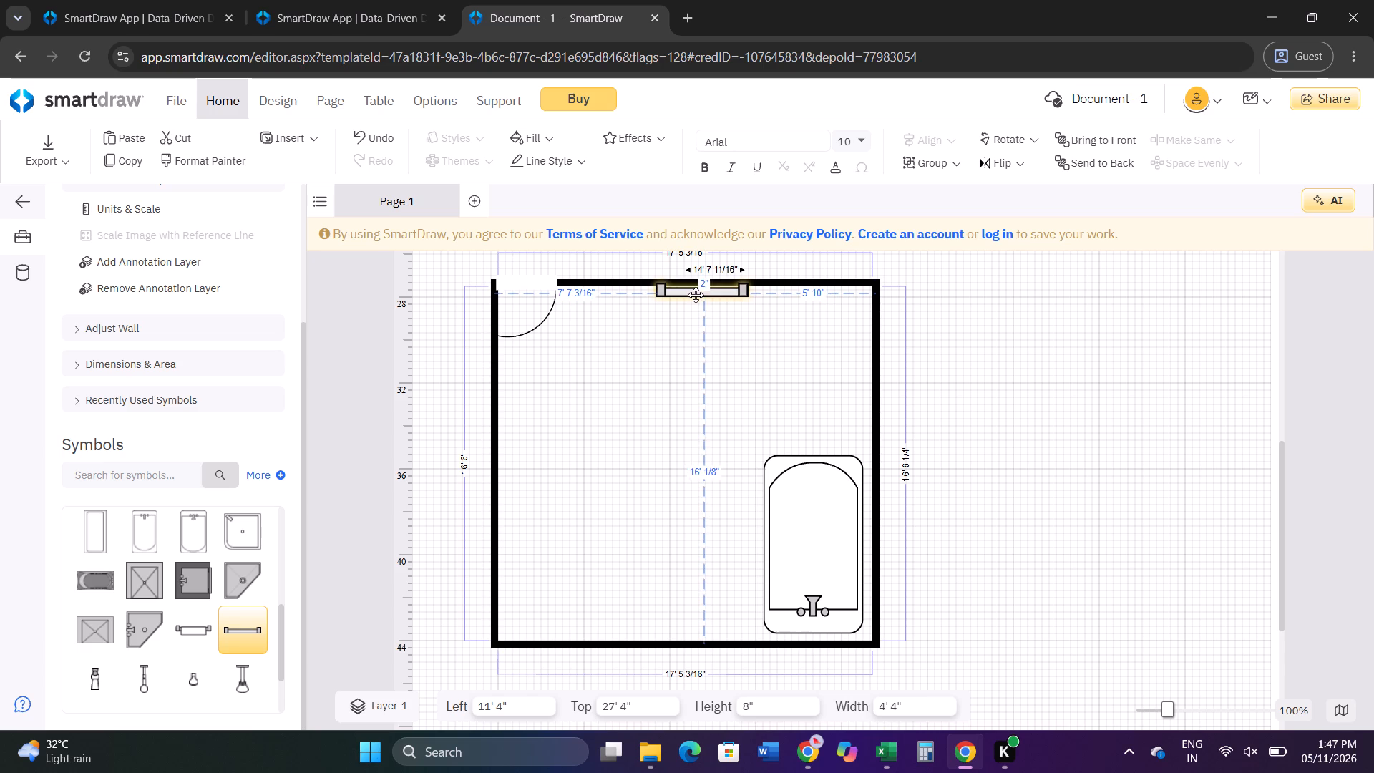
{"action": "left_click", "coordinate": [688, 329]}
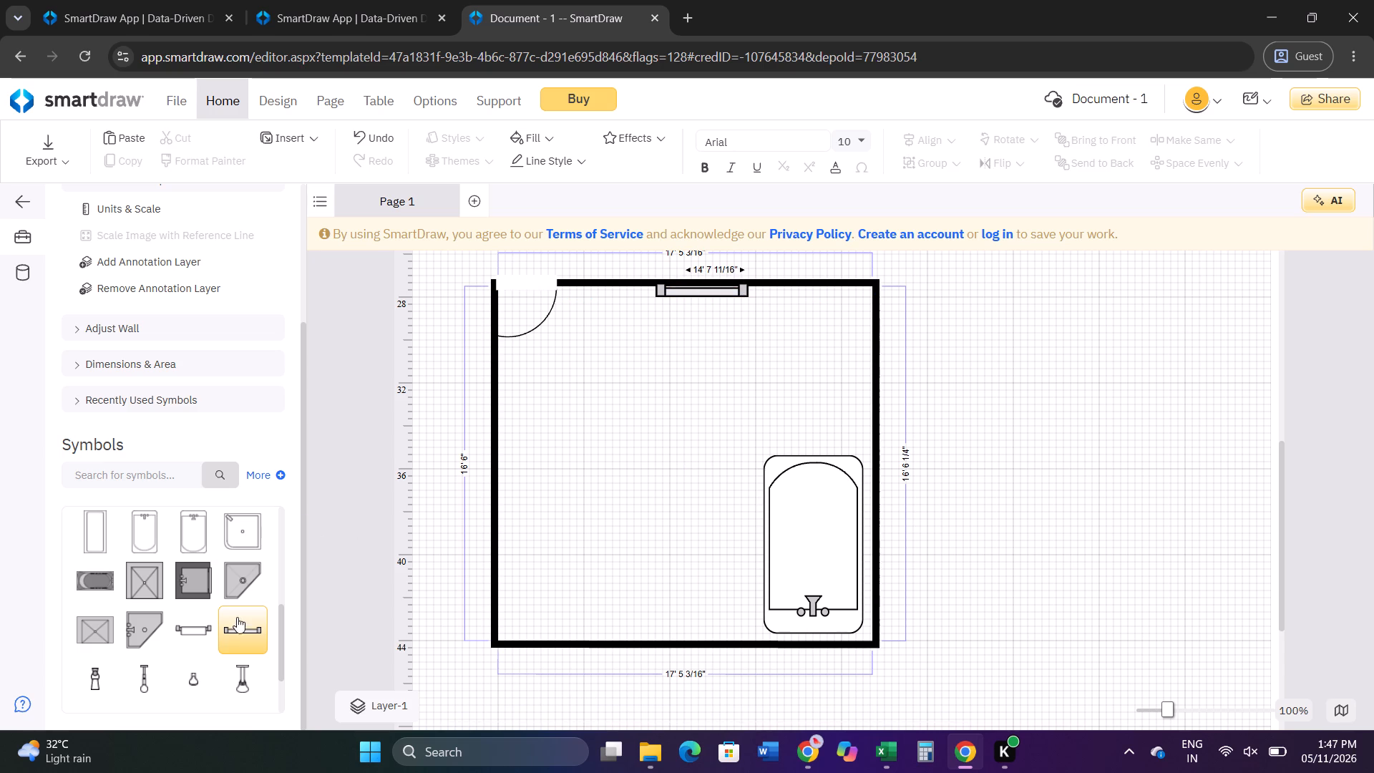
Place the smallest shower head symbol from Bathtubs & Showers on the second room's bottom wall, just left of the bathtub.
{"action": "left_click_drag", "start_coordinate": [196, 675], "coordinate": [285, 638]}
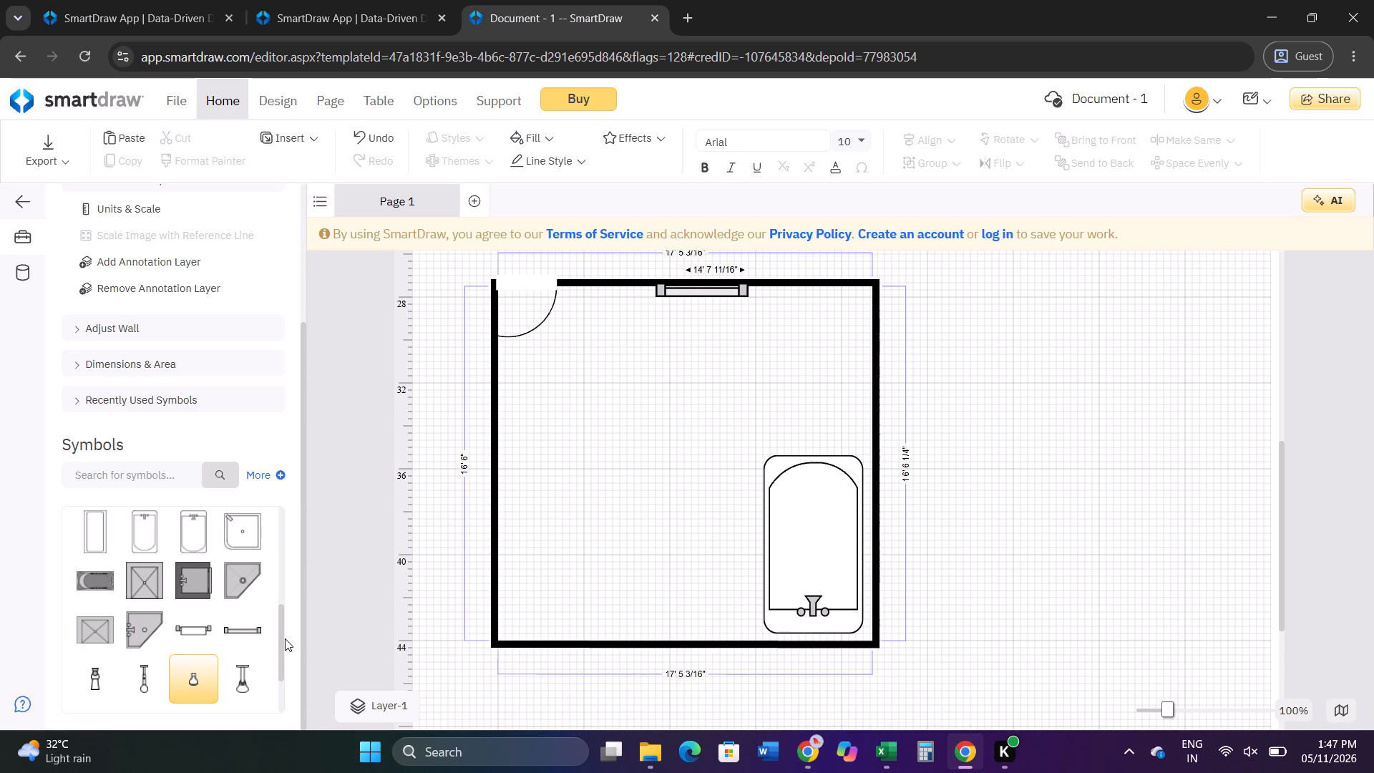
{"action": "left_click_drag", "start_coordinate": [285, 638], "coordinate": [740, 636]}
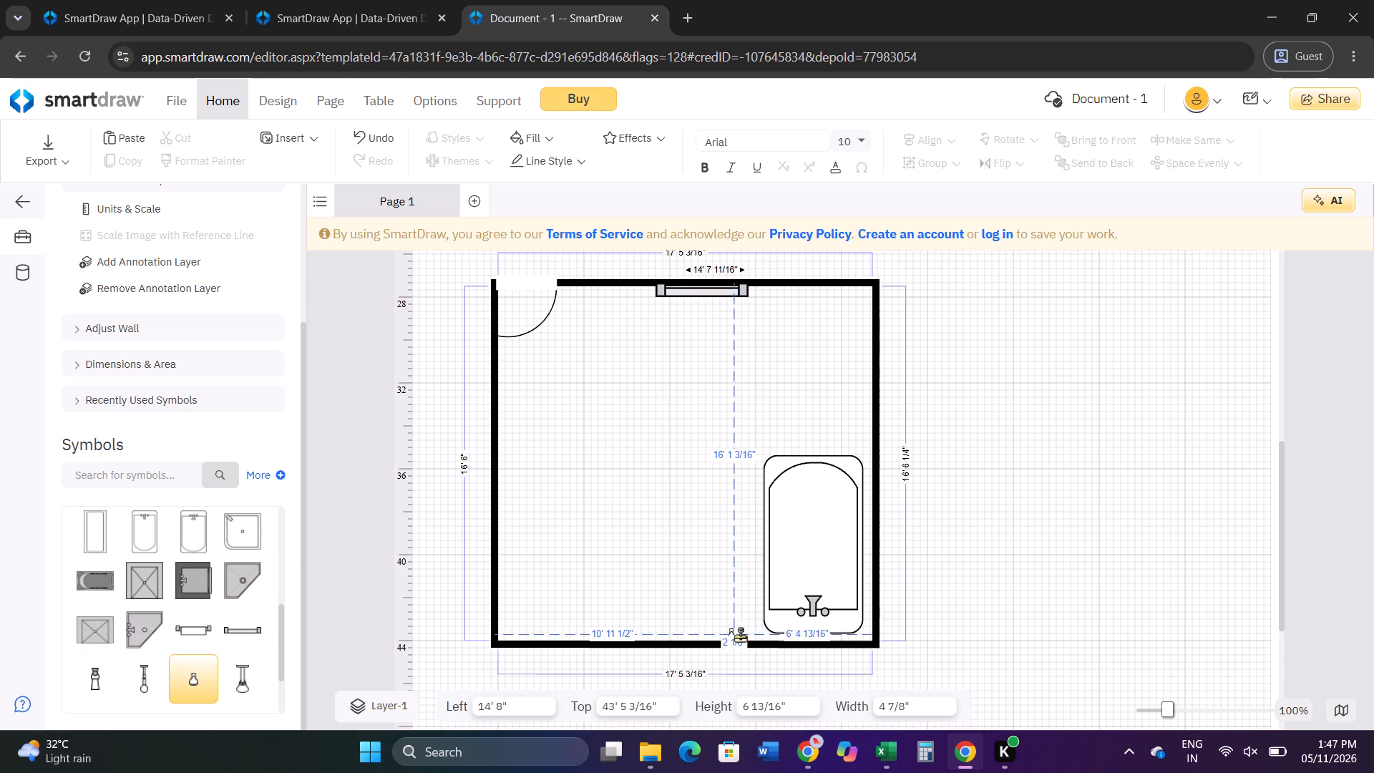
{"action": "left_click_drag", "start_coordinate": [740, 636], "coordinate": [733, 638]}
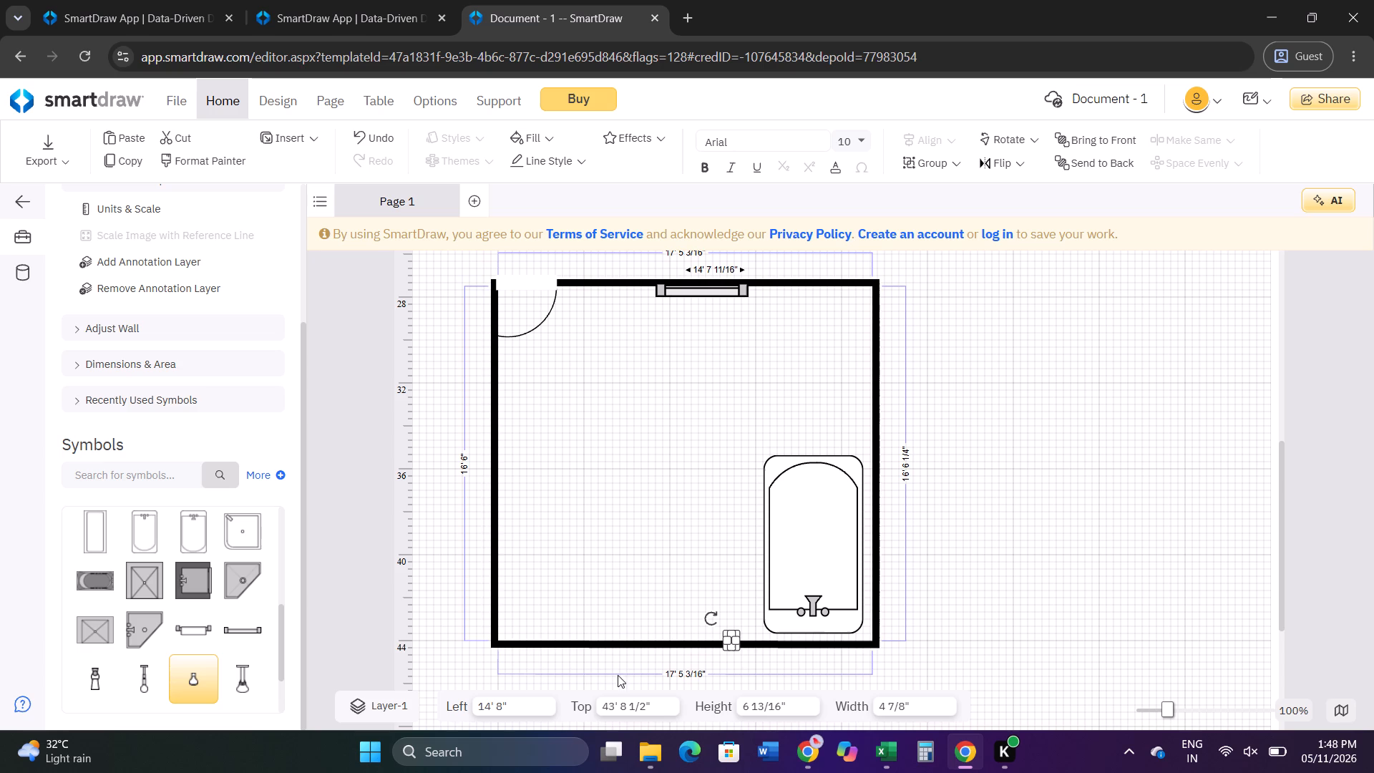
Add a Shower Head - 5 along the second room's bottom wall, left of the small shower head, and rotate it about 180°.
{"action": "scroll", "coordinate": [260, 689], "scroll_direction": "down", "scroll_amount": 1}
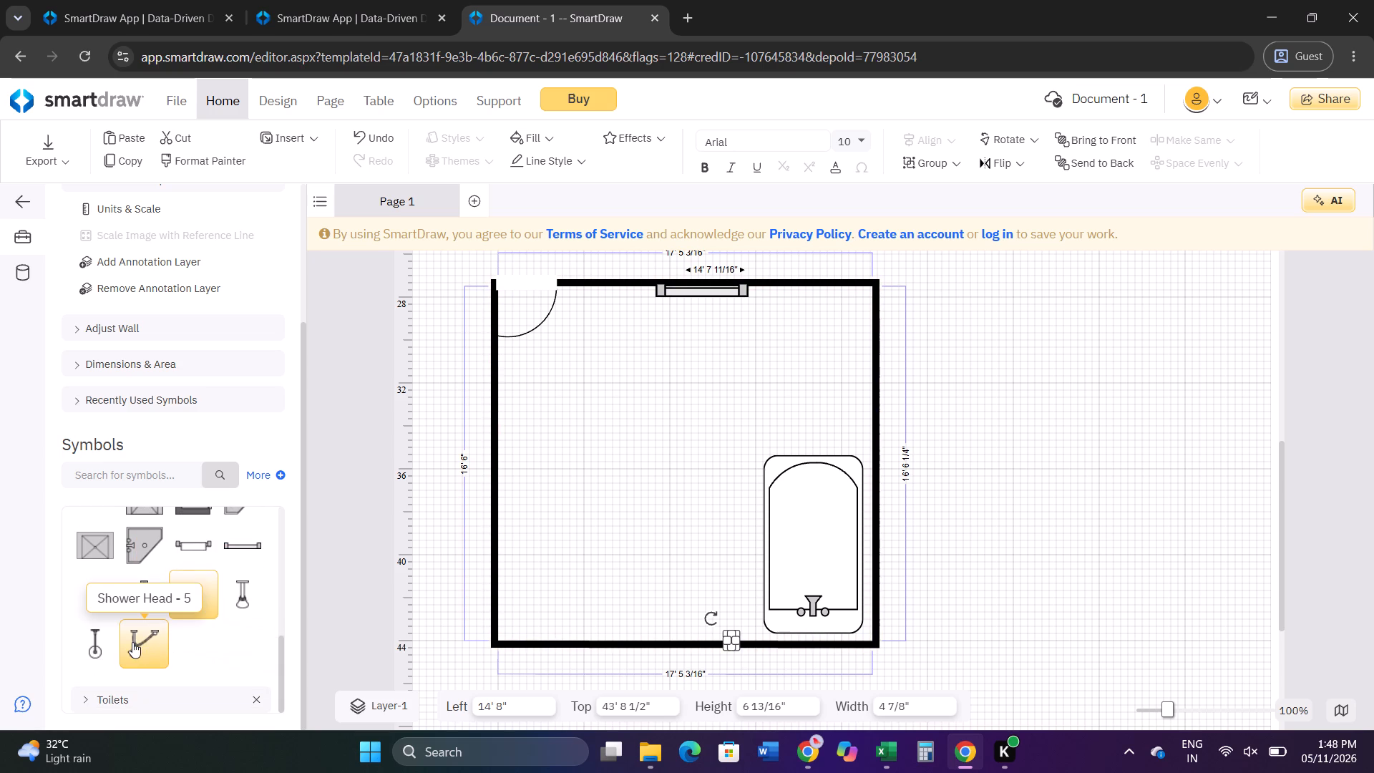
{"action": "left_click_drag", "start_coordinate": [132, 642], "coordinate": [683, 626]}
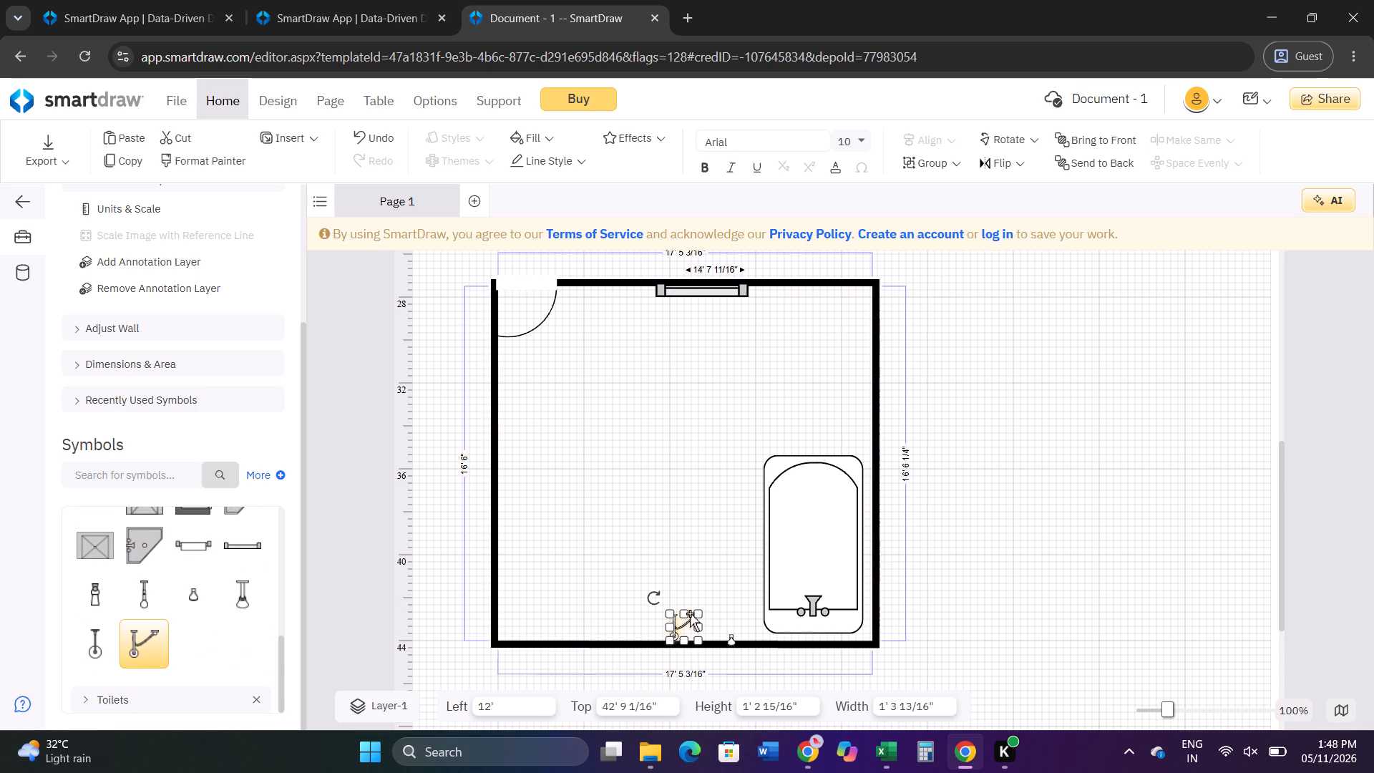
{"action": "left_click", "coordinate": [689, 500]}
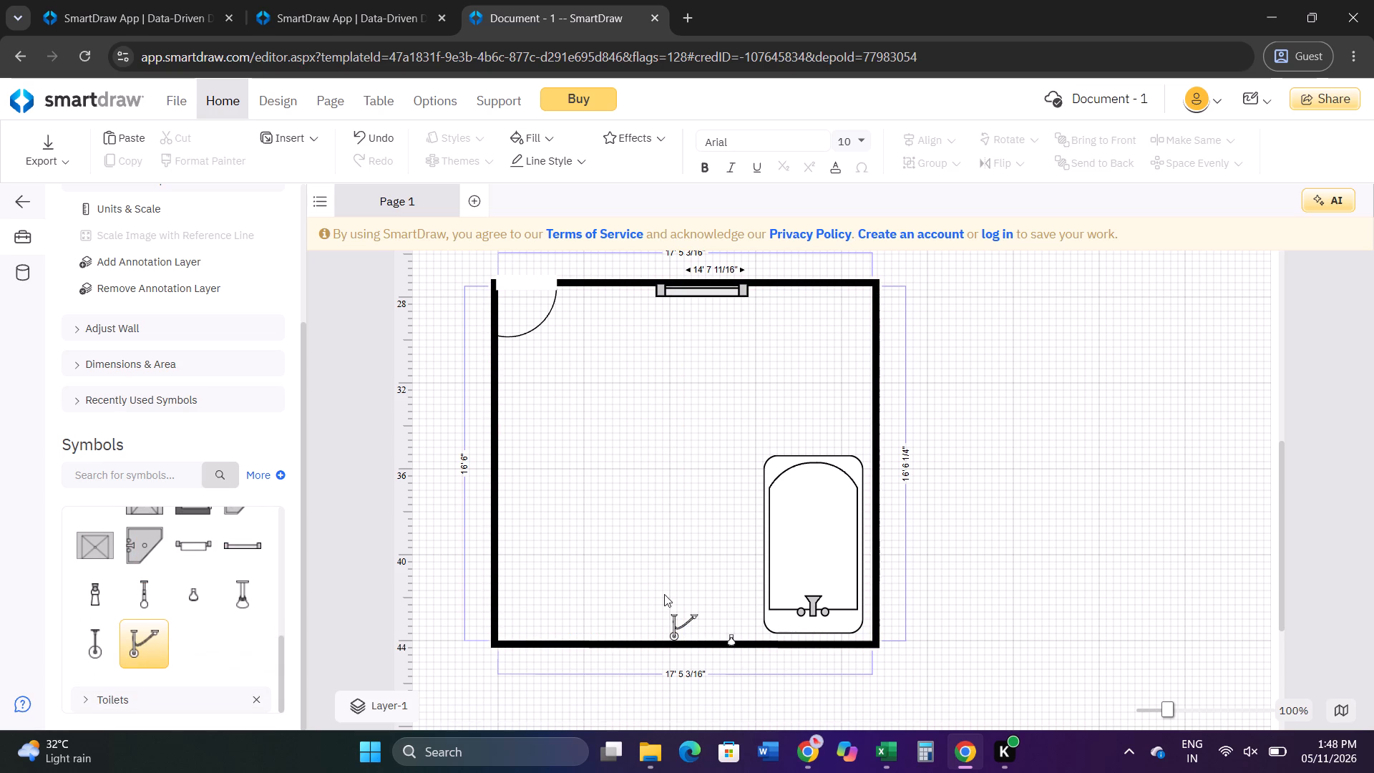
{"action": "left_click", "coordinate": [678, 625]}
{"action": "left_click_drag", "start_coordinate": [657, 598], "coordinate": [679, 593]}
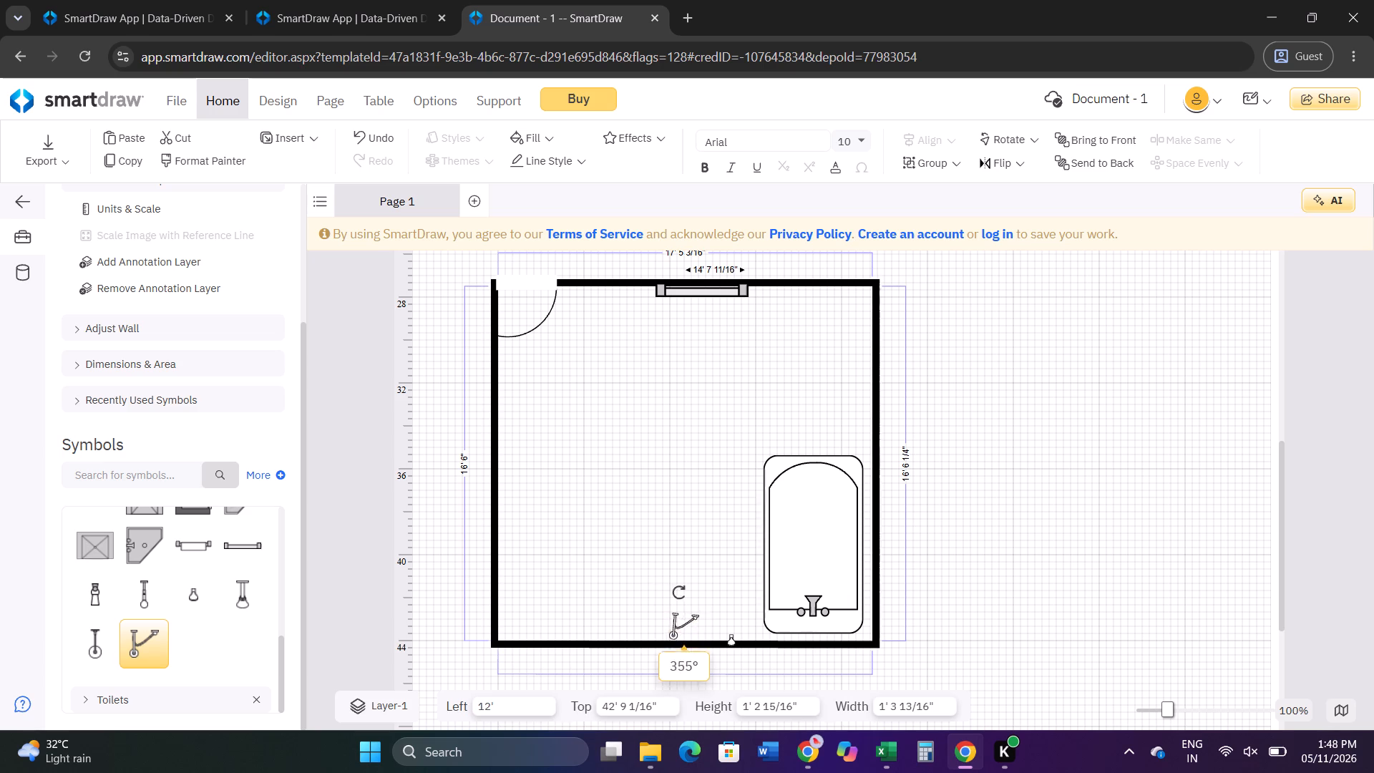
{"action": "left_click_drag", "start_coordinate": [679, 593], "coordinate": [716, 671]}
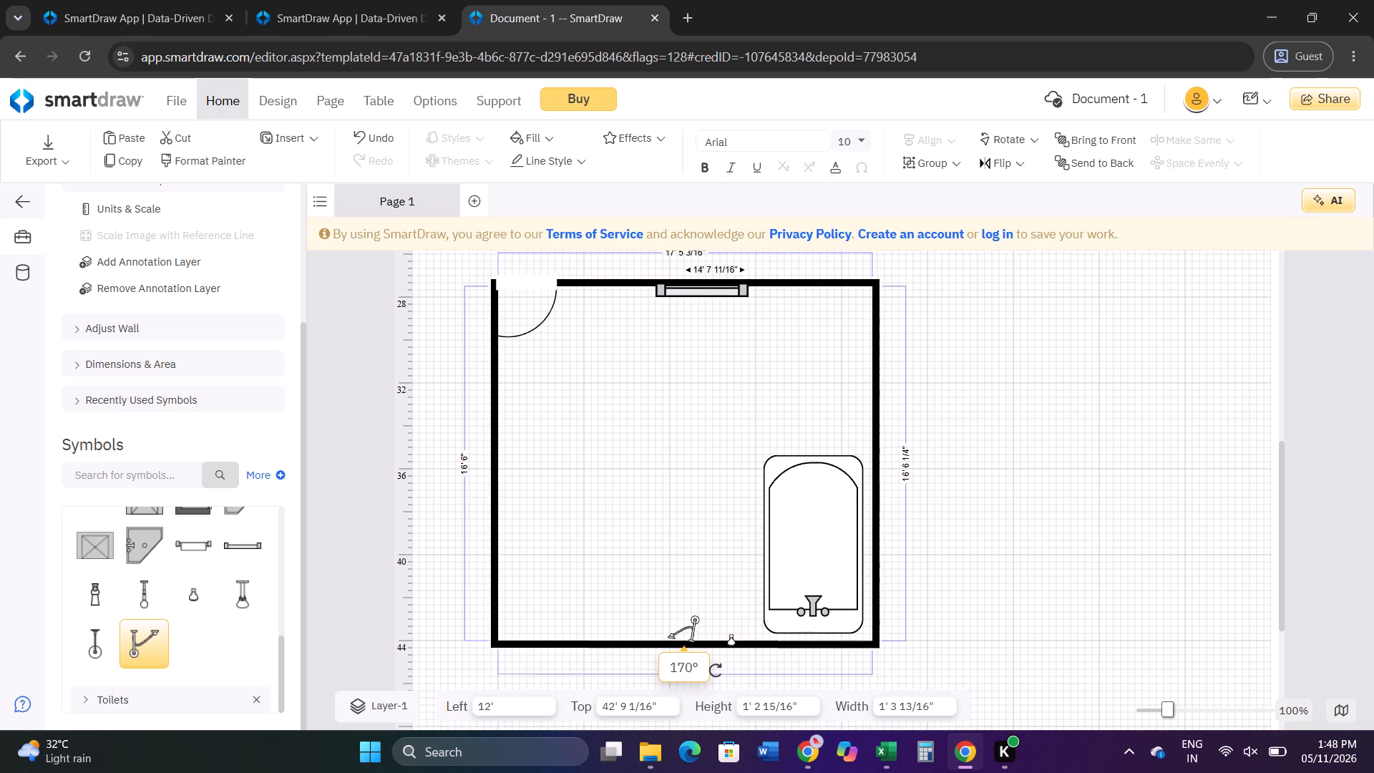
{"action": "left_click_drag", "start_coordinate": [716, 671], "coordinate": [721, 671]}
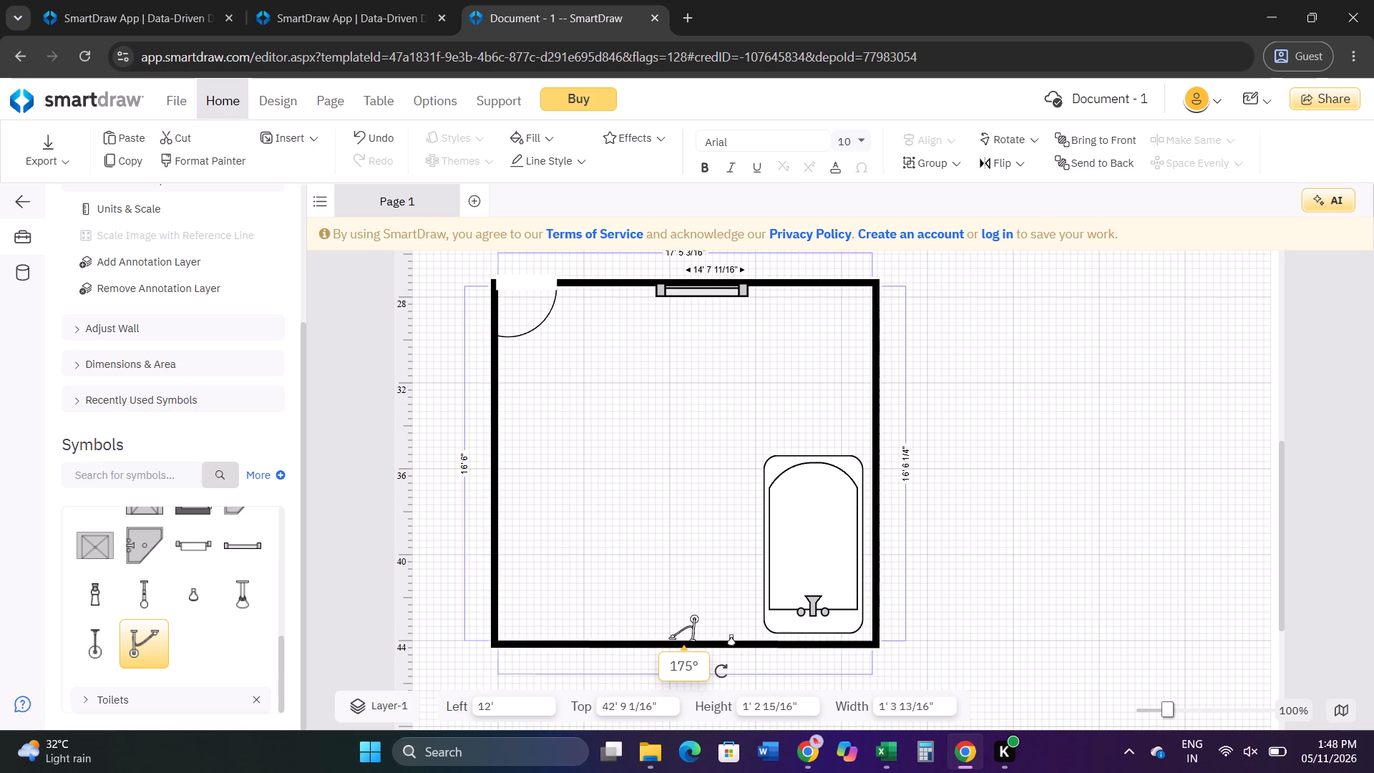
{"action": "left_click_drag", "start_coordinate": [721, 671], "coordinate": [724, 671]}
{"action": "left_click", "coordinate": [701, 541]}
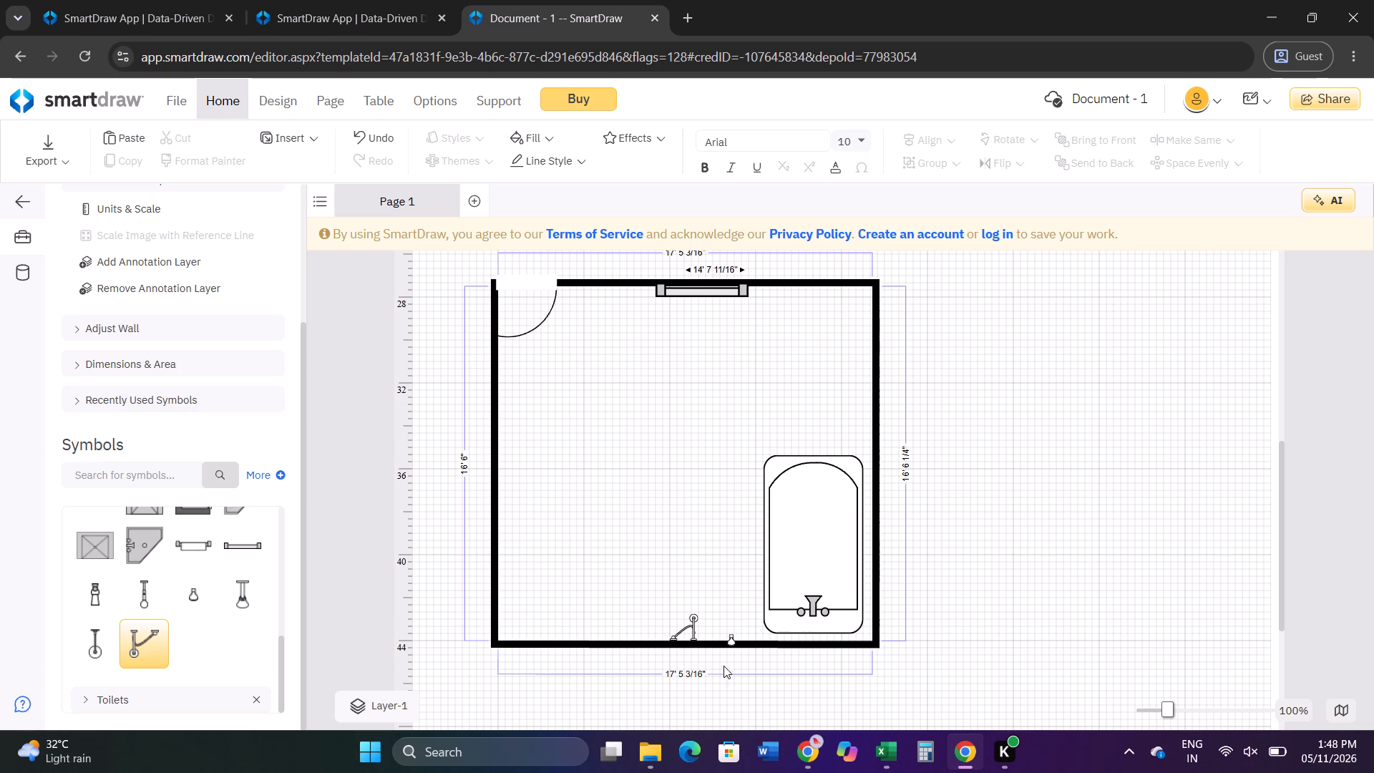
Rotate the small shower head on the bottom wall about 180° and shift it slightly left, to about 14' 4" from the left.
{"action": "left_click", "coordinate": [736, 645]}
{"action": "left_click", "coordinate": [730, 636]}
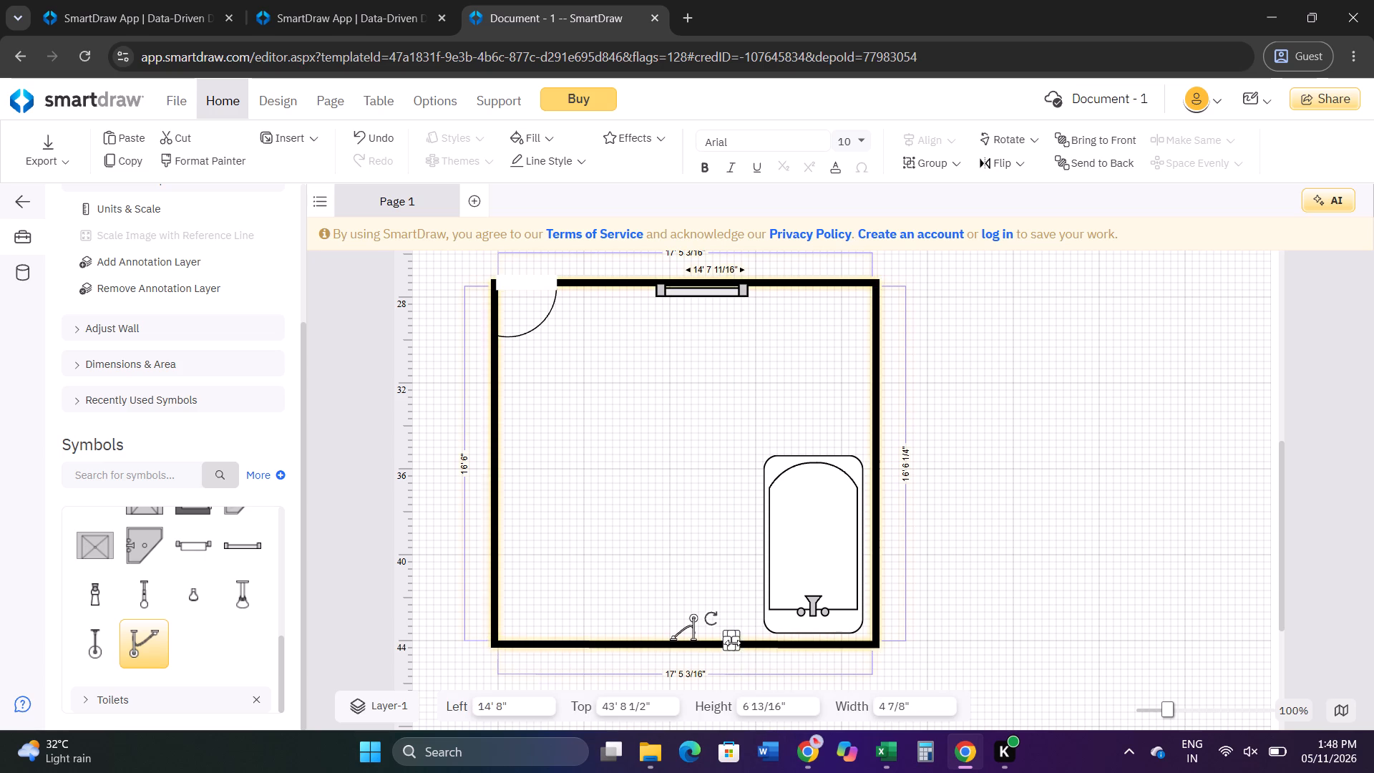
{"action": "left_click_drag", "start_coordinate": [712, 618], "coordinate": [734, 676]}
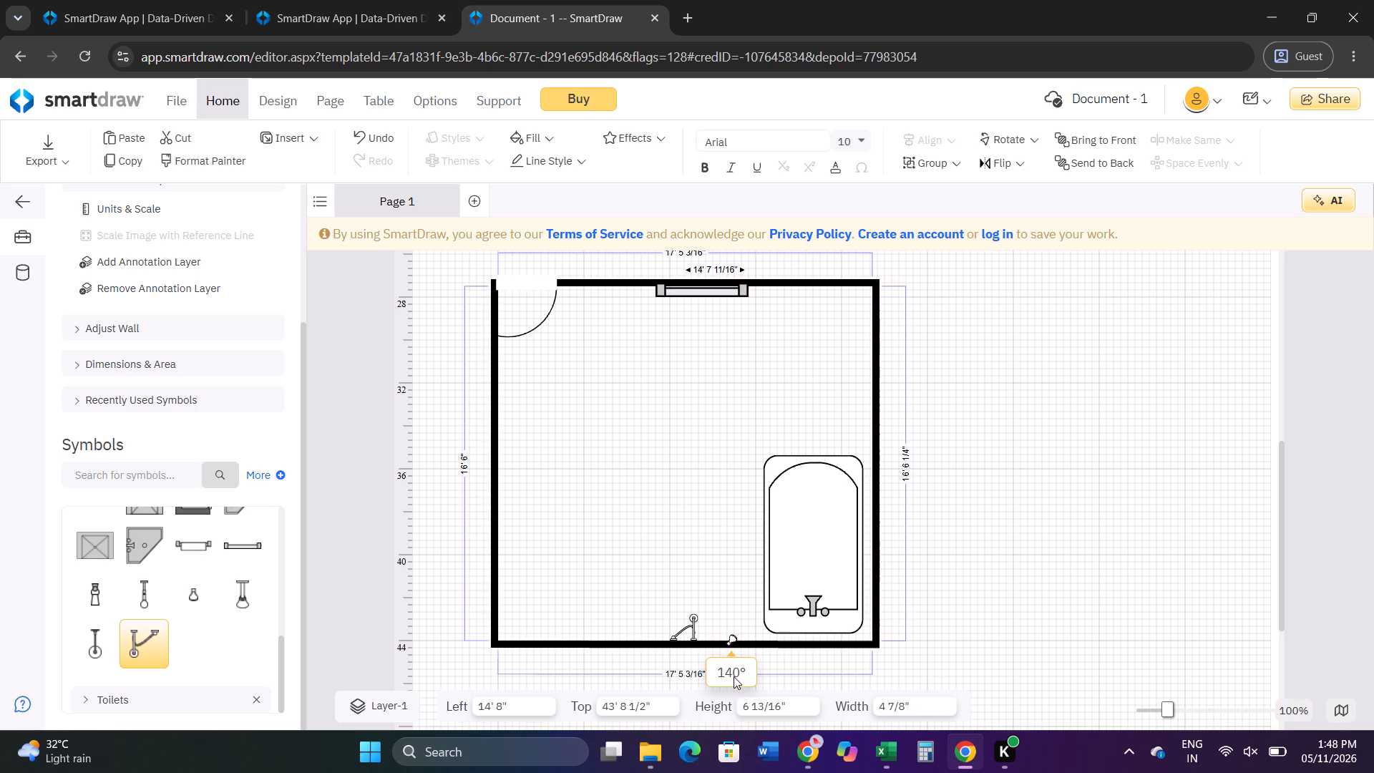
{"action": "left_click_drag", "start_coordinate": [734, 676], "coordinate": [759, 675]}
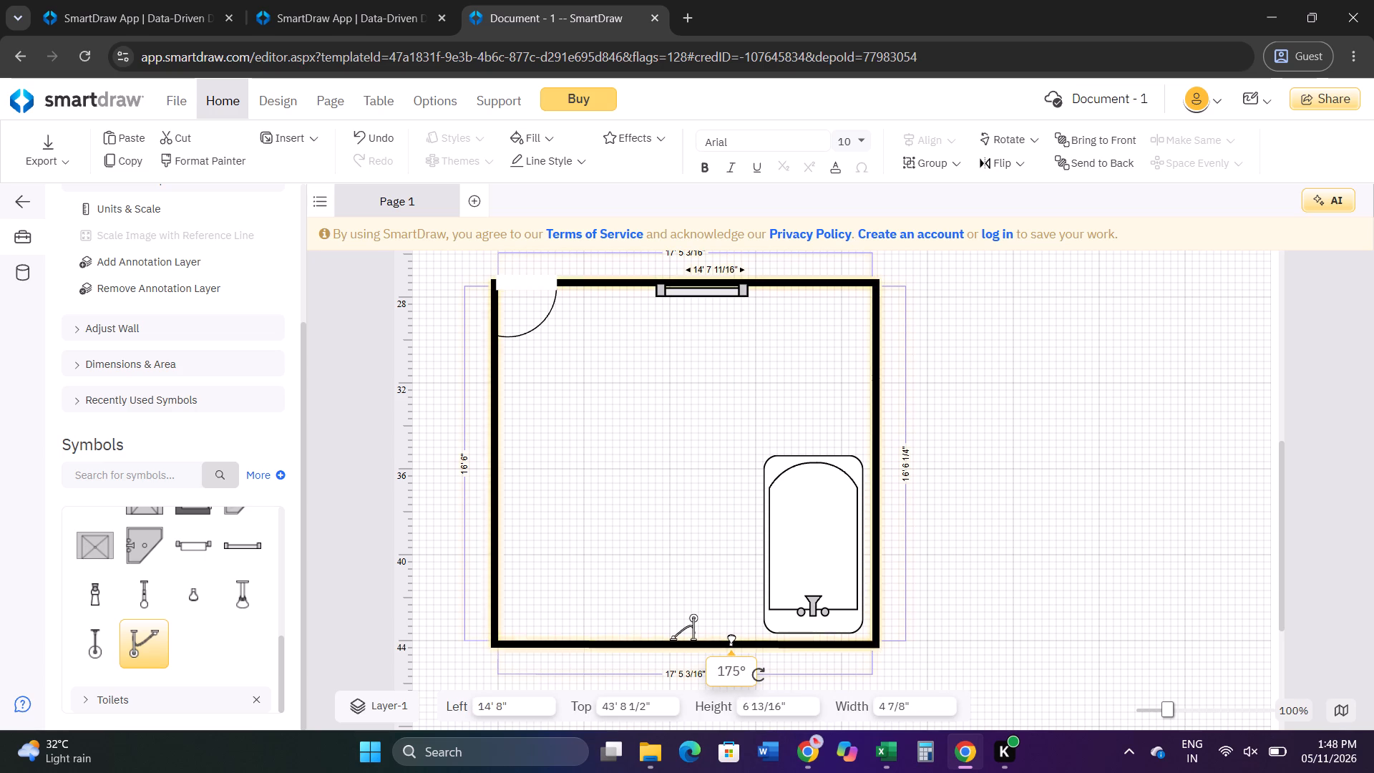
{"action": "left_click_drag", "start_coordinate": [759, 675], "coordinate": [759, 672]}
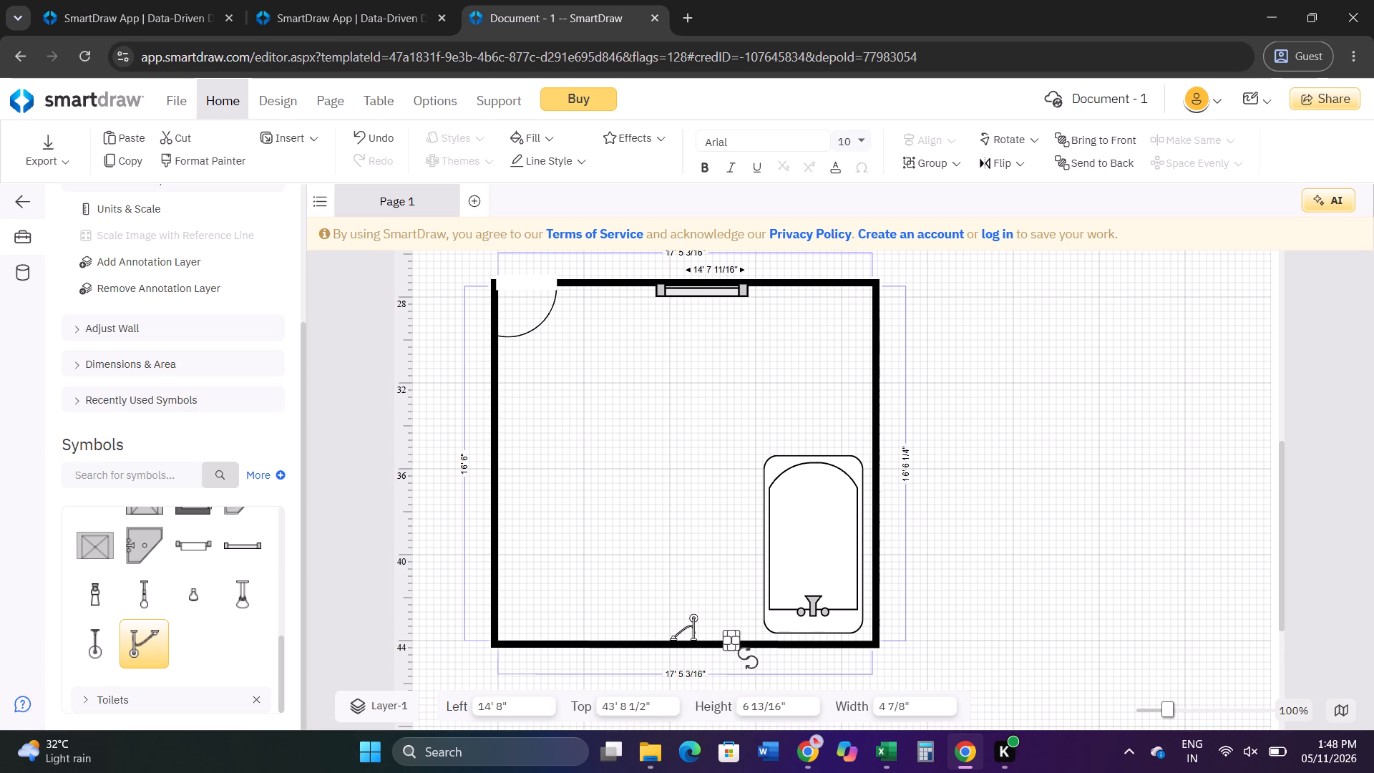
{"action": "left_click", "coordinate": [732, 643]}
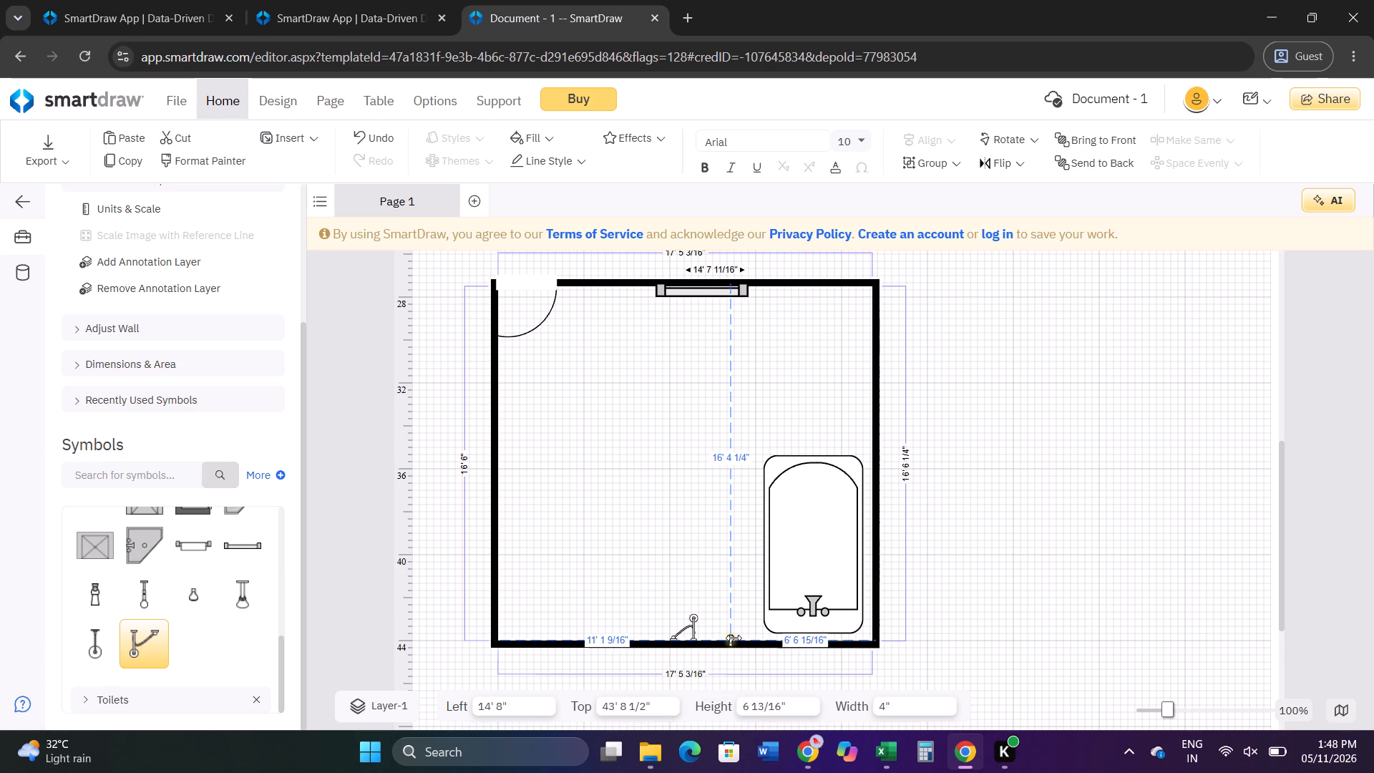
{"action": "left_click", "coordinate": [733, 641]}
{"action": "left_click", "coordinate": [734, 613]}
{"action": "left_click", "coordinate": [731, 638]}
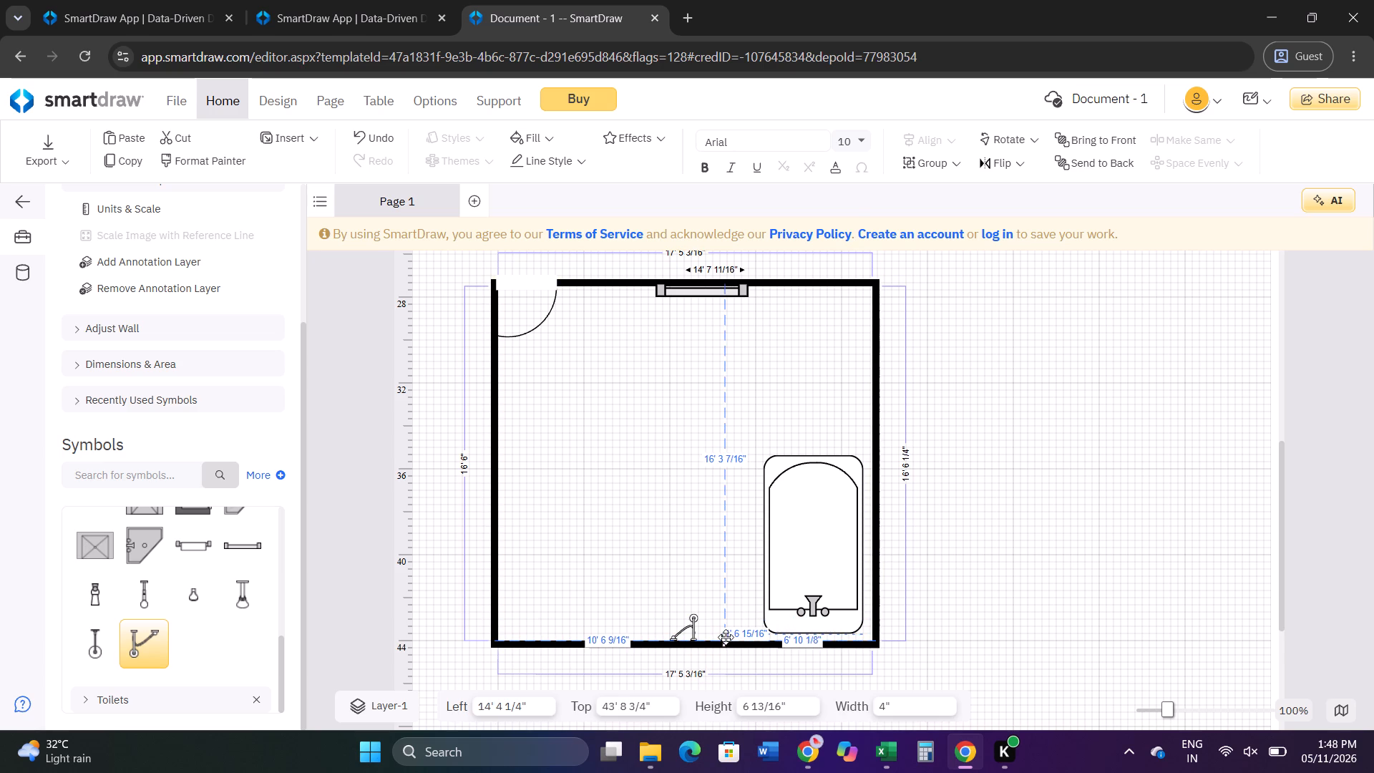
{"action": "left_click", "coordinate": [711, 525]}
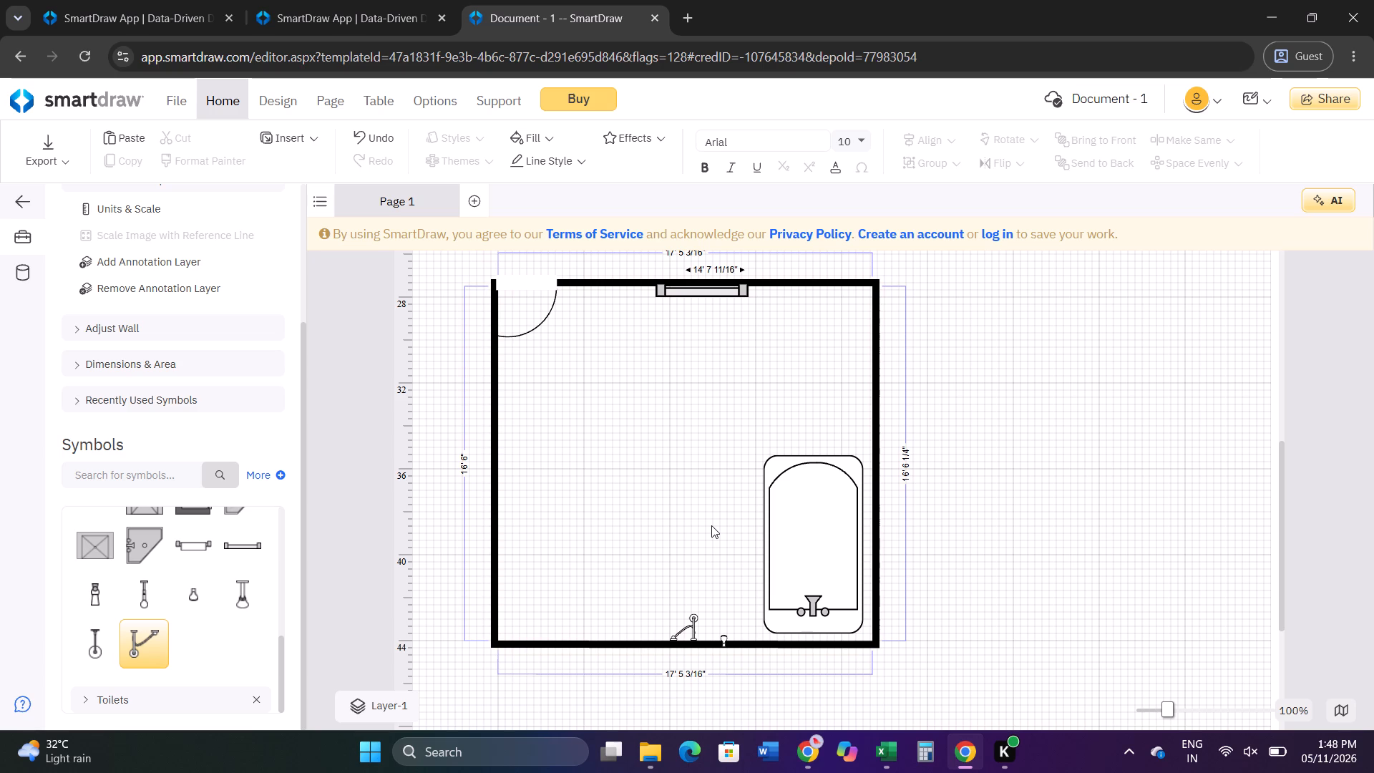
Add a Residential Toilet - 2 from Toilets to the left half of the second room, rotated 90° clockwise.
{"action": "scroll", "coordinate": [182, 630], "scroll_direction": "up", "scroll_amount": 1}
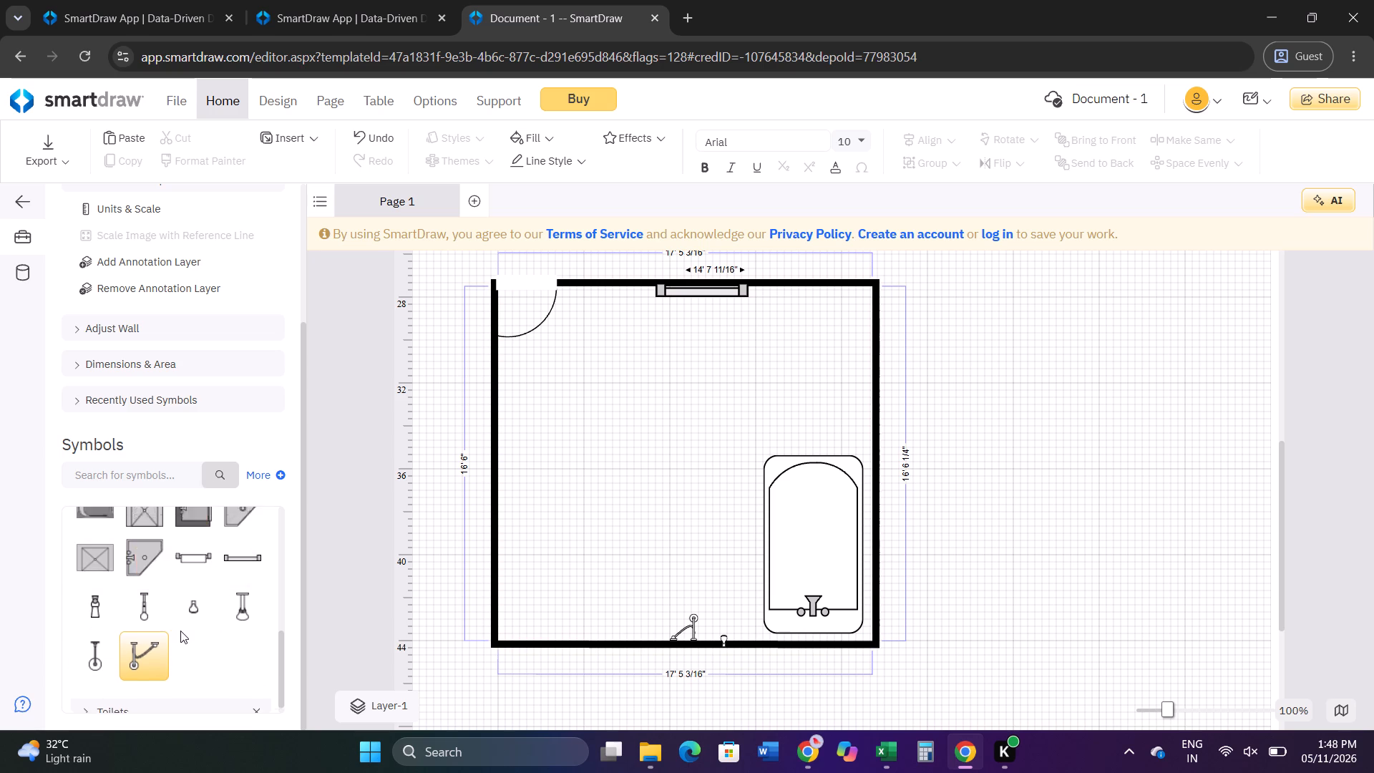
{"action": "scroll", "coordinate": [194, 626], "scroll_direction": "up", "scroll_amount": 2}
{"action": "left_click", "coordinate": [164, 670]}
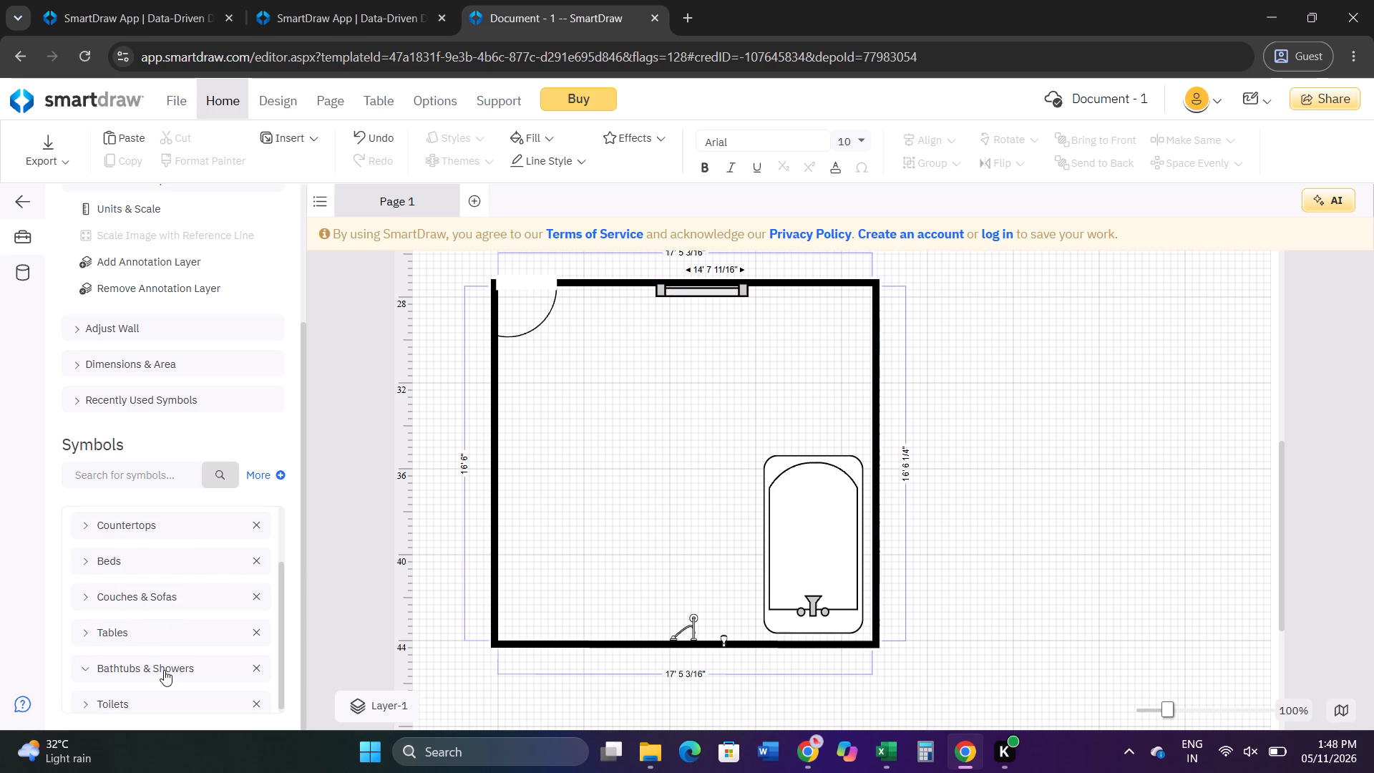
{"action": "scroll", "coordinate": [164, 670], "scroll_direction": "down", "scroll_amount": 1}
{"action": "left_click", "coordinate": [114, 697]}
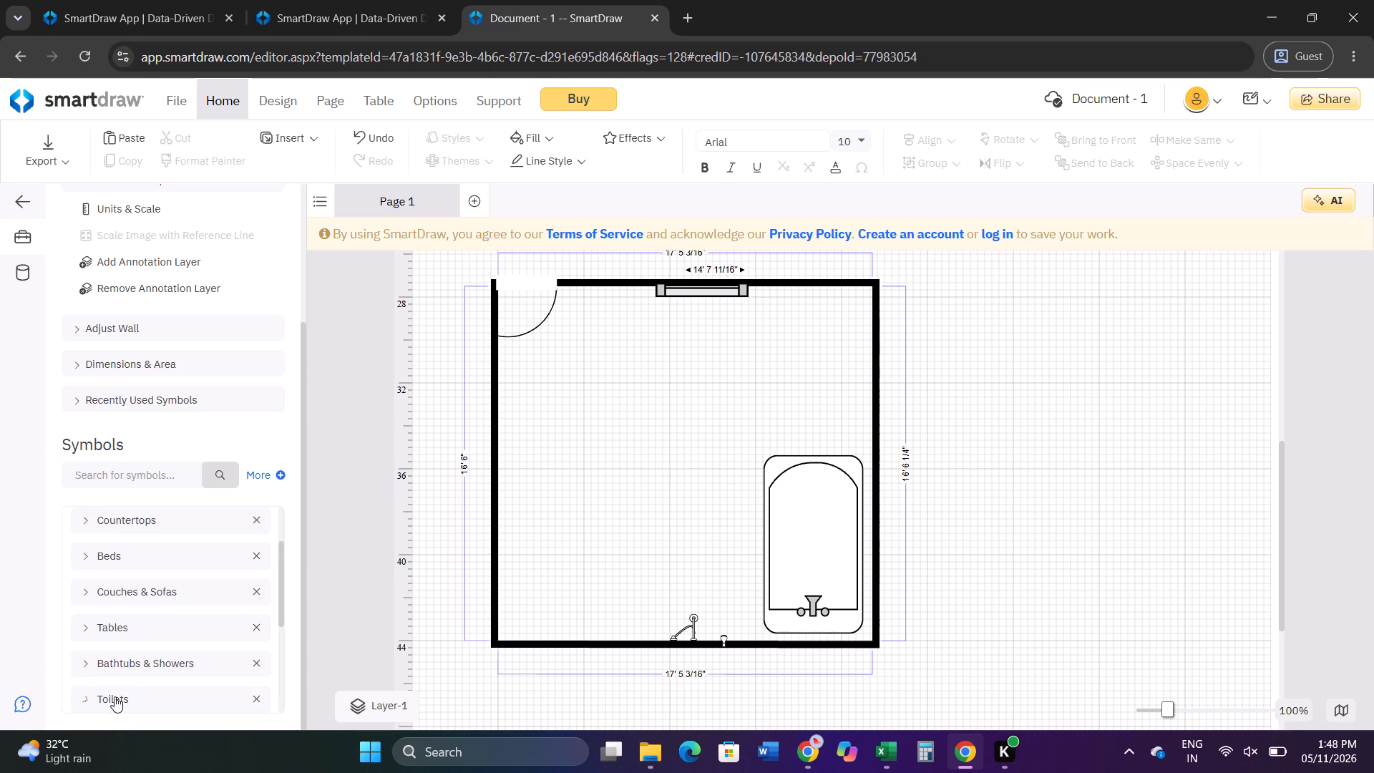
{"action": "scroll", "coordinate": [114, 696], "scroll_direction": "down", "scroll_amount": 2}
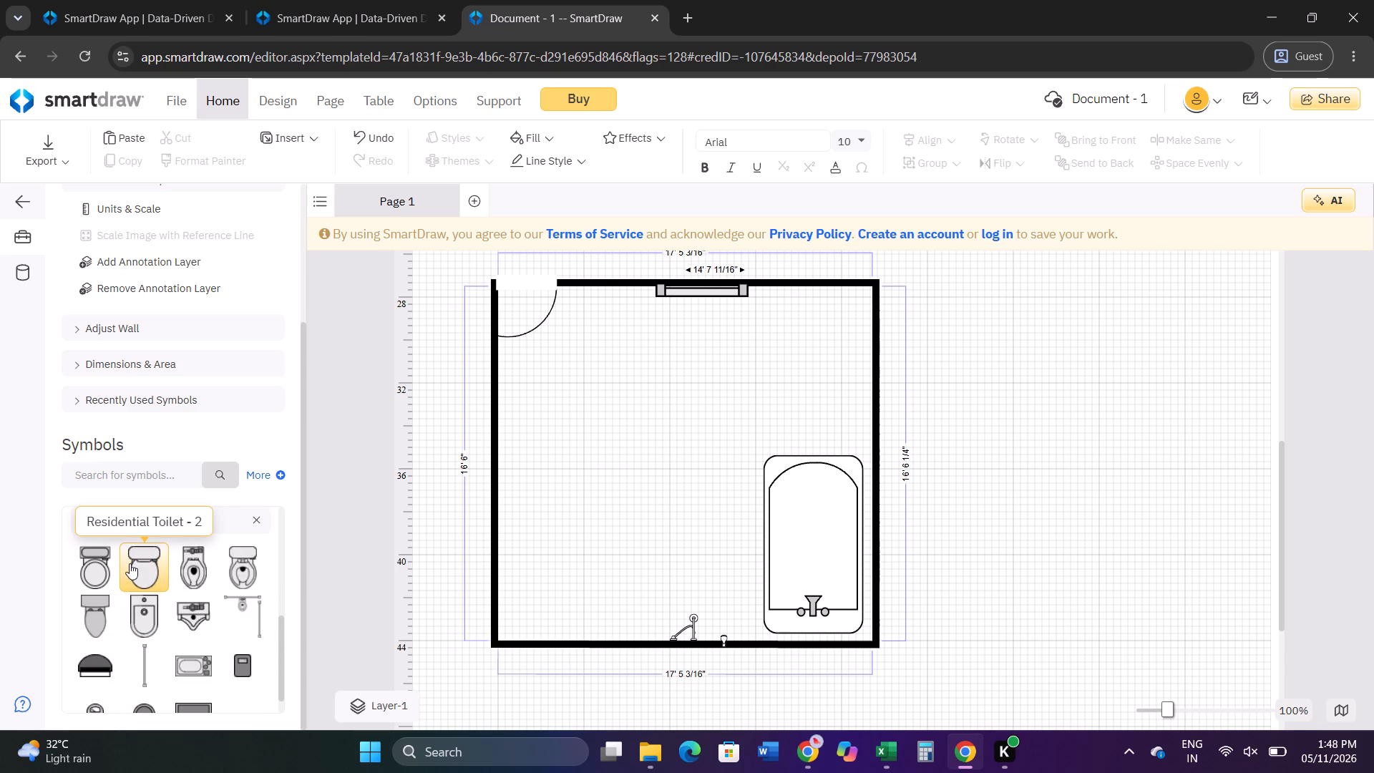
{"action": "left_click_drag", "start_coordinate": [146, 563], "coordinate": [502, 487]}
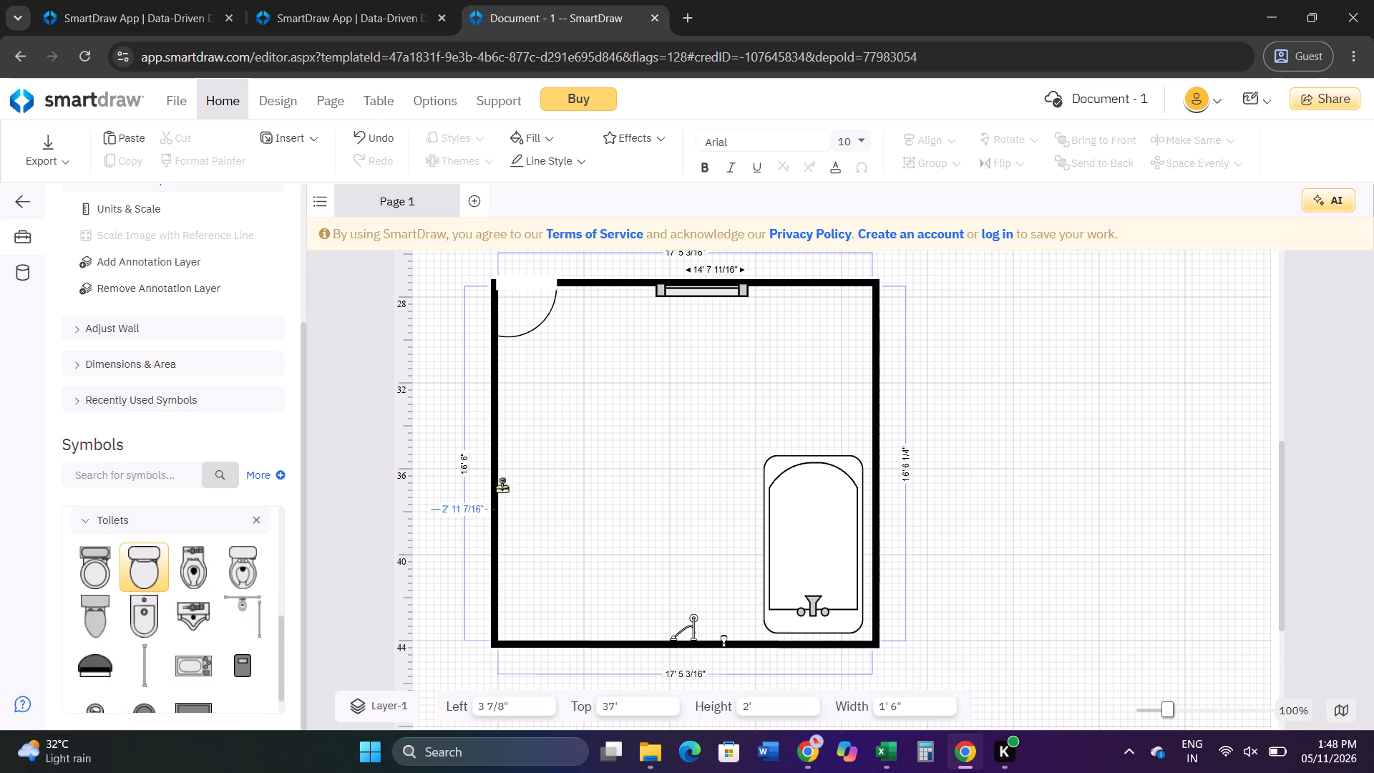
{"action": "left_click_drag", "start_coordinate": [502, 487], "coordinate": [605, 467]}
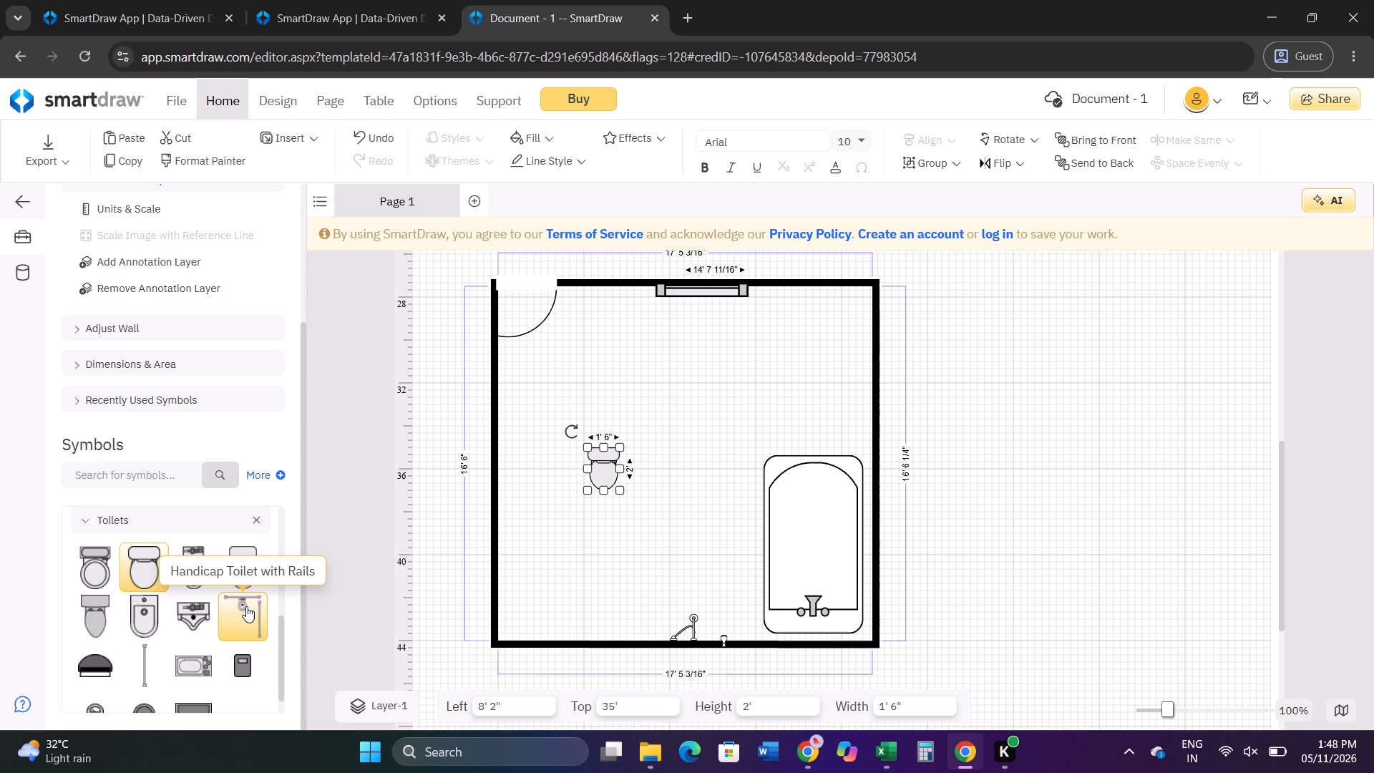
{"action": "scroll", "coordinate": [246, 606], "scroll_direction": "down", "scroll_amount": 1}
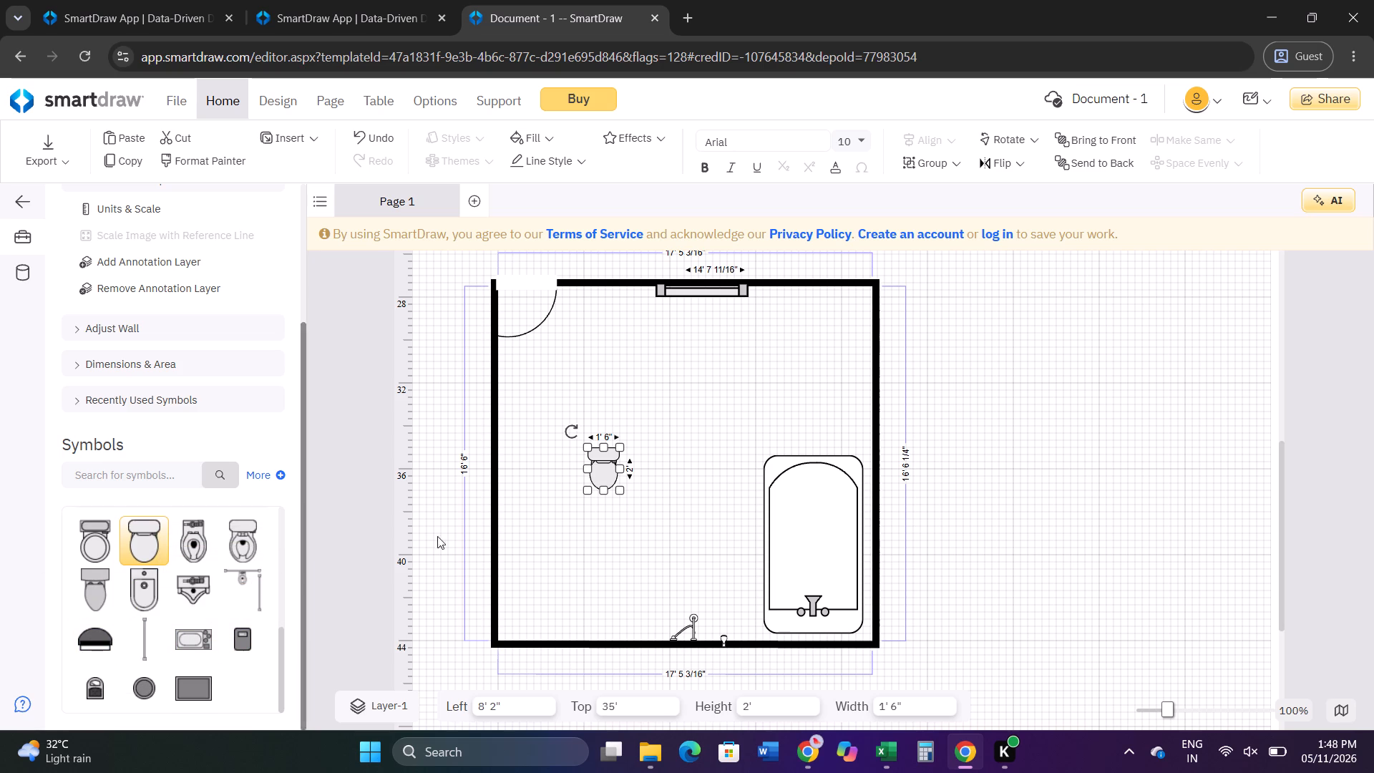
{"action": "left_click_drag", "start_coordinate": [572, 432], "coordinate": [656, 434]}
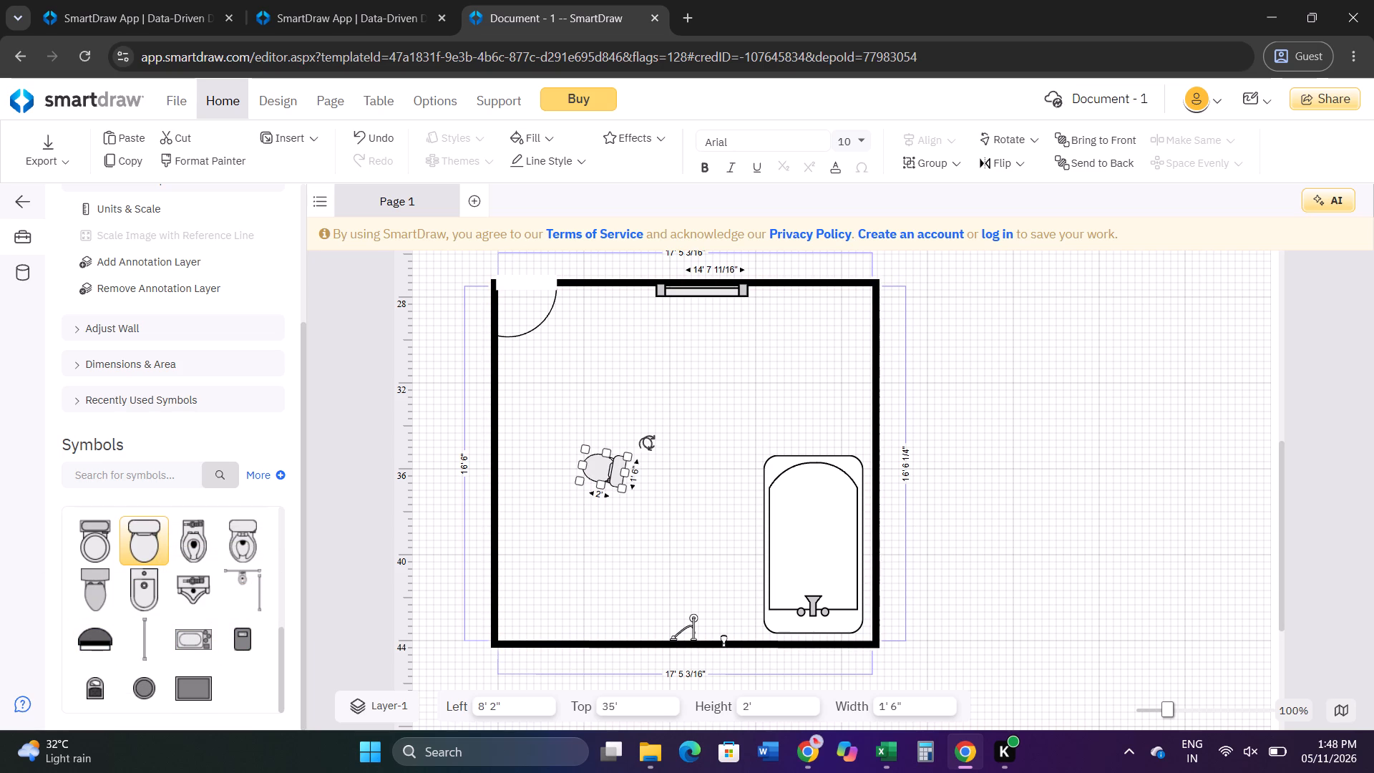
{"action": "left_click_drag", "start_coordinate": [649, 442], "coordinate": [643, 436]}
{"action": "left_click", "coordinate": [618, 463]}
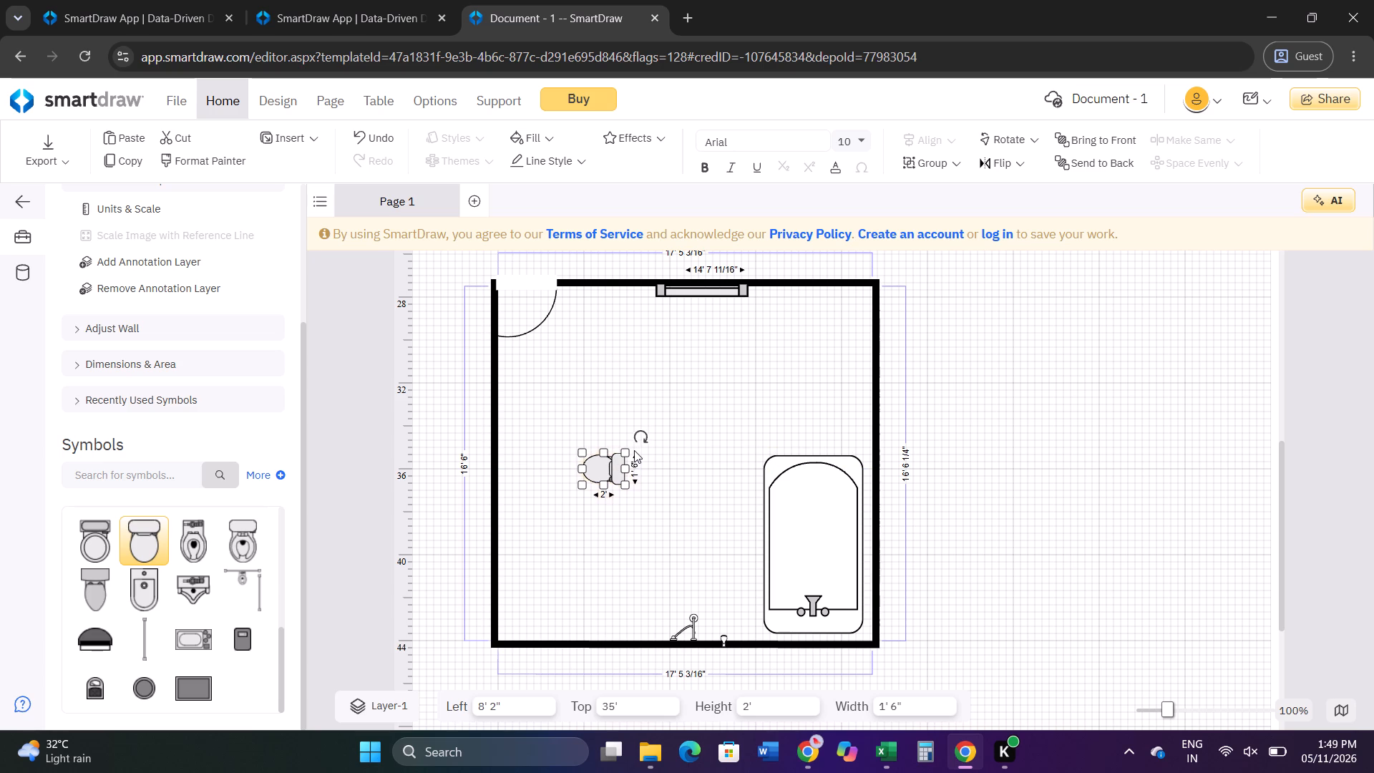
Enlarge the toilet to about 2' 5" by 1' 9" and move it against the second room's right wall, near the upper corner.
{"action": "left_click", "coordinate": [627, 449]}
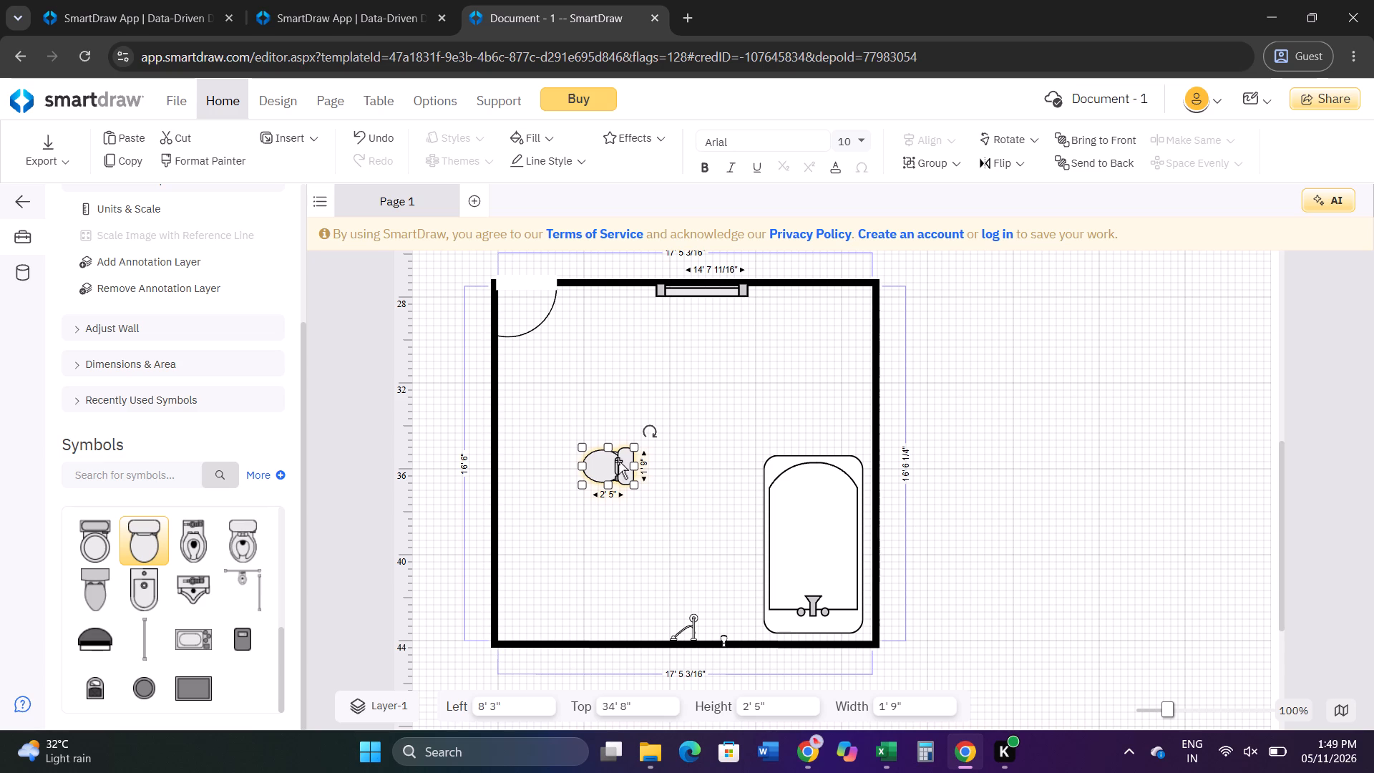
{"action": "left_click_drag", "start_coordinate": [612, 465], "coordinate": [839, 347]}
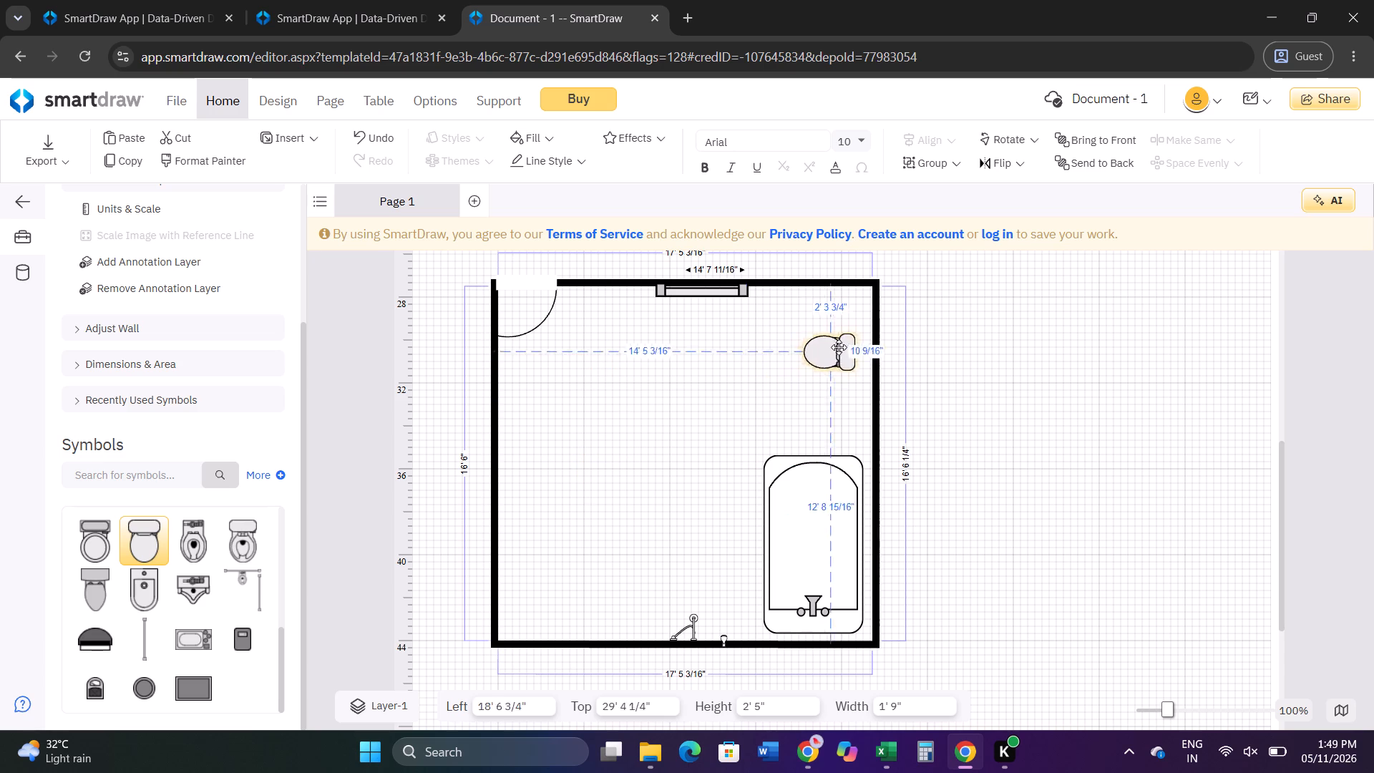
{"action": "left_click_drag", "start_coordinate": [839, 347], "coordinate": [849, 333]}
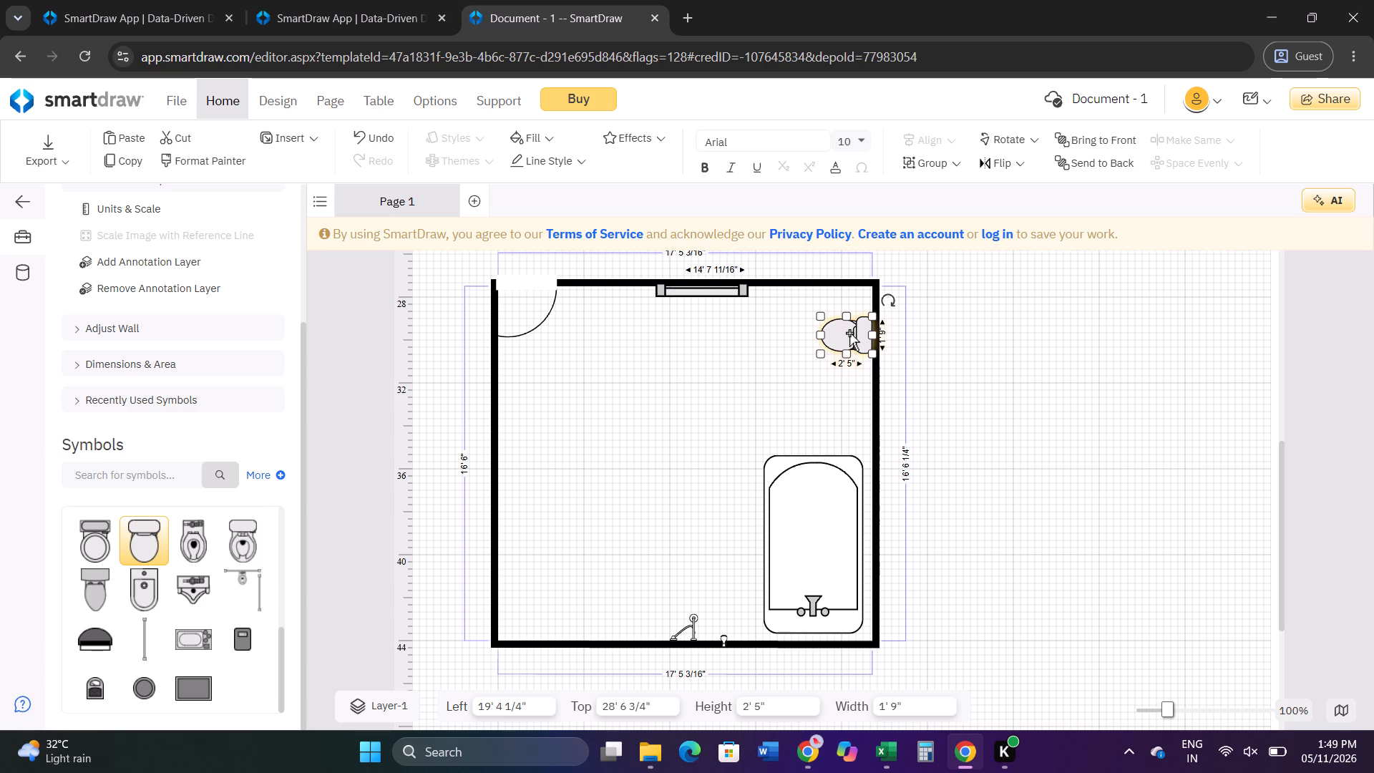
{"action": "left_click", "coordinate": [1047, 336]}
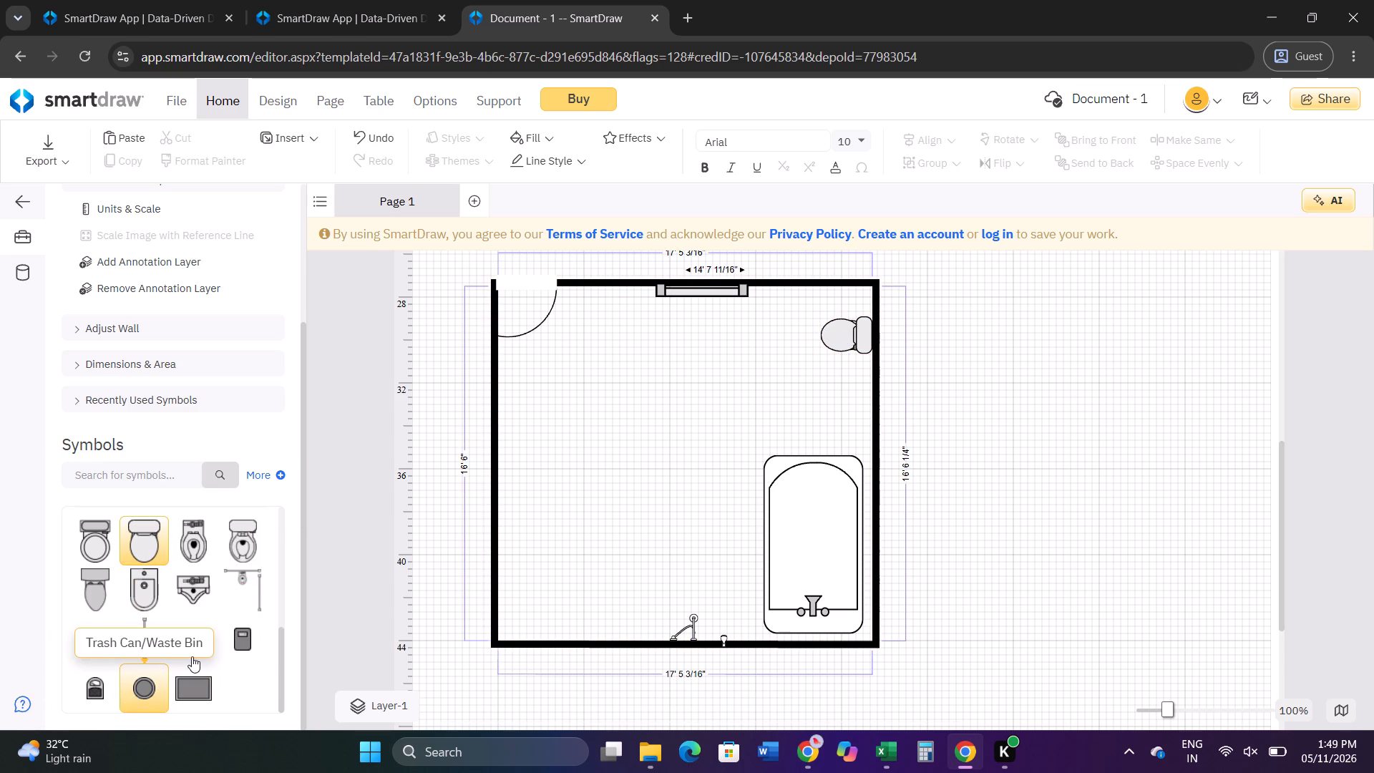
Place the 3' by 1' 8" basin symbol from Toilets in the first room's upper-right corner, directly above the sofa.
{"action": "scroll", "coordinate": [467, 582], "scroll_direction": "up", "scroll_amount": 4}
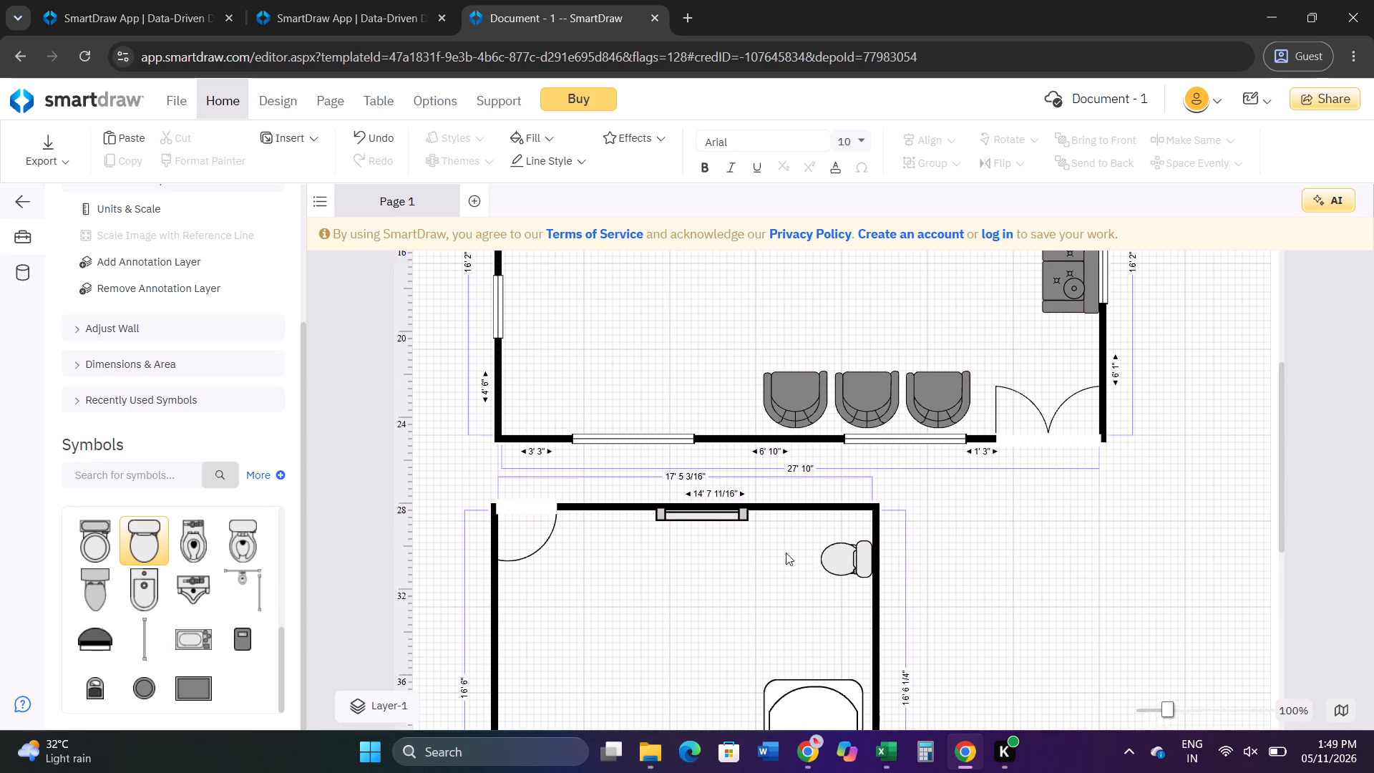
{"action": "left_click_drag", "start_coordinate": [189, 634], "coordinate": [862, 319]}
{"action": "scroll", "coordinate": [869, 347], "scroll_direction": "up", "scroll_amount": 3}
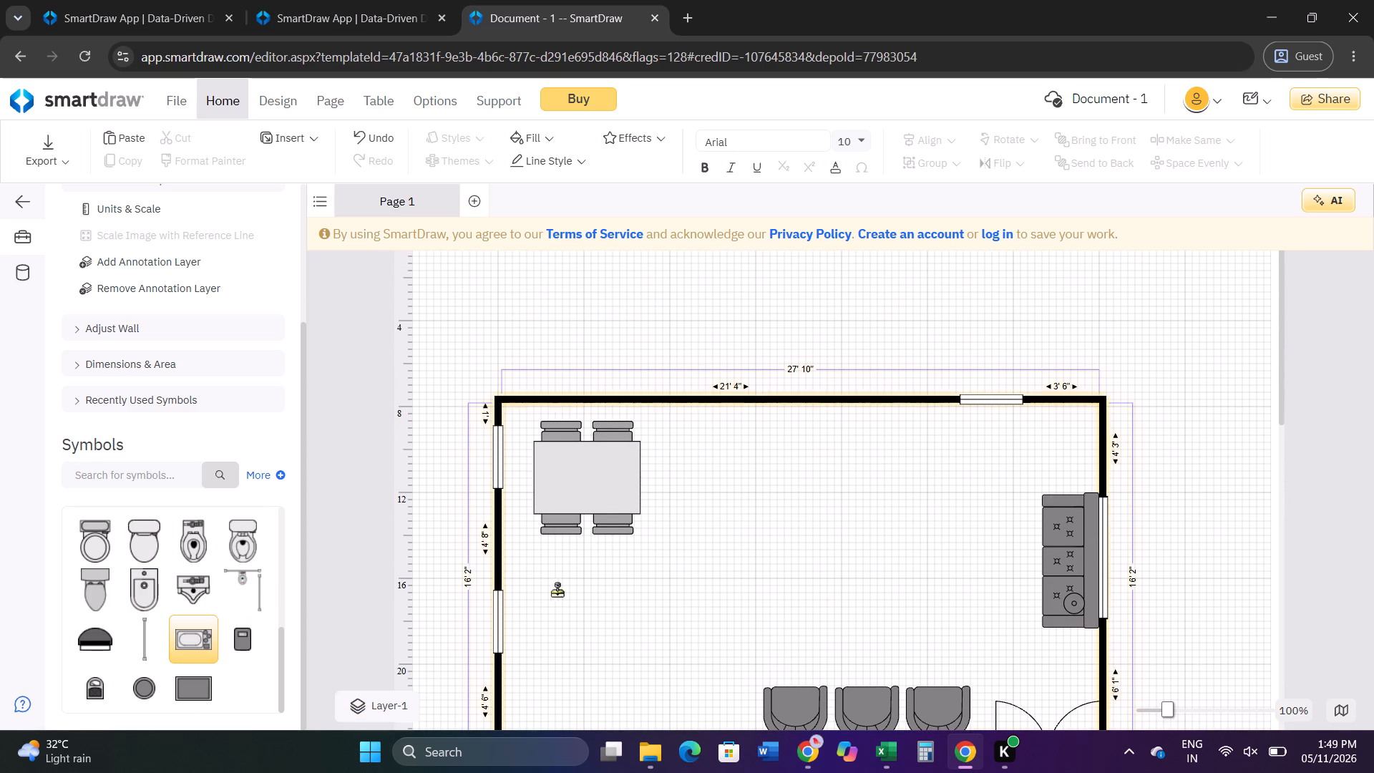
{"action": "left_click_drag", "start_coordinate": [910, 420], "coordinate": [933, 442]}
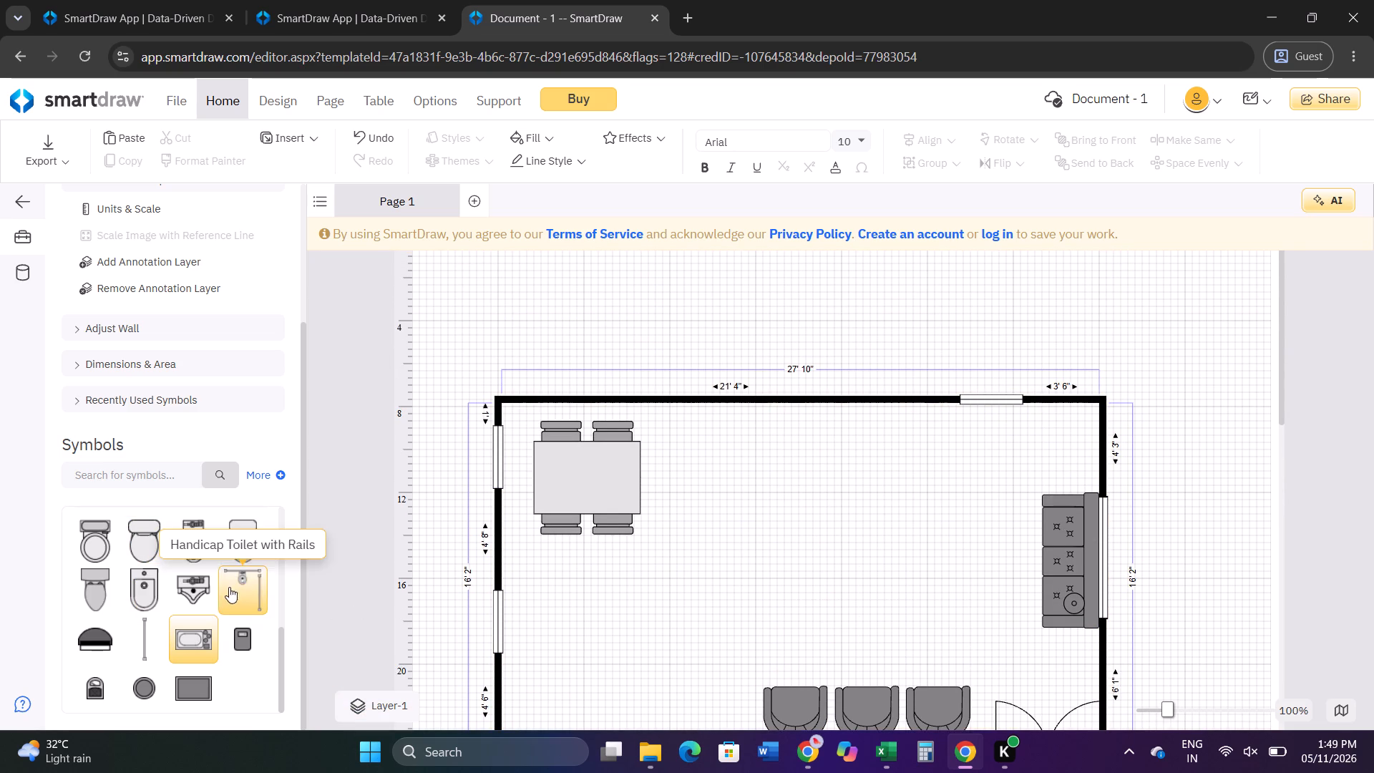
{"action": "left_click_drag", "start_coordinate": [194, 652], "coordinate": [1071, 474]}
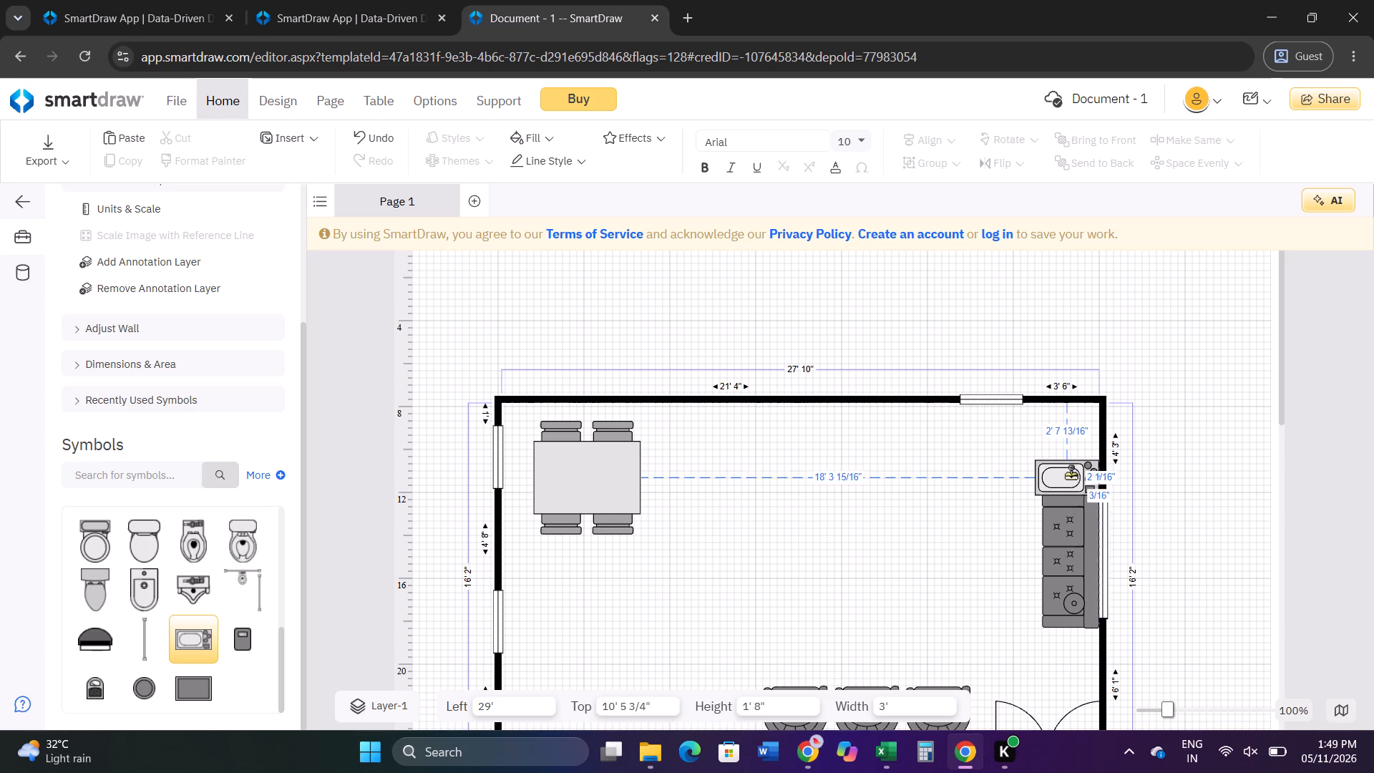
{"action": "left_click_drag", "start_coordinate": [1071, 474], "coordinate": [1068, 465]}
{"action": "left_click", "coordinate": [938, 536]}
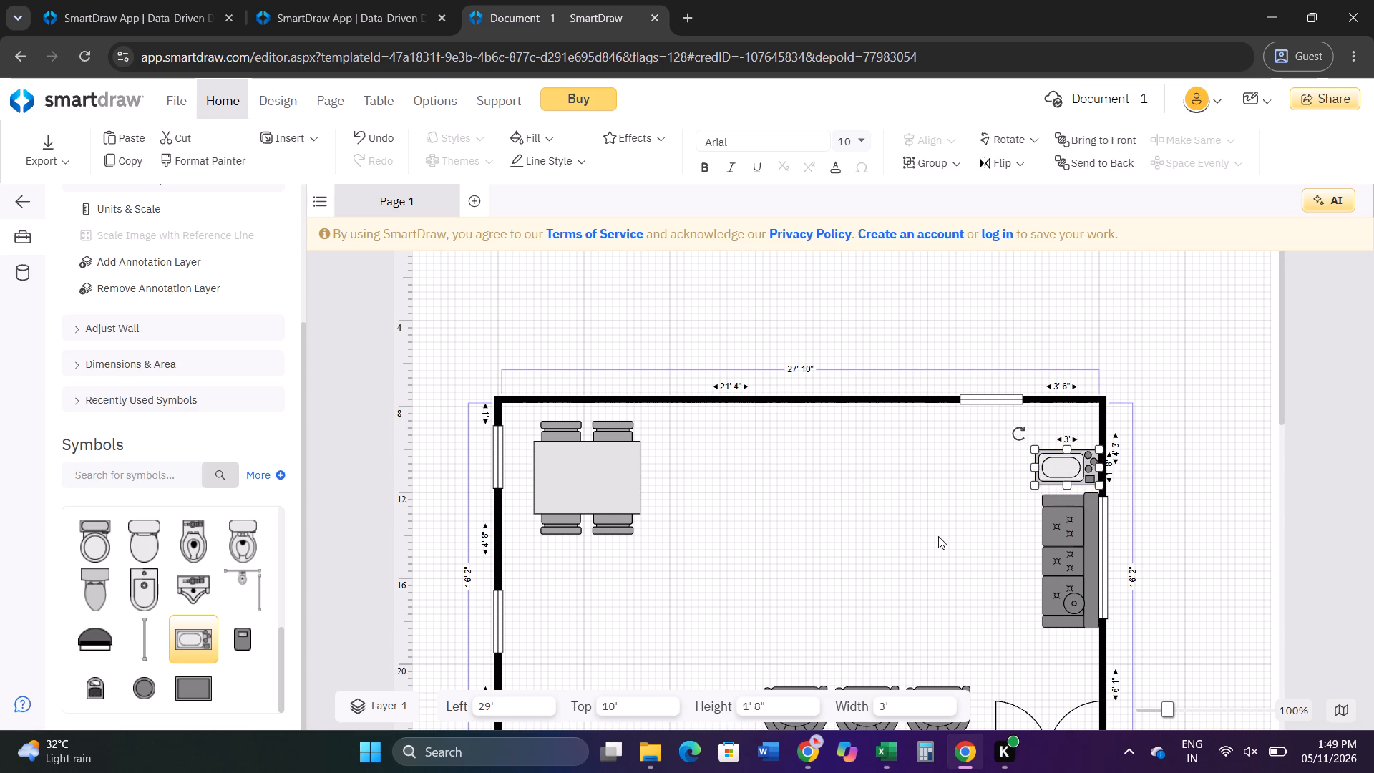
Add a second Changing Station against the first room's bottom wall, immediately left of the three armchairs.
{"action": "scroll", "coordinate": [938, 536], "scroll_direction": "down", "scroll_amount": 3}
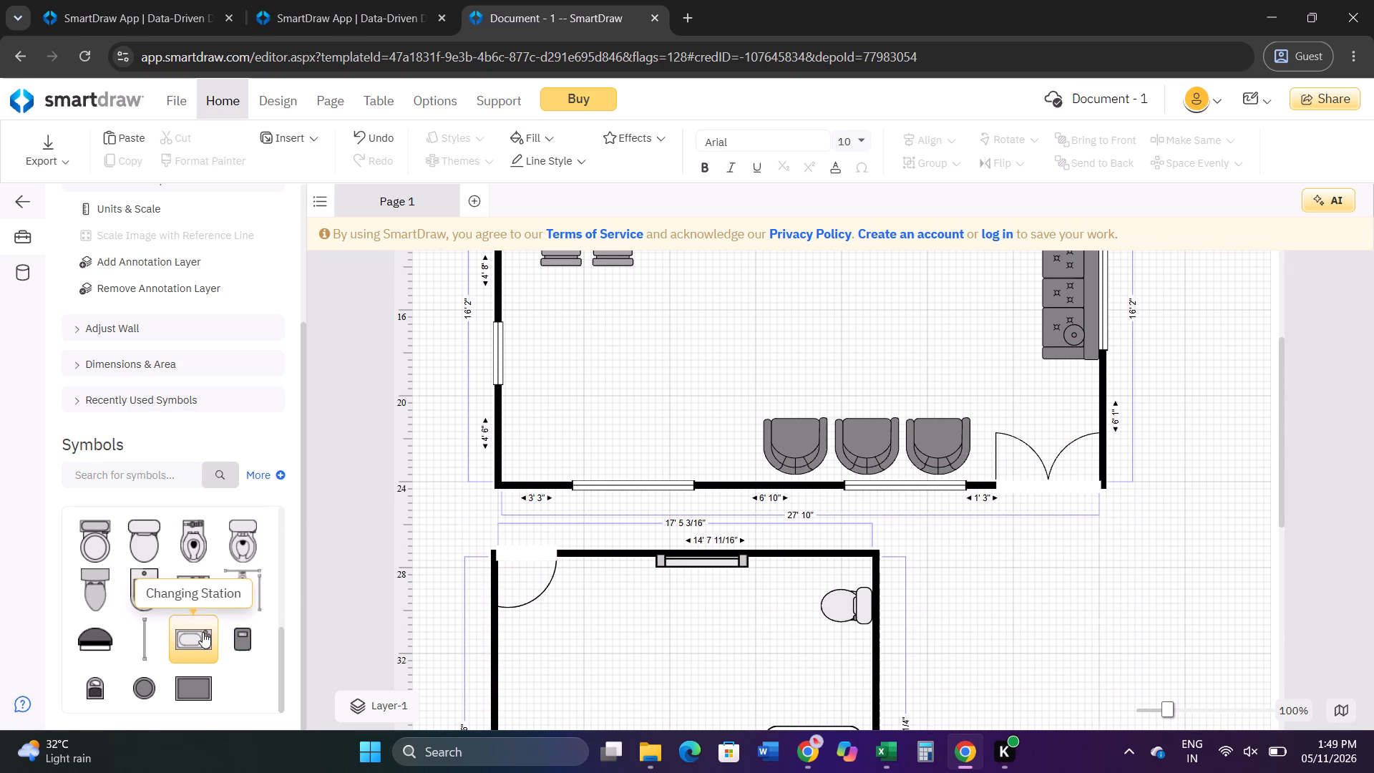
{"action": "left_click_drag", "start_coordinate": [203, 632], "coordinate": [728, 457]}
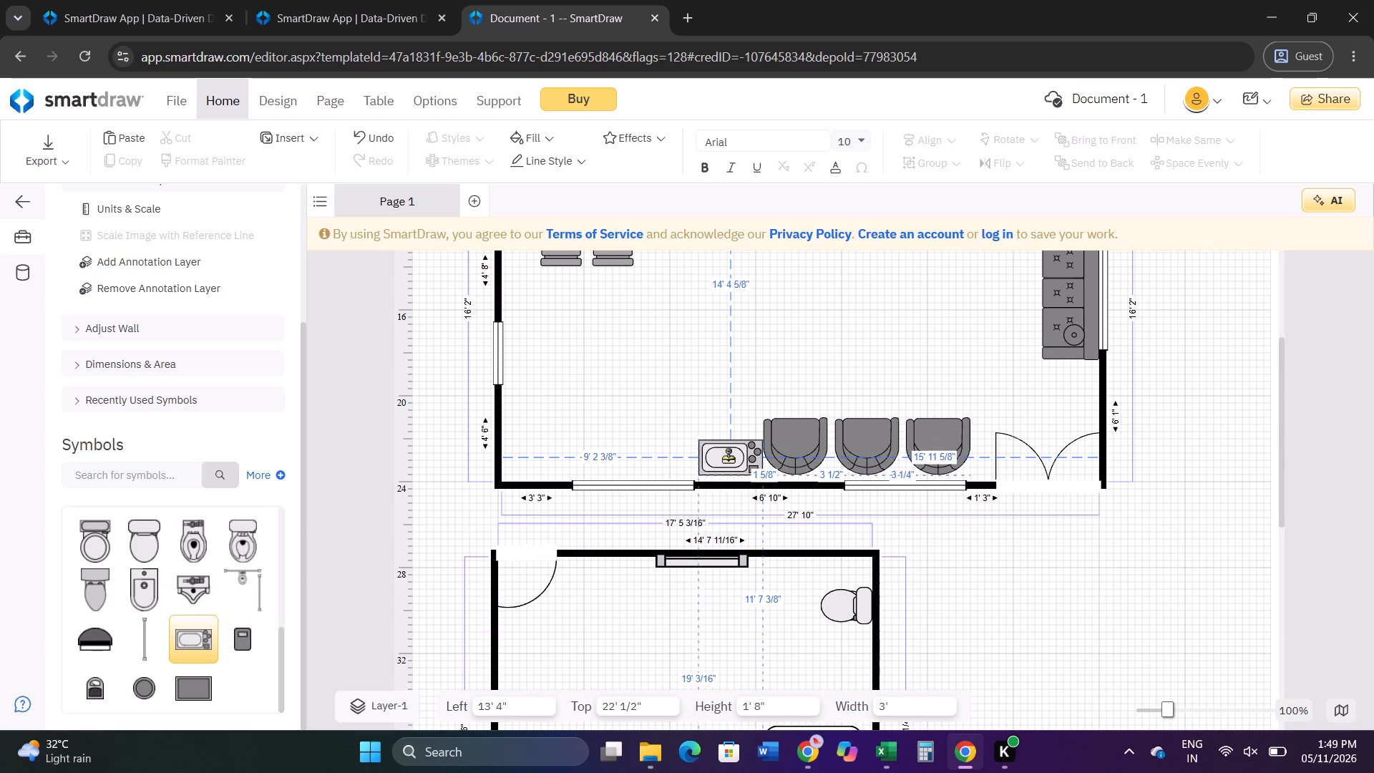
{"action": "left_click_drag", "start_coordinate": [728, 457], "coordinate": [727, 458]}
{"action": "left_click_drag", "start_coordinate": [712, 454], "coordinate": [715, 462]}
{"action": "left_click", "coordinate": [745, 361]}
Rotate the Changing Station above the sofa a quarter turn clockwise (270°) and move it against the right wall in the upper corner.
{"action": "scroll", "coordinate": [1055, 401], "scroll_direction": "up", "scroll_amount": 2}
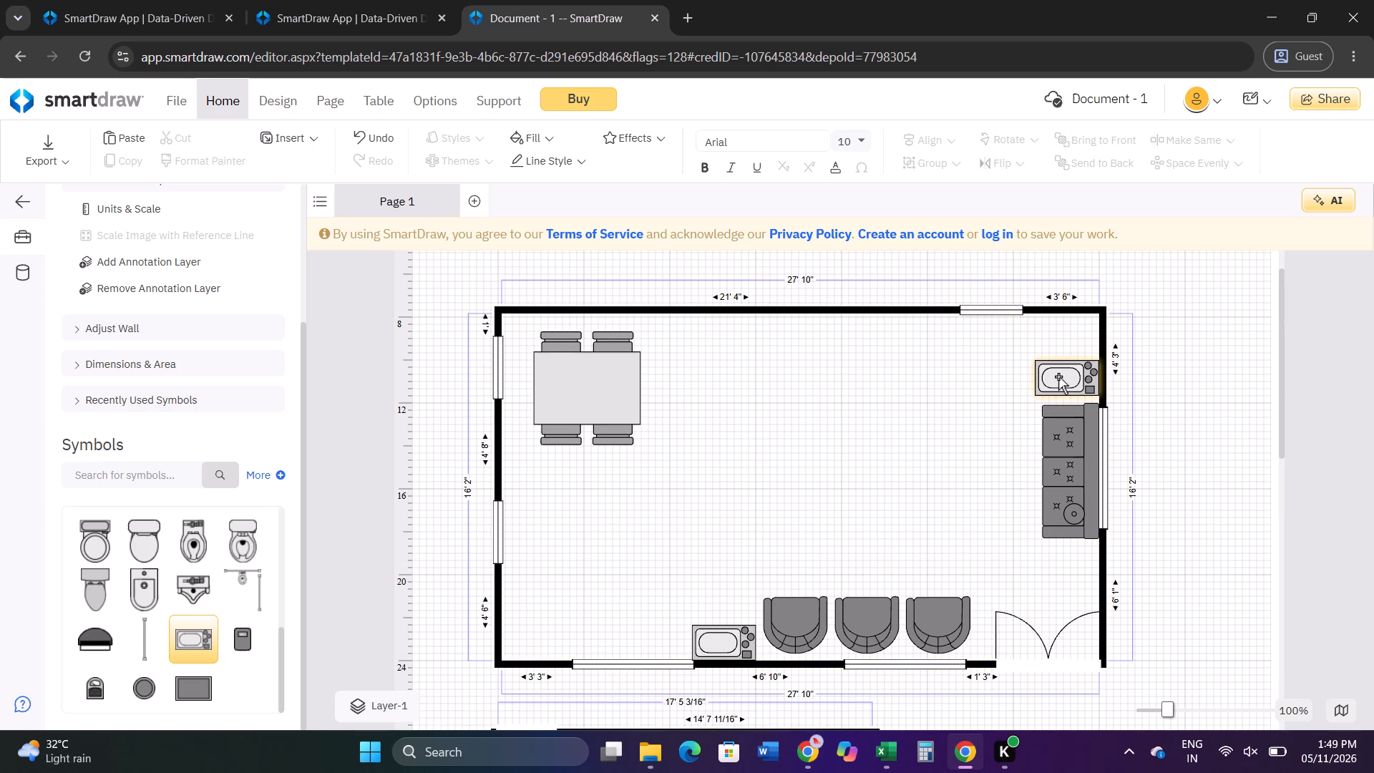
{"action": "left_click", "coordinate": [1058, 376]}
{"action": "left_click_drag", "start_coordinate": [1024, 336], "coordinate": [1025, 335]}
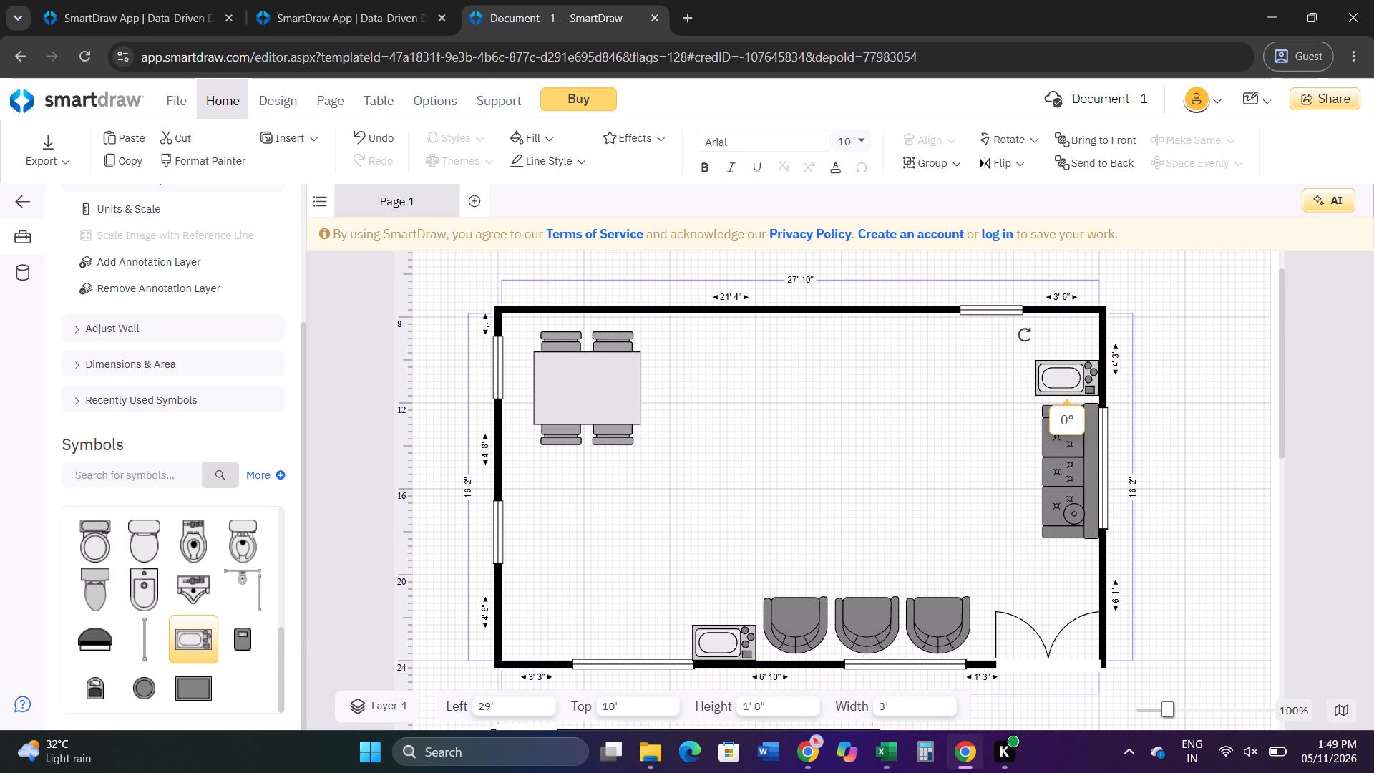
{"action": "left_click_drag", "start_coordinate": [1025, 335], "coordinate": [1109, 334]}
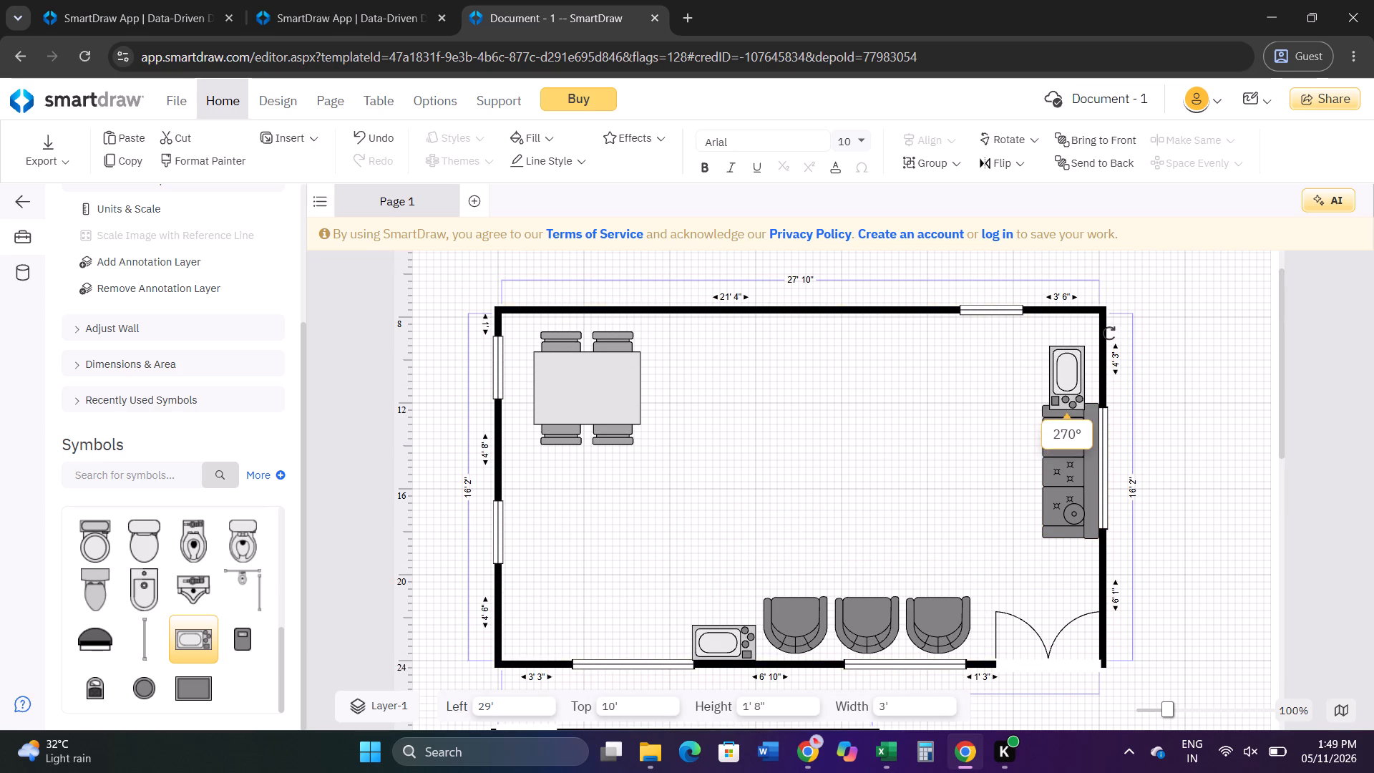
{"action": "left_click_drag", "start_coordinate": [1109, 334], "coordinate": [1108, 334]}
{"action": "left_click_drag", "start_coordinate": [1068, 379], "coordinate": [1080, 364]}
{"action": "left_click", "coordinate": [1185, 330]}
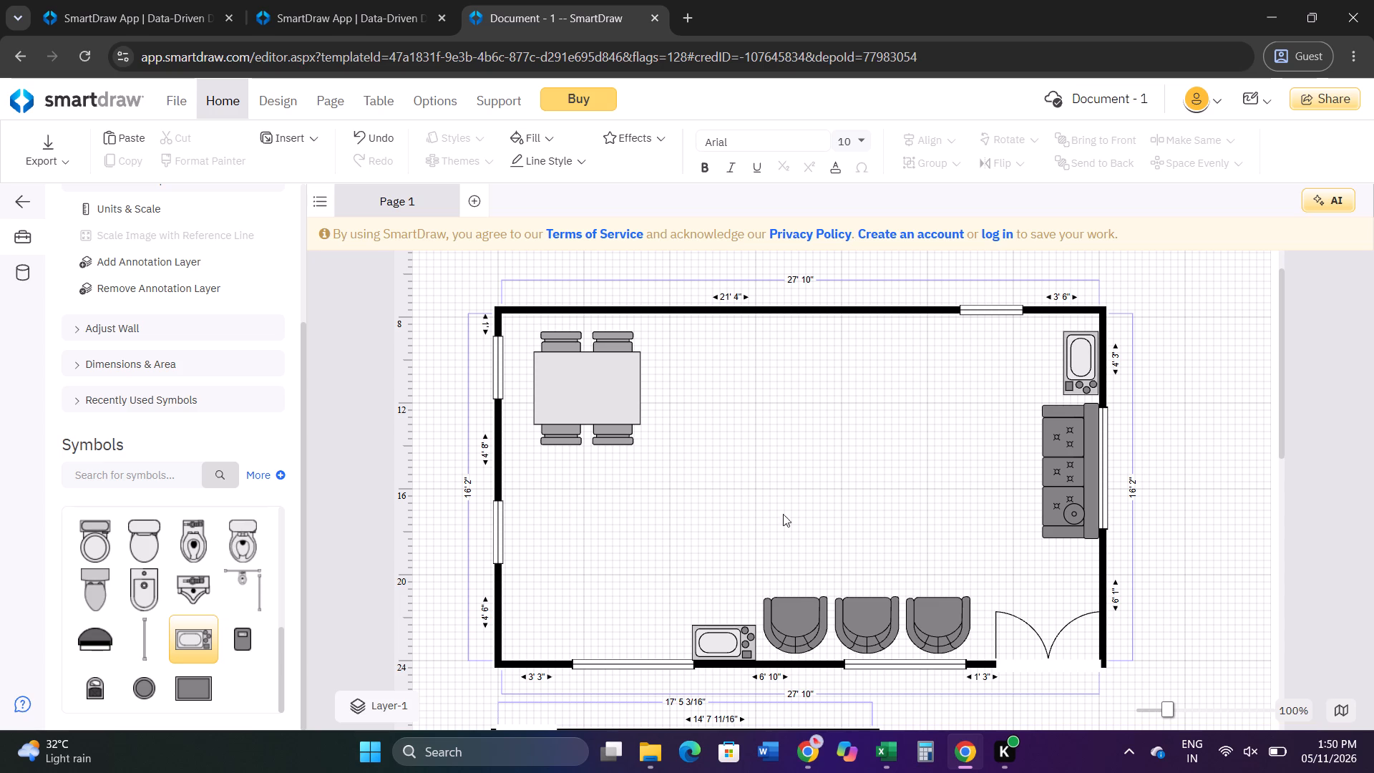
Add a Digital Scale beside the bathroom door near the top wall, enlarged to about 17 1/2" by 16".
{"action": "scroll", "coordinate": [756, 517], "scroll_direction": "down", "scroll_amount": 2}
{"action": "scroll", "coordinate": [575, 487], "scroll_direction": "down", "scroll_amount": 4}
{"action": "scroll", "coordinate": [603, 481], "scroll_direction": "up", "scroll_amount": 2}
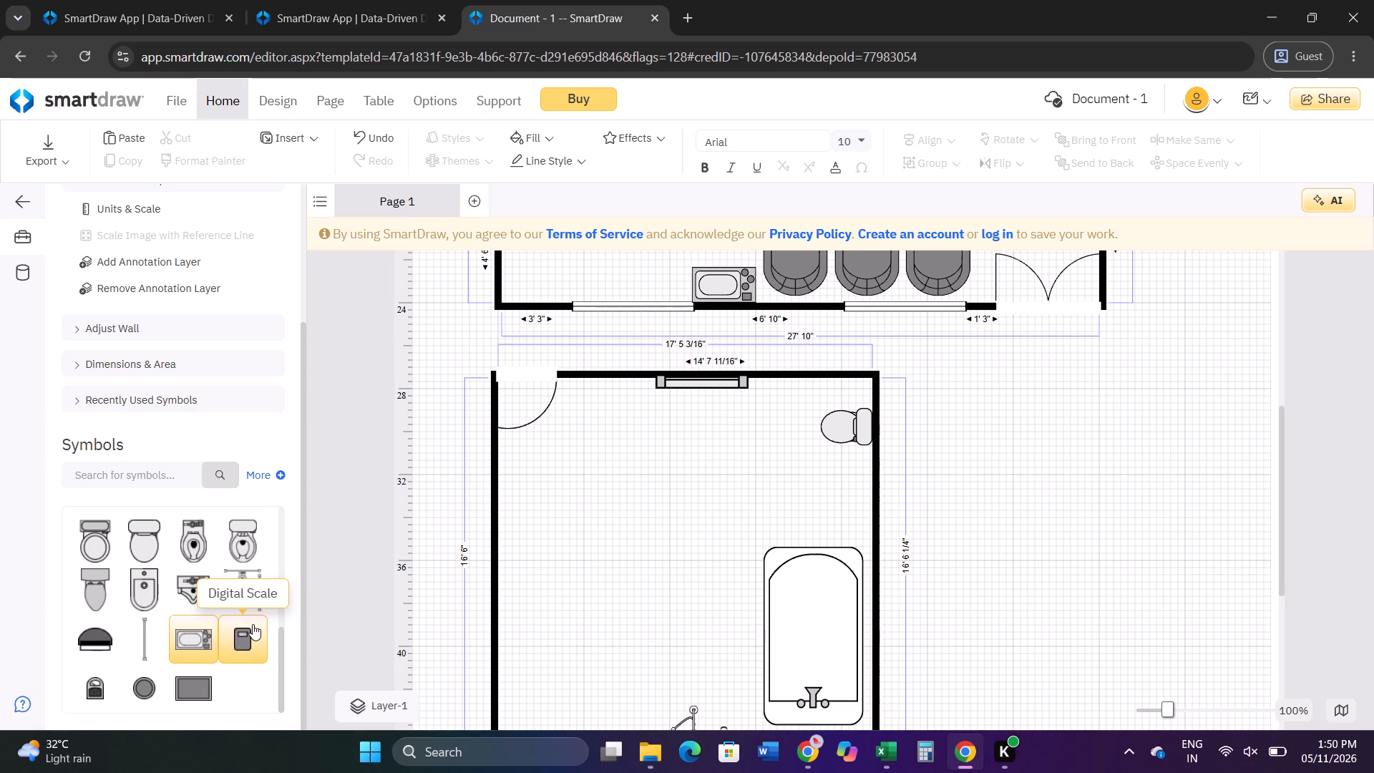
{"action": "left_click_drag", "start_coordinate": [254, 634], "coordinate": [616, 395]}
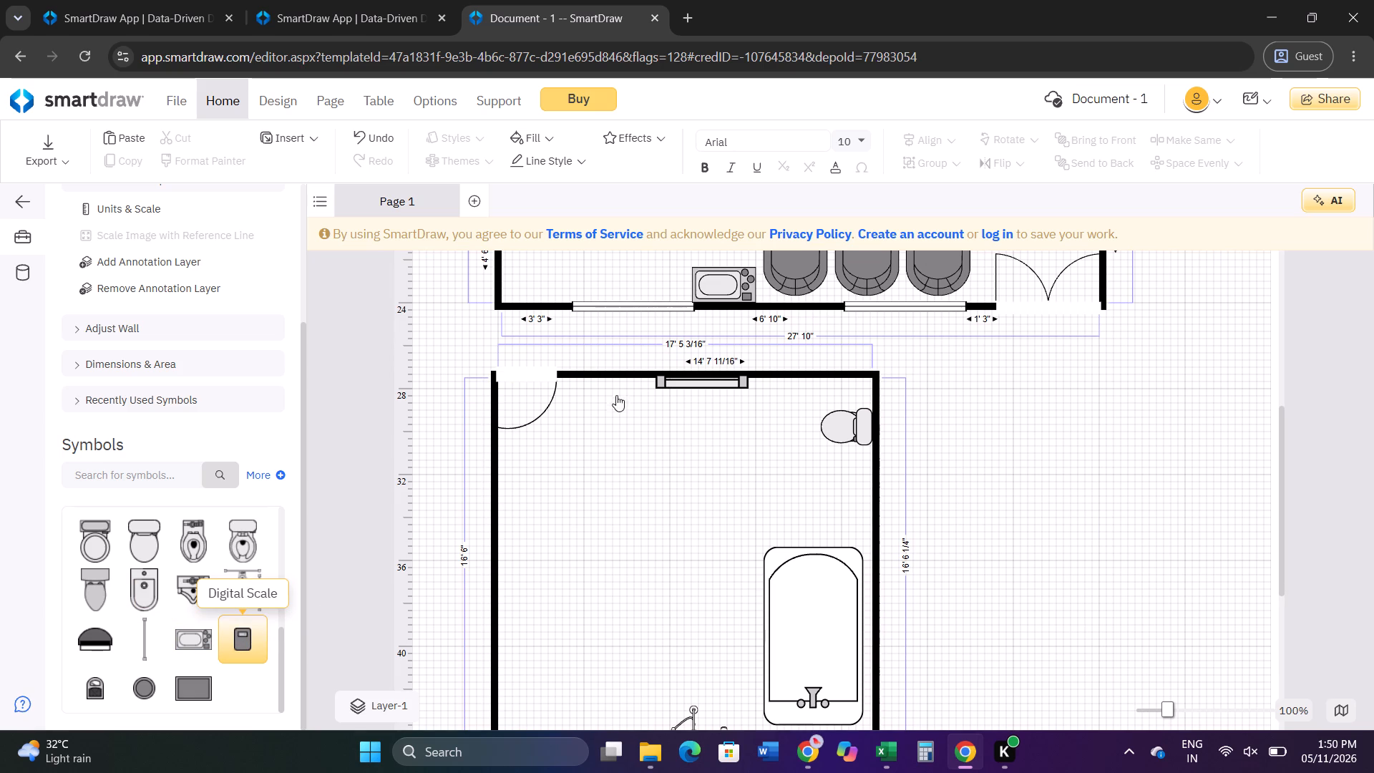
{"action": "left_click_drag", "start_coordinate": [616, 395], "coordinate": [605, 397]}
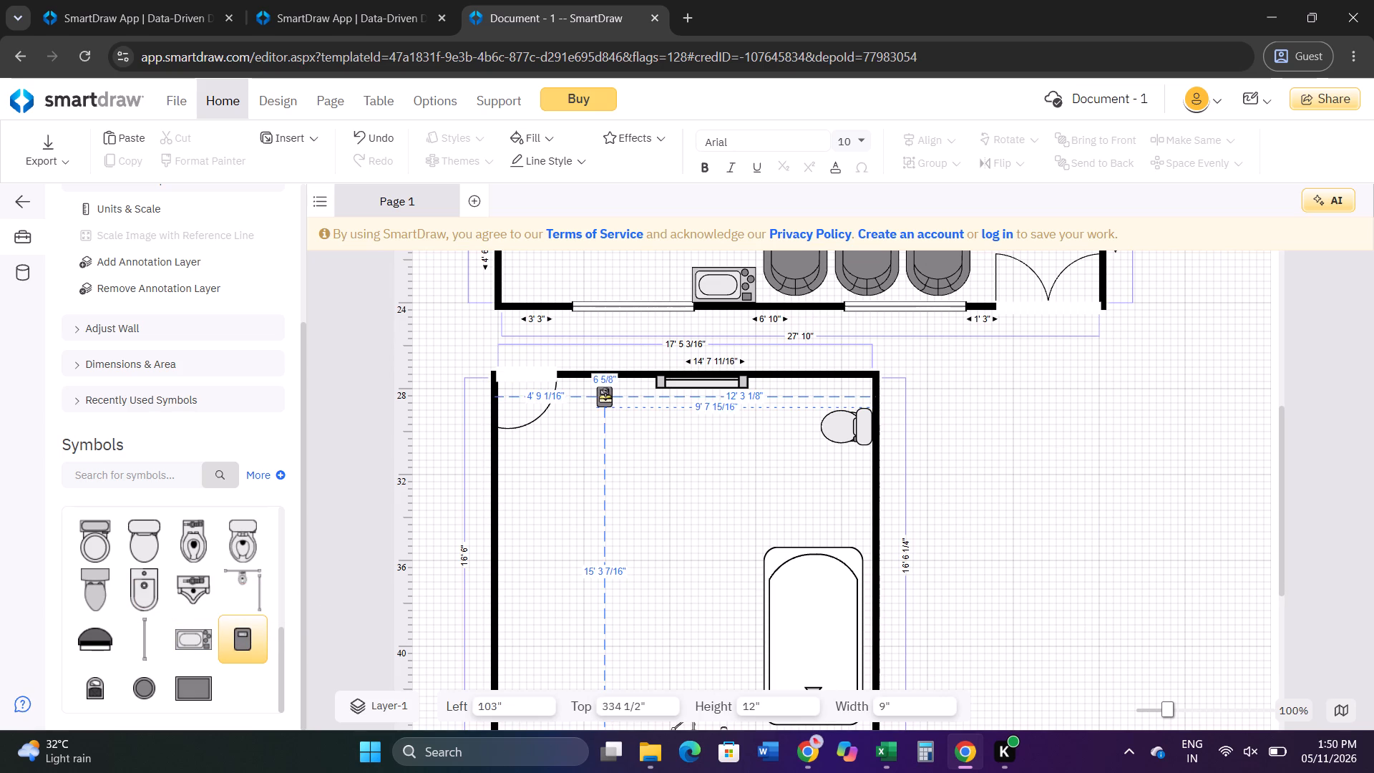
{"action": "left_click_drag", "start_coordinate": [605, 397], "coordinate": [601, 397]}
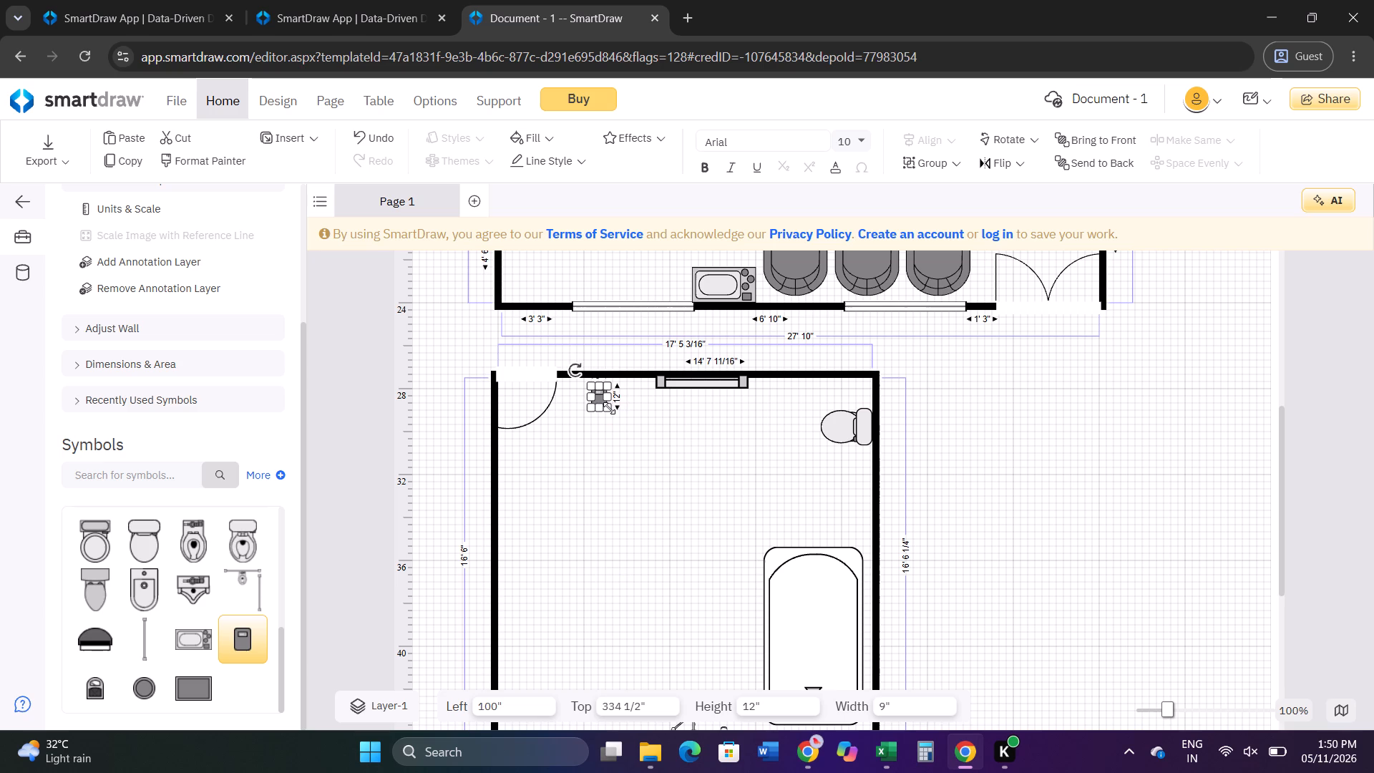
{"action": "left_click_drag", "start_coordinate": [609, 408], "coordinate": [618, 416]}
{"action": "left_click", "coordinate": [610, 455]}
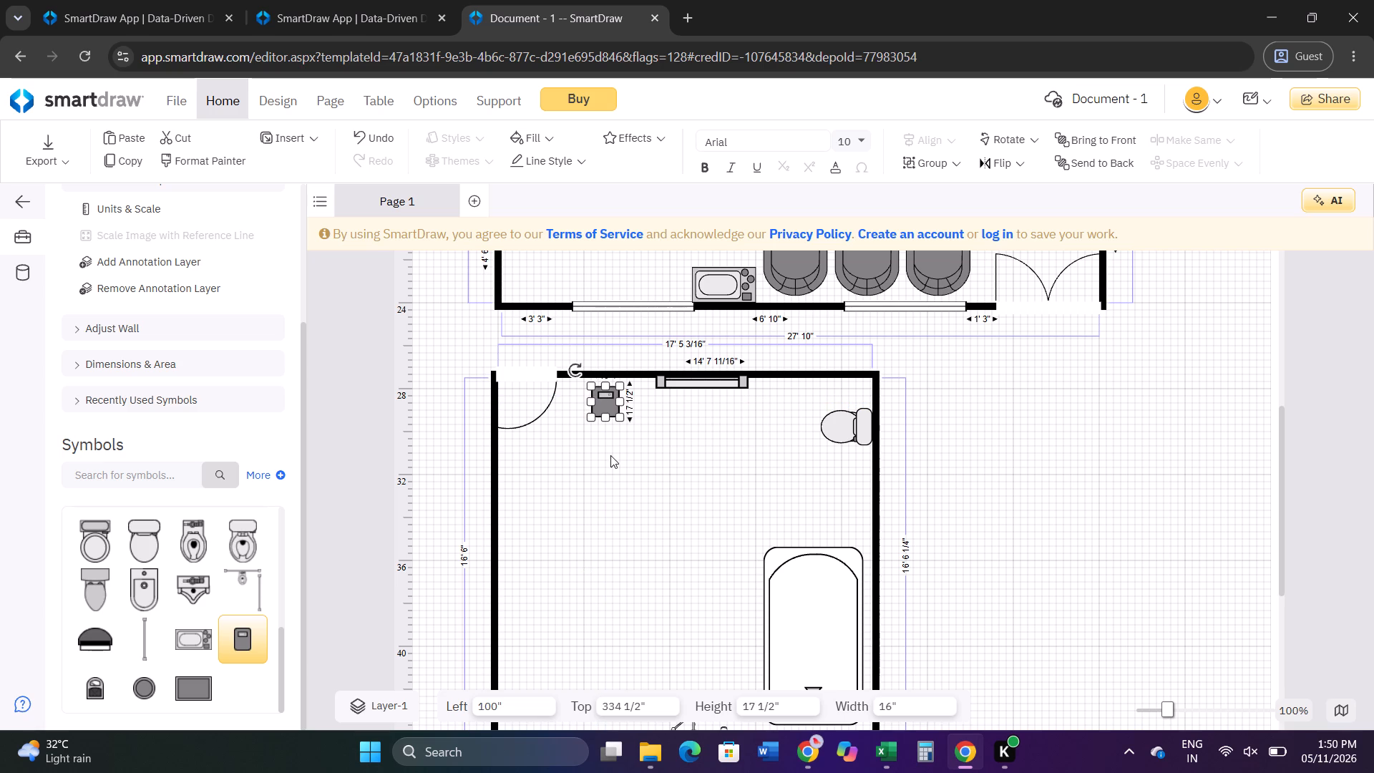
{"action": "left_click", "coordinate": [611, 391]}
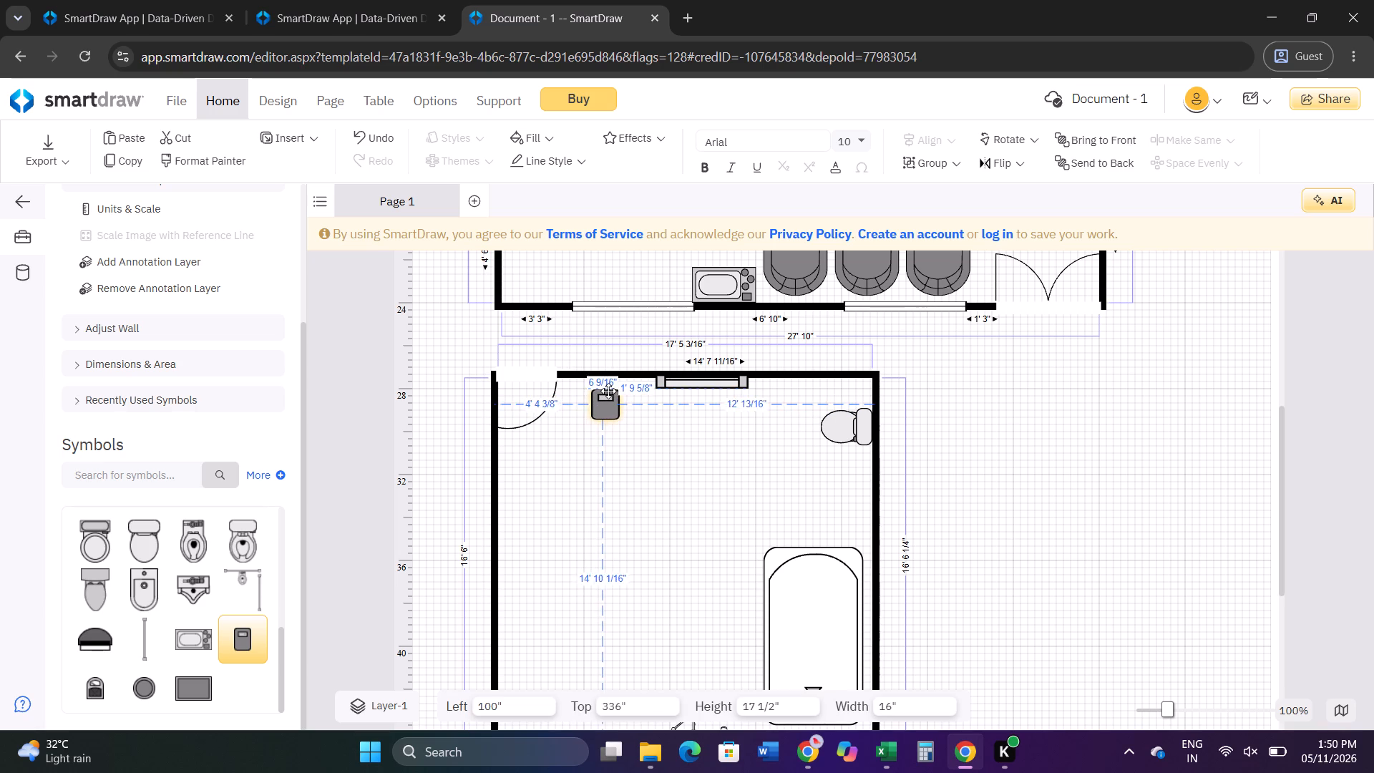
{"action": "left_click", "coordinate": [592, 479]}
Add the round bin symbol from Toilets to the first room just below the sofa, enlarged to 1' 4" by 1' 4".
{"action": "scroll", "coordinate": [593, 480], "scroll_direction": "down", "scroll_amount": 1}
{"action": "scroll", "coordinate": [202, 672], "scroll_direction": "down", "scroll_amount": 1}
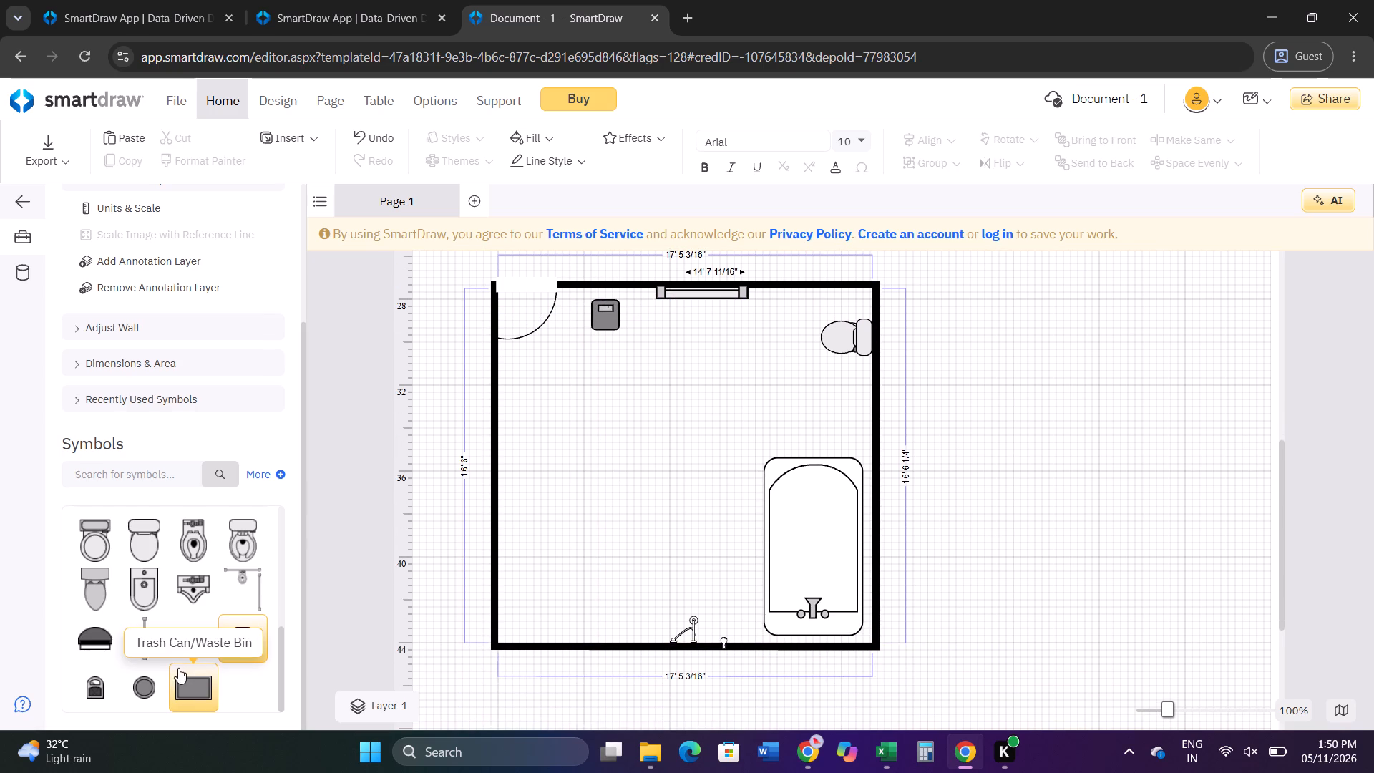
{"action": "scroll", "coordinate": [178, 668], "scroll_direction": "down", "scroll_amount": 1}
{"action": "left_click_drag", "start_coordinate": [148, 681], "coordinate": [804, 337]}
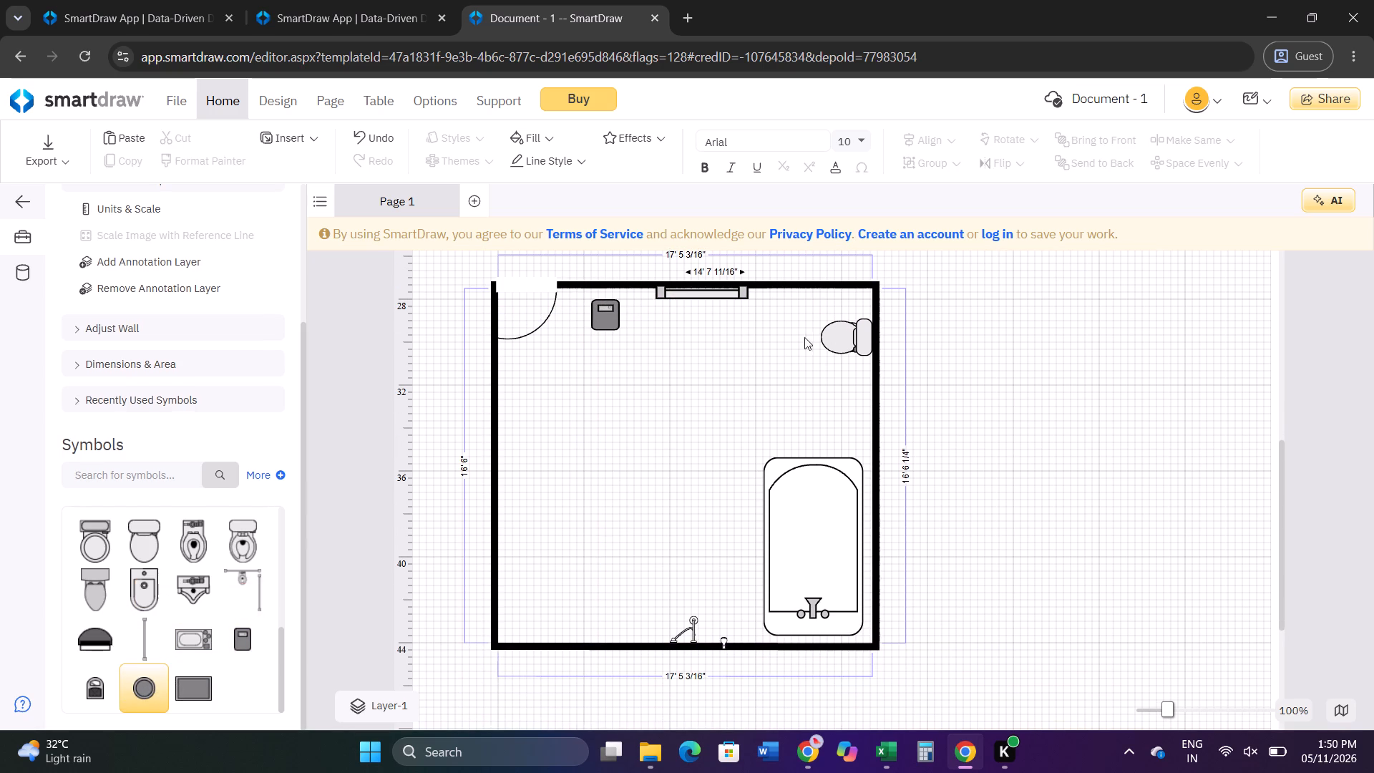
{"action": "left_click_drag", "start_coordinate": [804, 337], "coordinate": [1007, 293]}
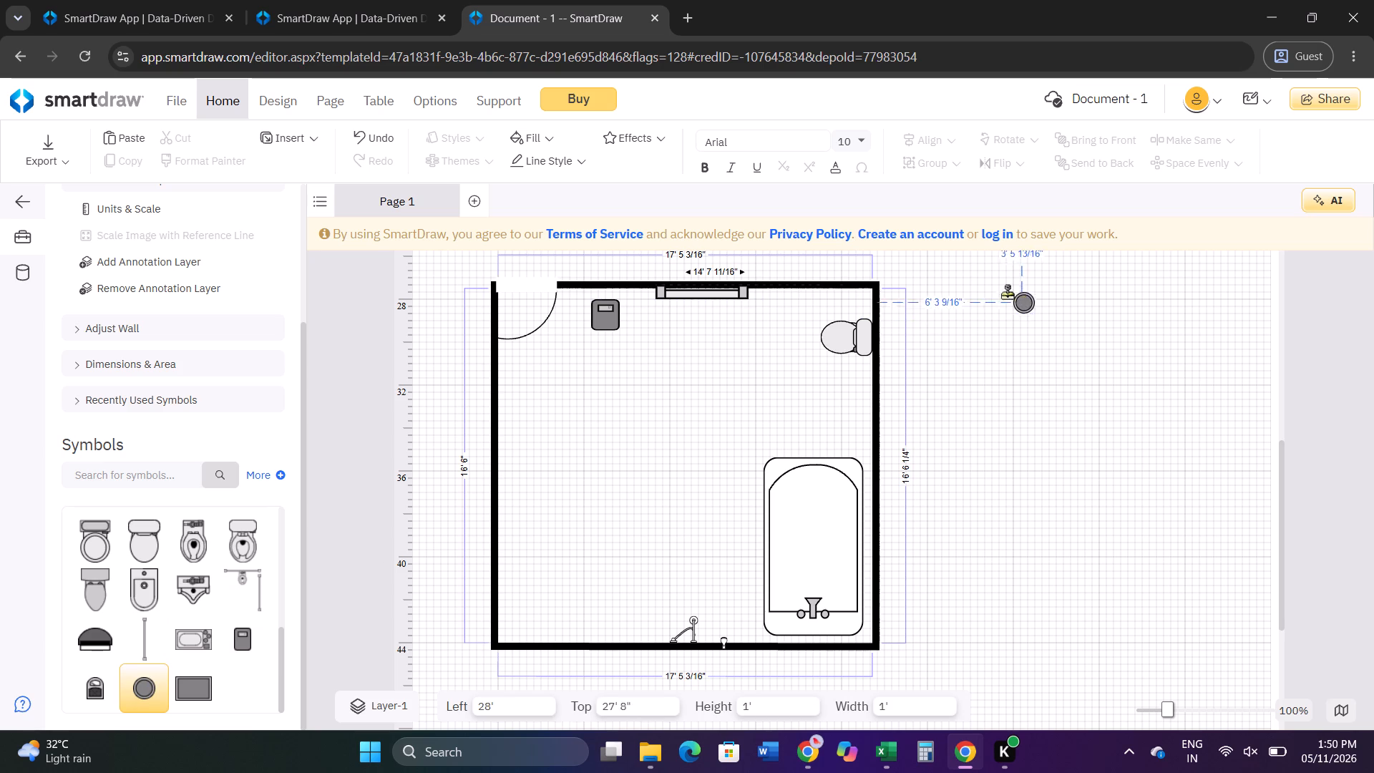
{"action": "left_click_drag", "start_coordinate": [1007, 293], "coordinate": [1004, 285]}
{"action": "scroll", "coordinate": [1002, 306], "scroll_direction": "up", "scroll_amount": 3}
{"action": "left_click_drag", "start_coordinate": [1000, 562], "coordinate": [1057, 412]}
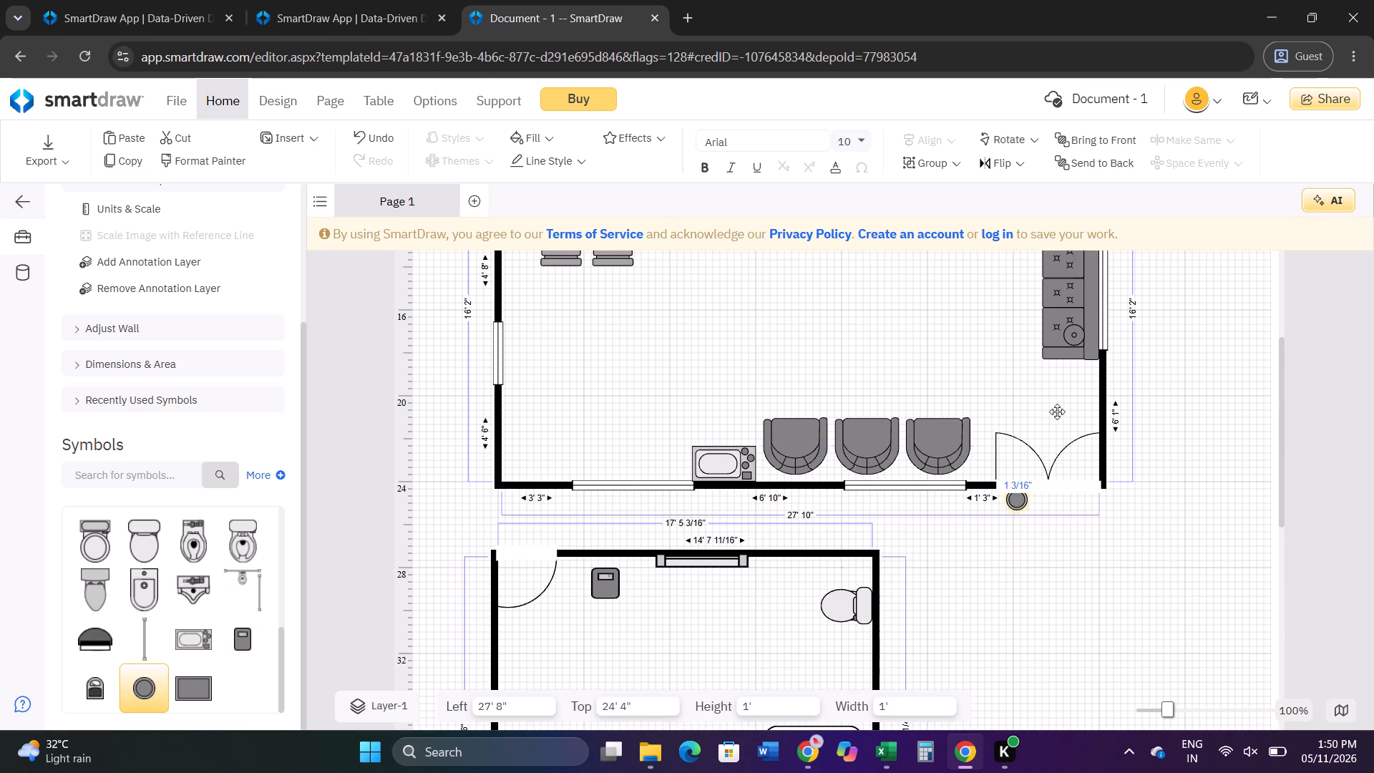
{"action": "left_click_drag", "start_coordinate": [1057, 412], "coordinate": [1071, 384]}
{"action": "left_click_drag", "start_coordinate": [1084, 389], "coordinate": [1090, 396]}
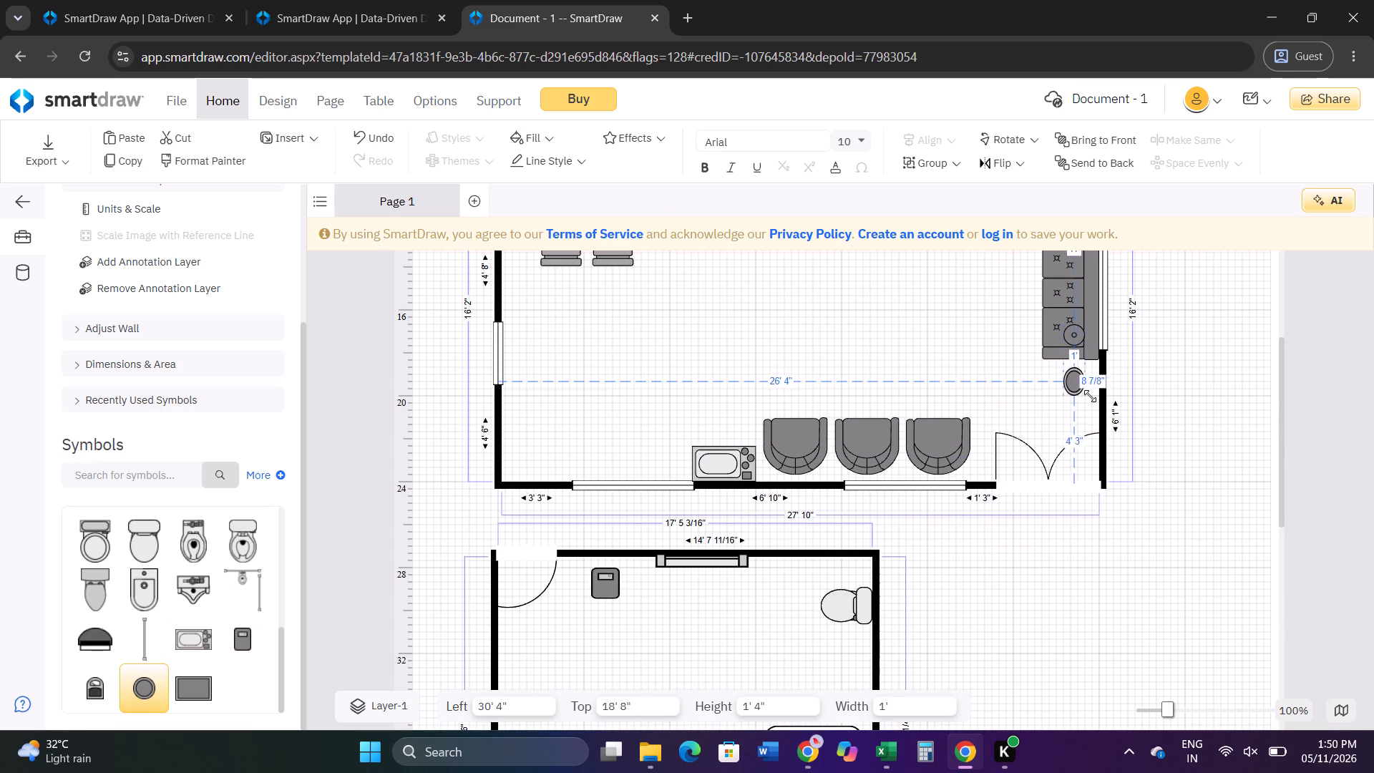
{"action": "left_click_drag", "start_coordinate": [1090, 396], "coordinate": [1091, 396]}
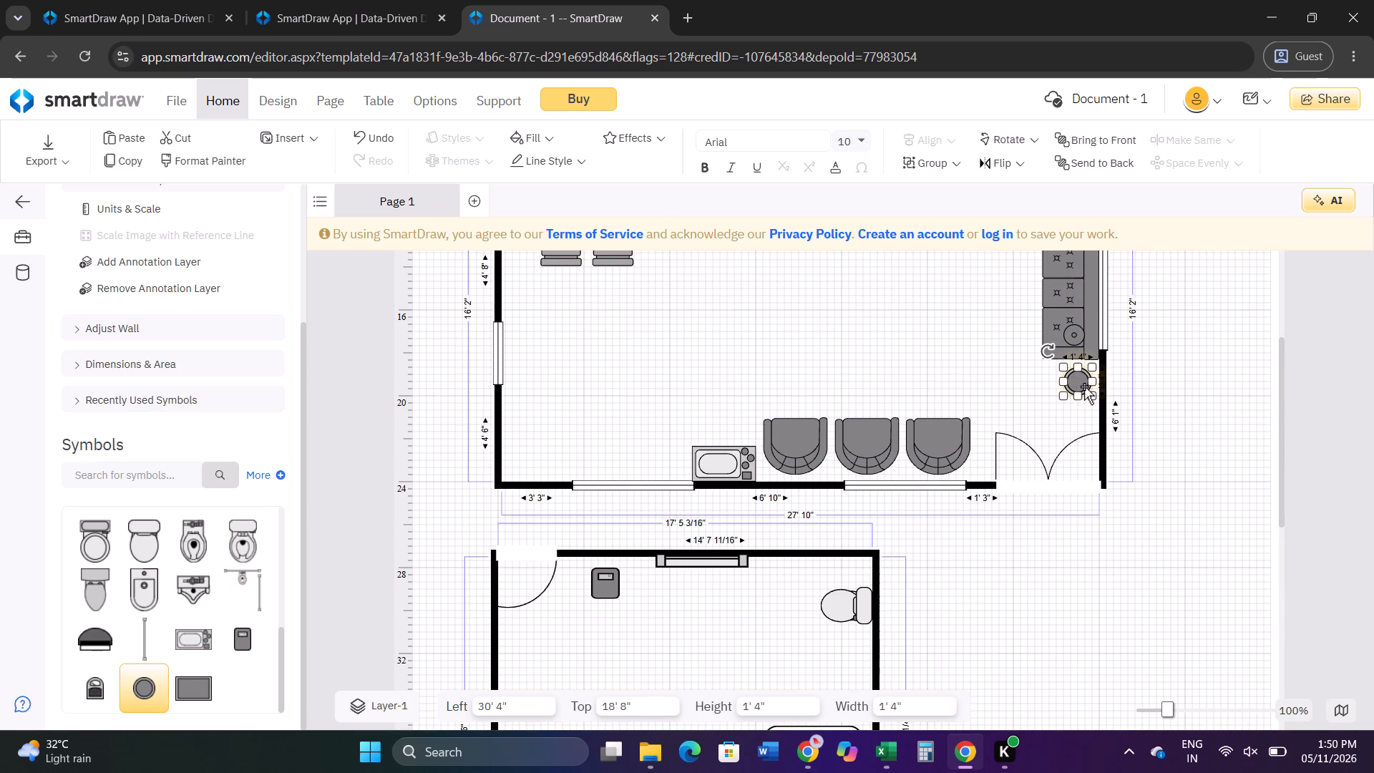
Move the round bin near the first room's top wall, just right of the dining table, about 11' 8" from the left.
{"action": "scroll", "coordinate": [1083, 396], "scroll_direction": "up", "scroll_amount": 3}
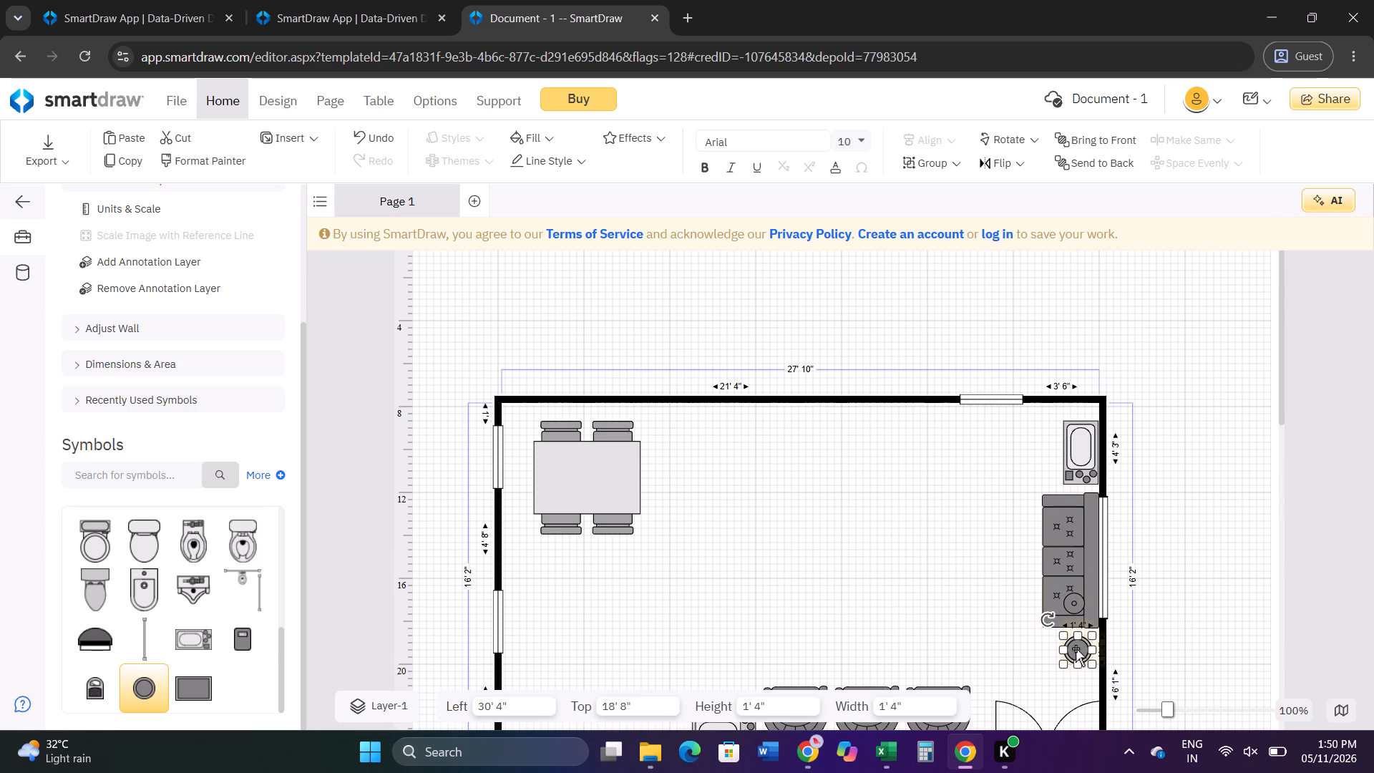
{"action": "left_click_drag", "start_coordinate": [1076, 648], "coordinate": [675, 424]}
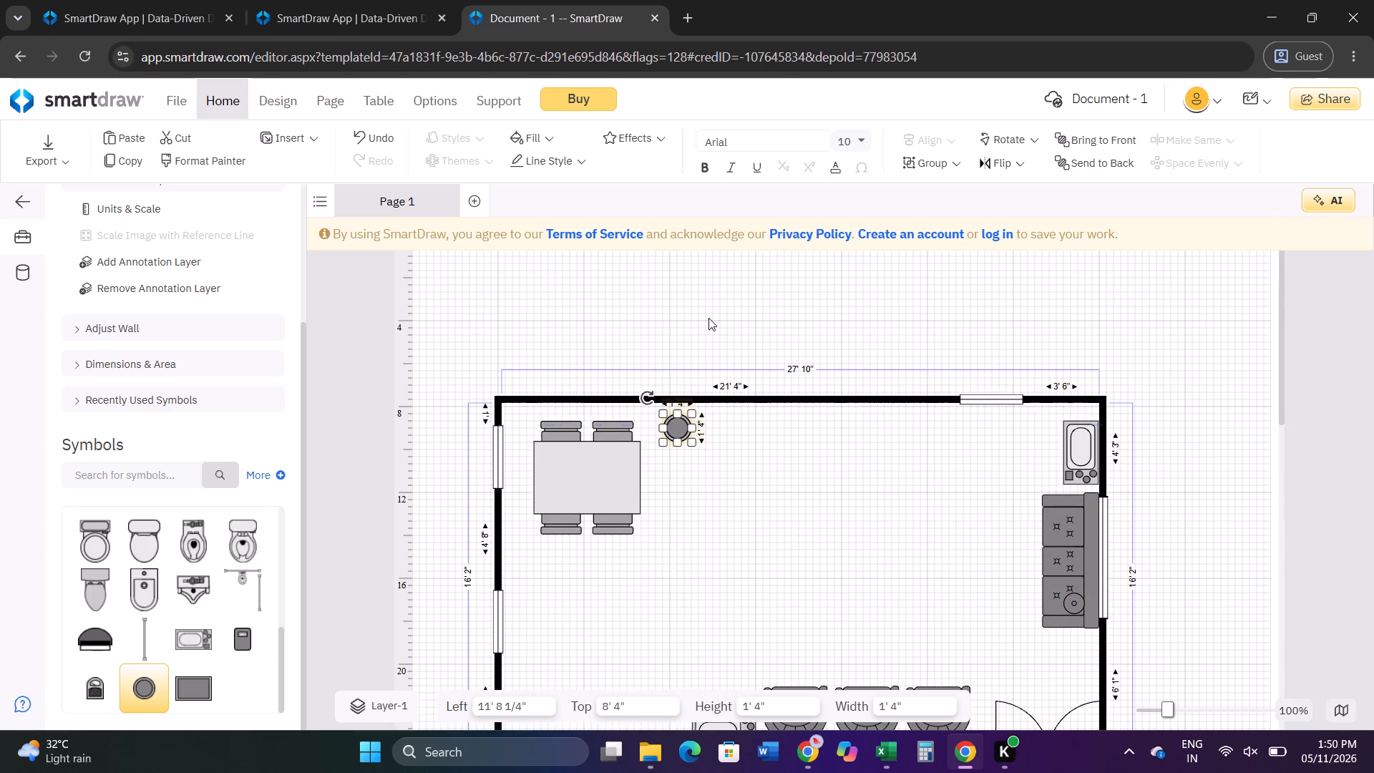
{"action": "left_click", "coordinate": [708, 318]}
Add a Paper Towel Dispenser below the bathroom door, rotated 90° counterclockwise with its curved side against the left wall.
{"action": "scroll", "coordinate": [177, 601], "scroll_direction": "down", "scroll_amount": 1}
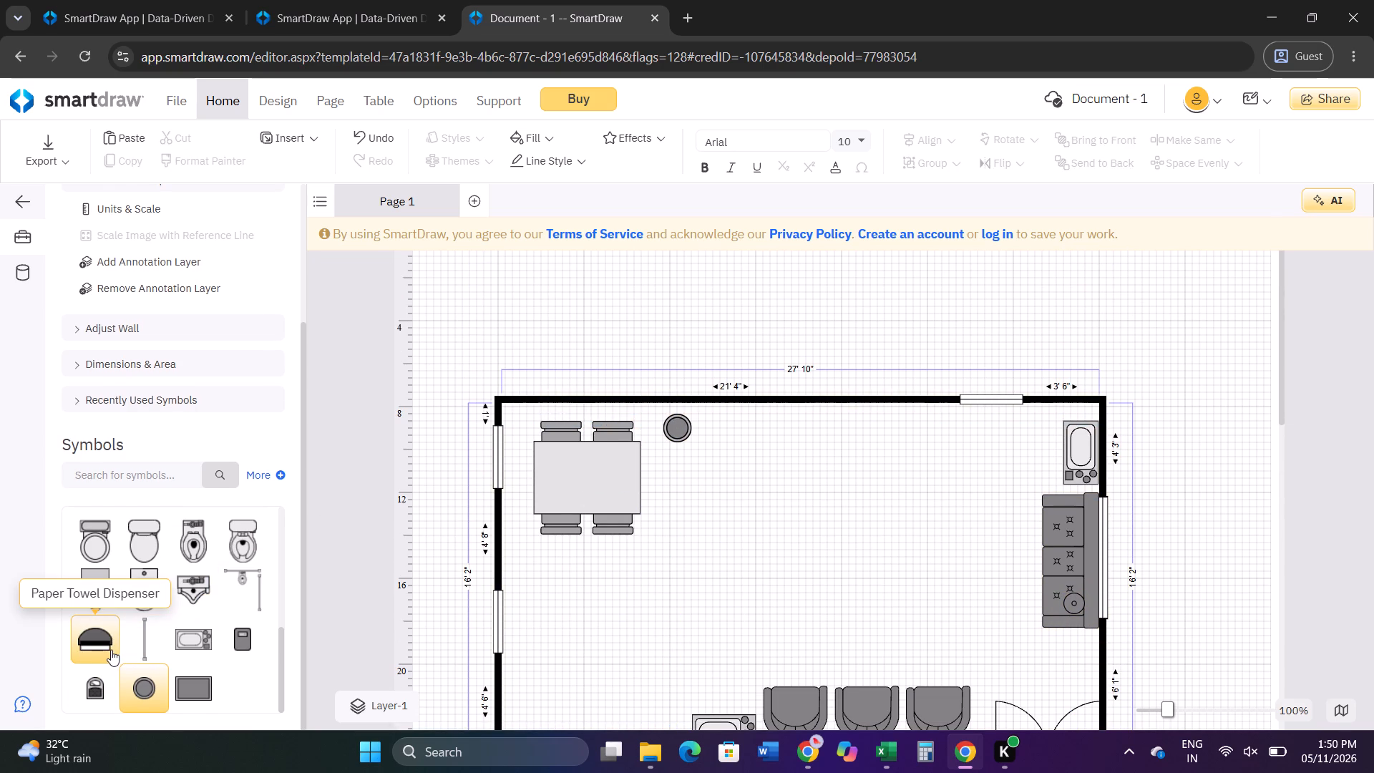
{"action": "scroll", "coordinate": [305, 630], "scroll_direction": "down", "scroll_amount": 1}
{"action": "scroll", "coordinate": [965, 606], "scroll_direction": "down", "scroll_amount": 2}
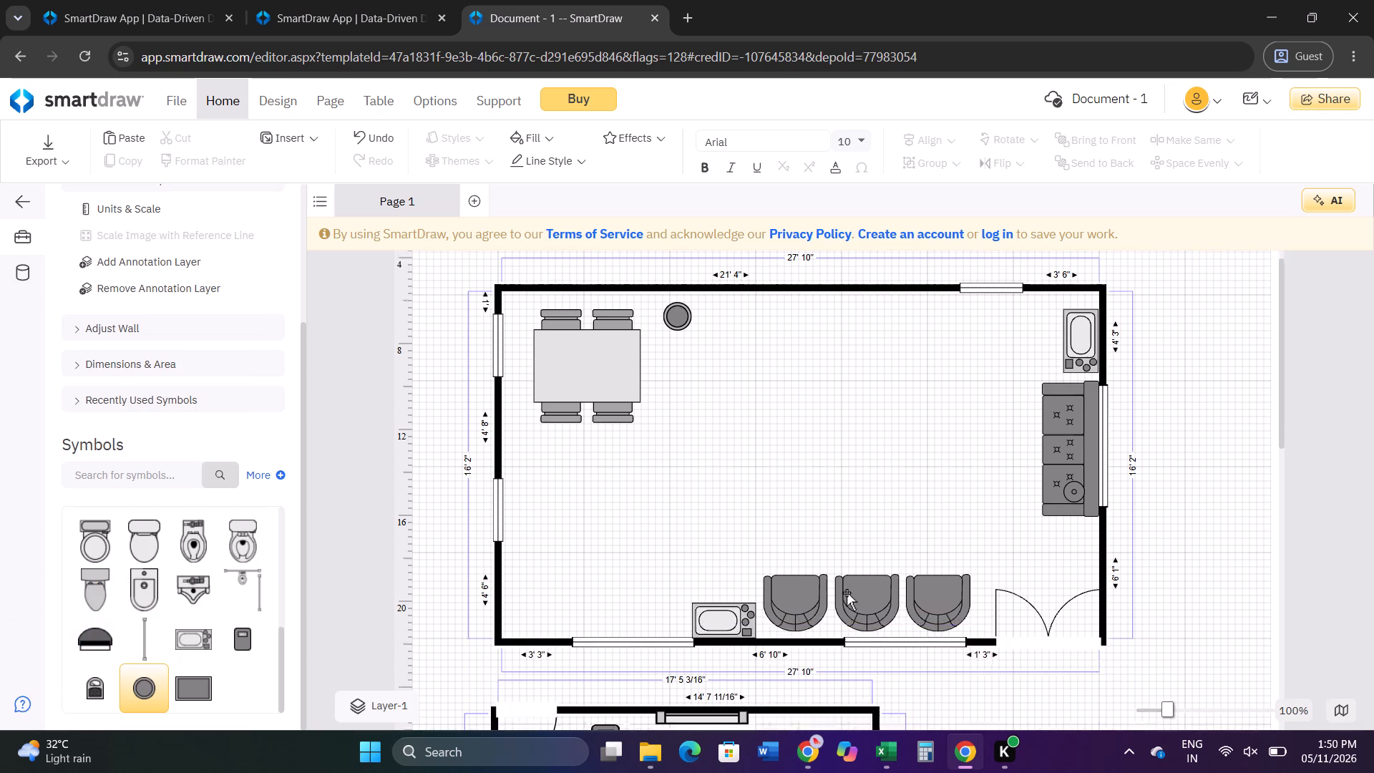
{"action": "scroll", "coordinate": [847, 593], "scroll_direction": "down", "scroll_amount": 2}
{"action": "scroll", "coordinate": [368, 653], "scroll_direction": "down", "scroll_amount": 1}
{"action": "left_click_drag", "start_coordinate": [97, 631], "coordinate": [174, 611]}
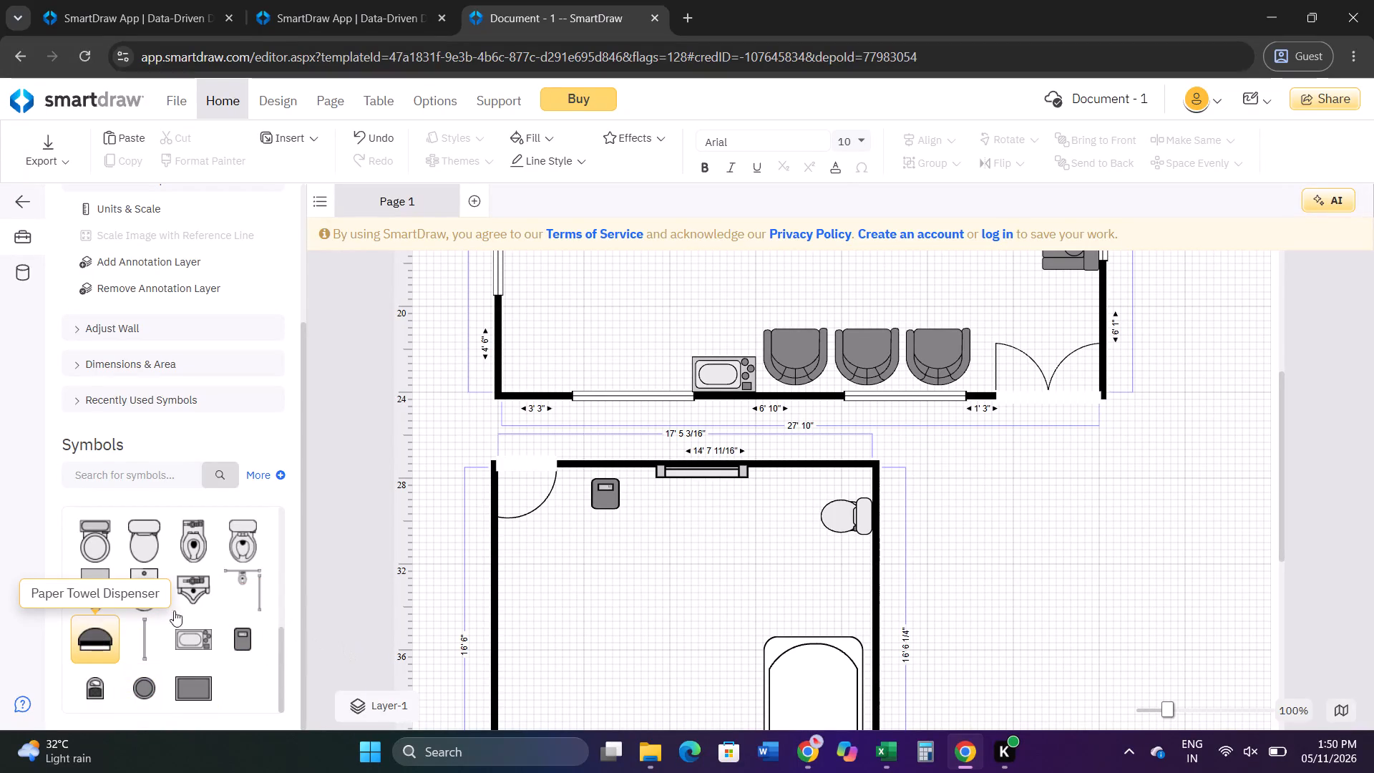
{"action": "left_click_drag", "start_coordinate": [174, 611], "coordinate": [506, 563]}
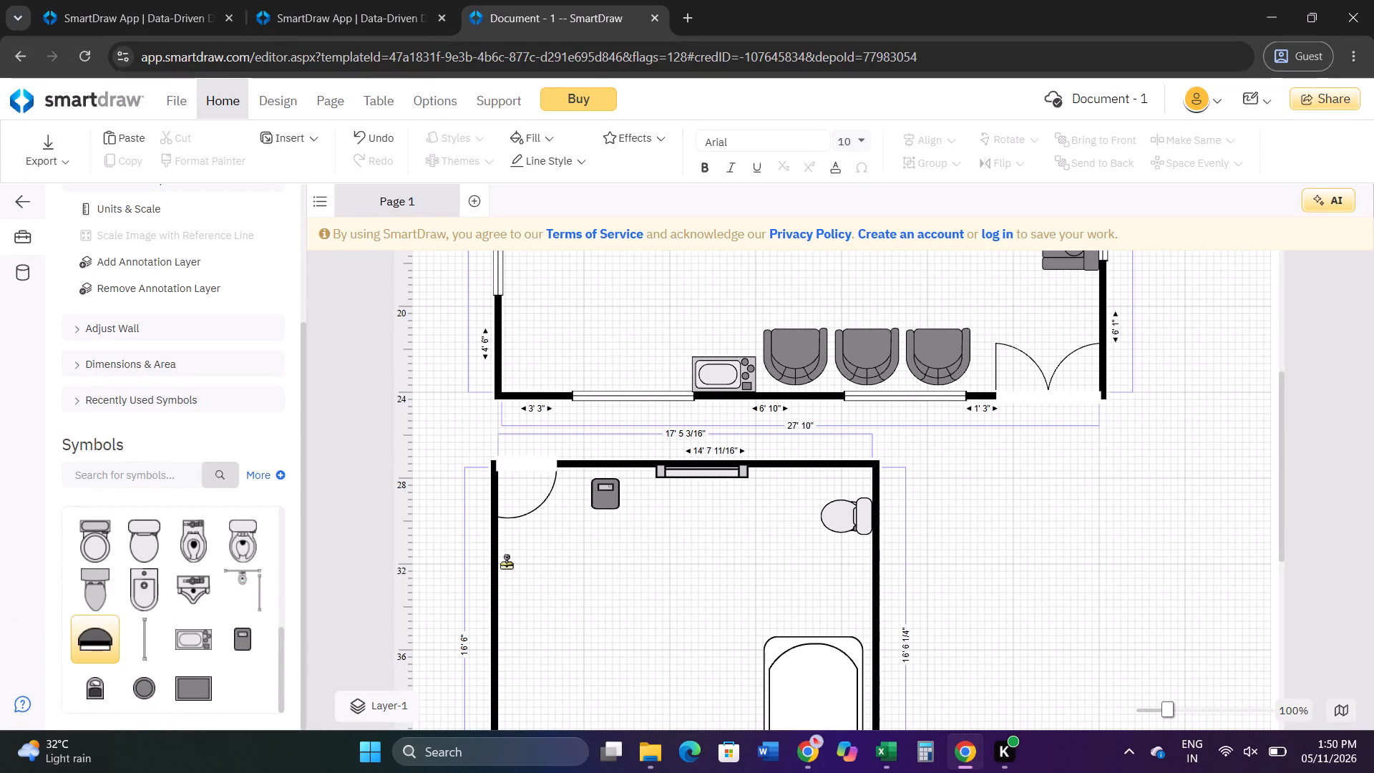
{"action": "left_click_drag", "start_coordinate": [506, 563], "coordinate": [522, 560]}
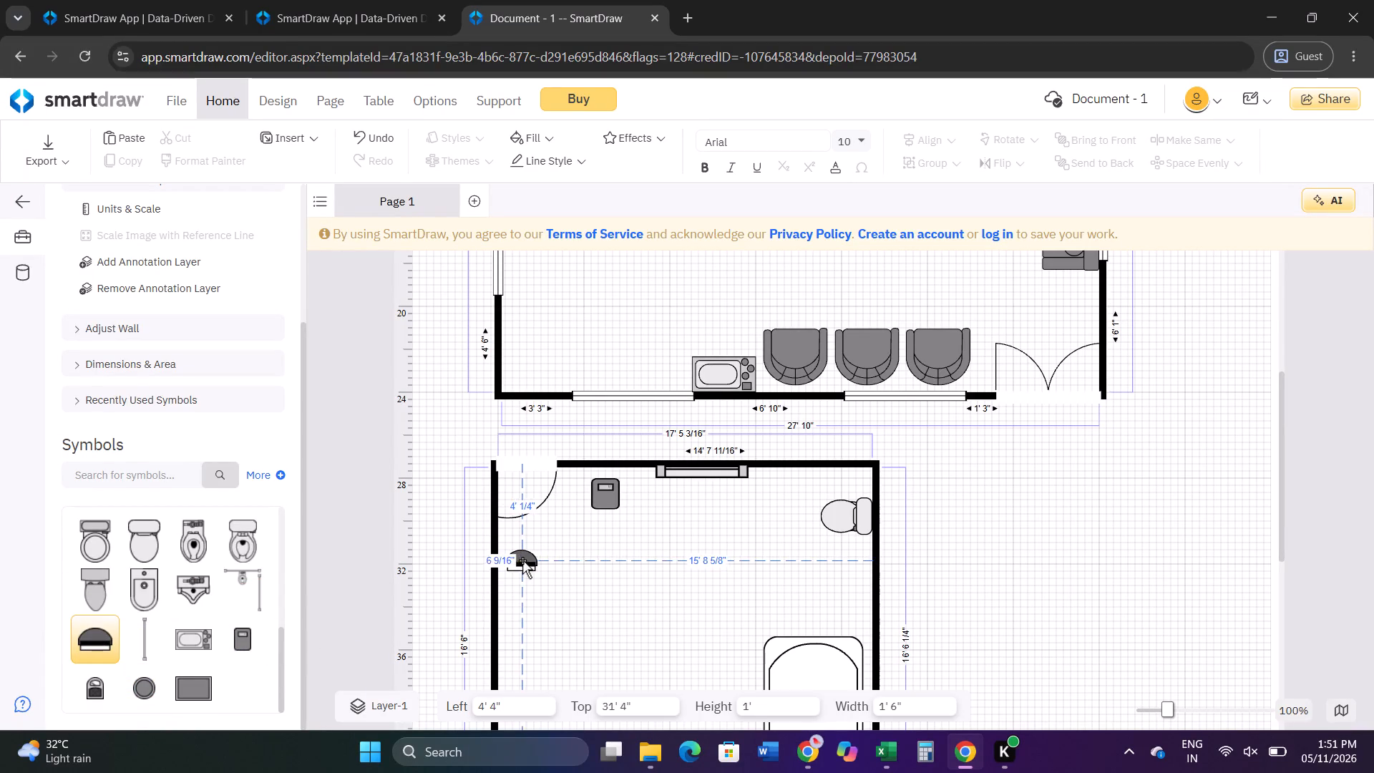
{"action": "left_click_drag", "start_coordinate": [489, 540], "coordinate": [504, 587]}
{"action": "left_click_drag", "start_coordinate": [518, 555], "coordinate": [508, 556]}
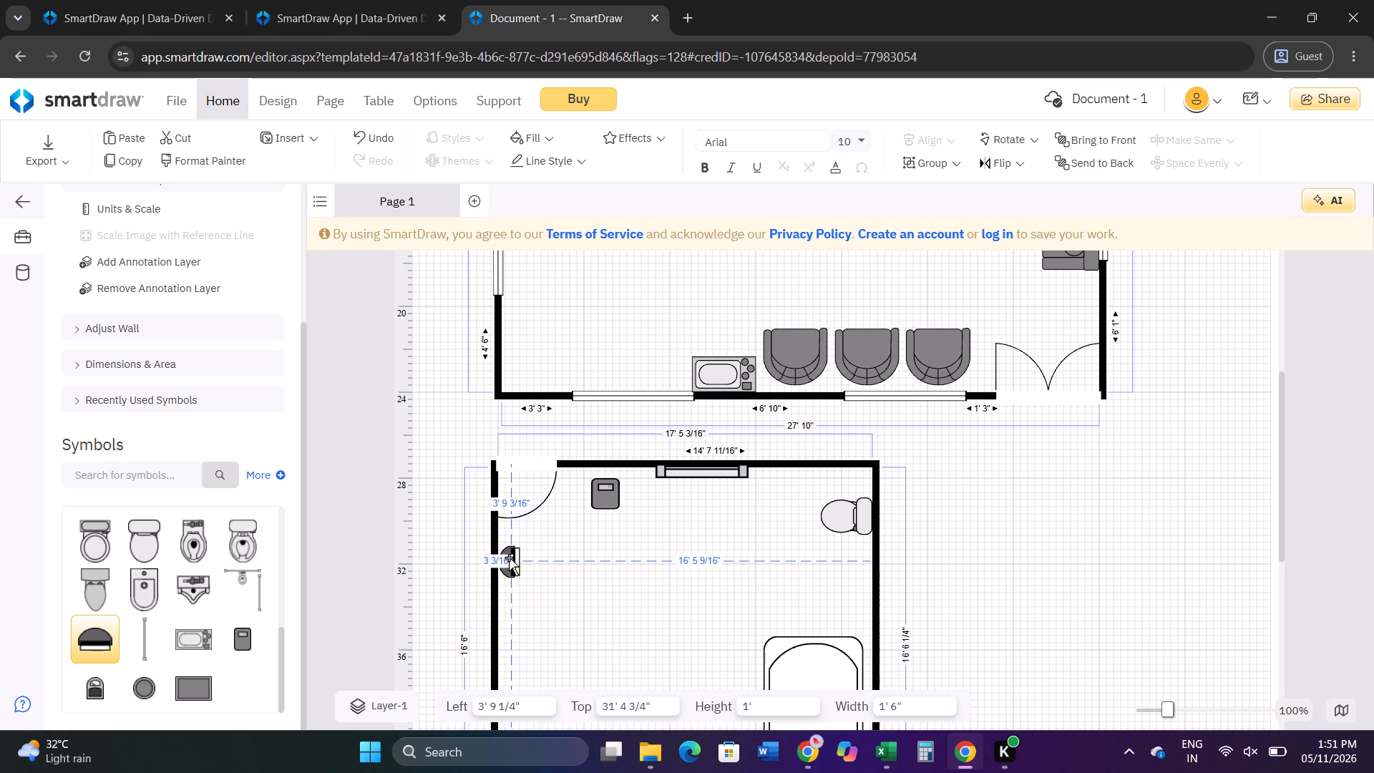
{"action": "left_click", "coordinate": [570, 562]}
Collapse the Toilets symbol category.
{"action": "scroll", "coordinate": [142, 584], "scroll_direction": "up", "scroll_amount": 2}
{"action": "scroll", "coordinate": [155, 589], "scroll_direction": "down", "scroll_amount": 1}
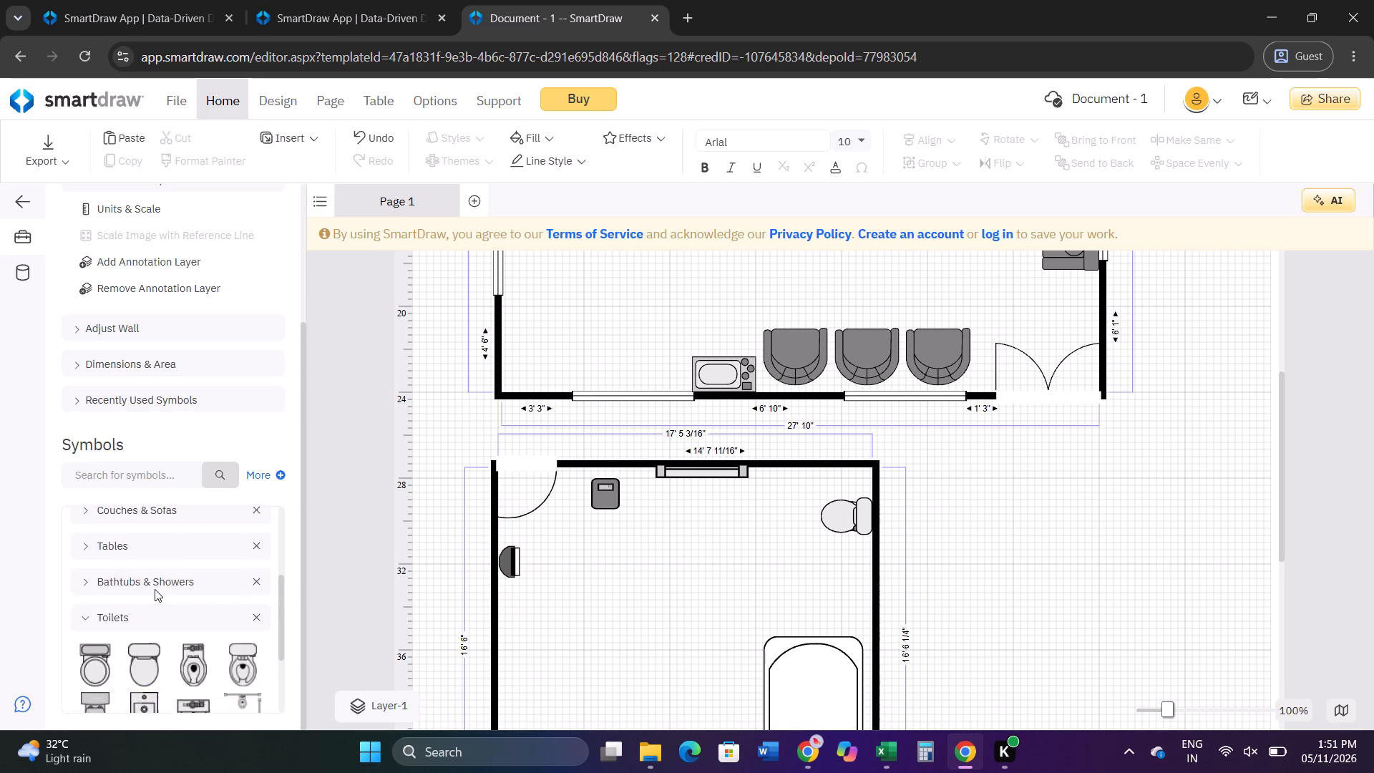
{"action": "scroll", "coordinate": [155, 589], "scroll_direction": "down", "scroll_amount": 1}
{"action": "scroll", "coordinate": [137, 551], "scroll_direction": "up", "scroll_amount": 1}
{"action": "left_click", "coordinate": [131, 583]}
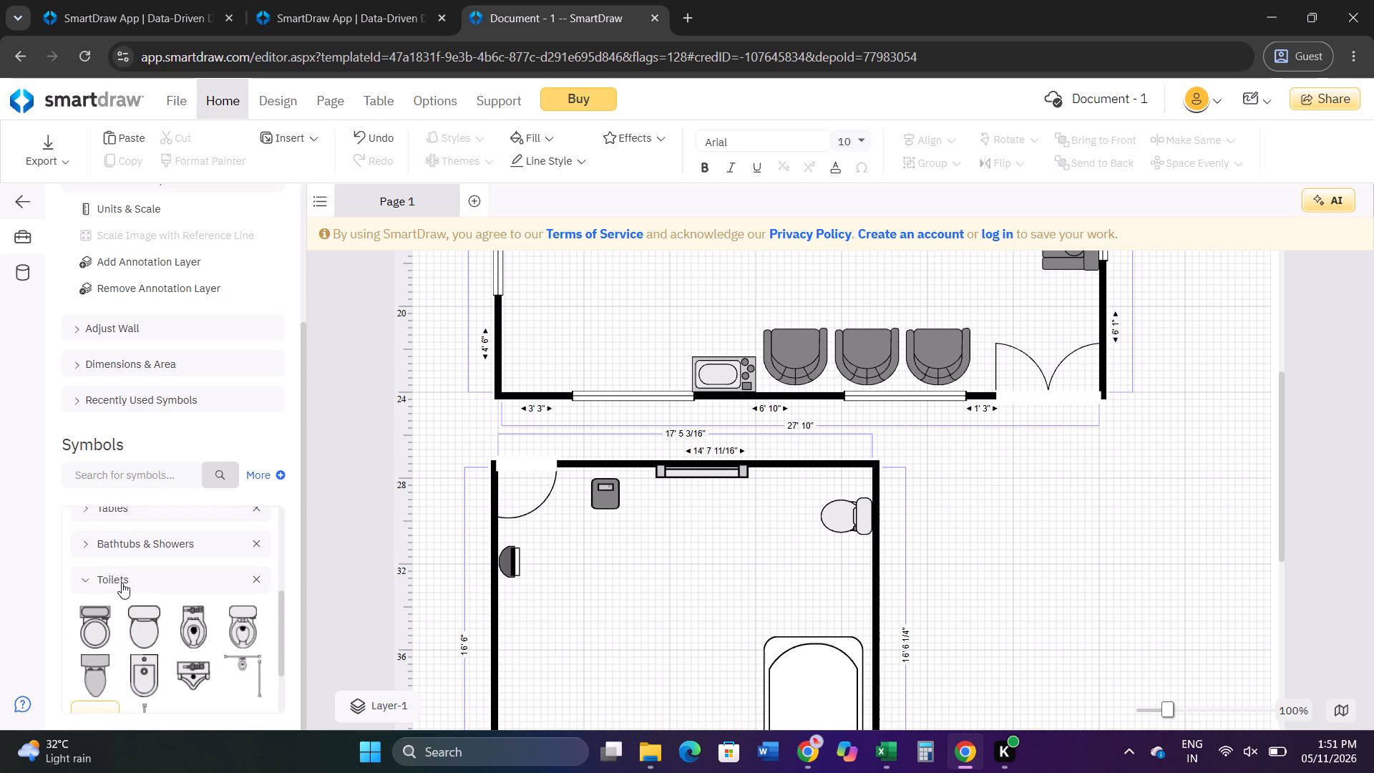
{"action": "left_click", "coordinate": [118, 582]}
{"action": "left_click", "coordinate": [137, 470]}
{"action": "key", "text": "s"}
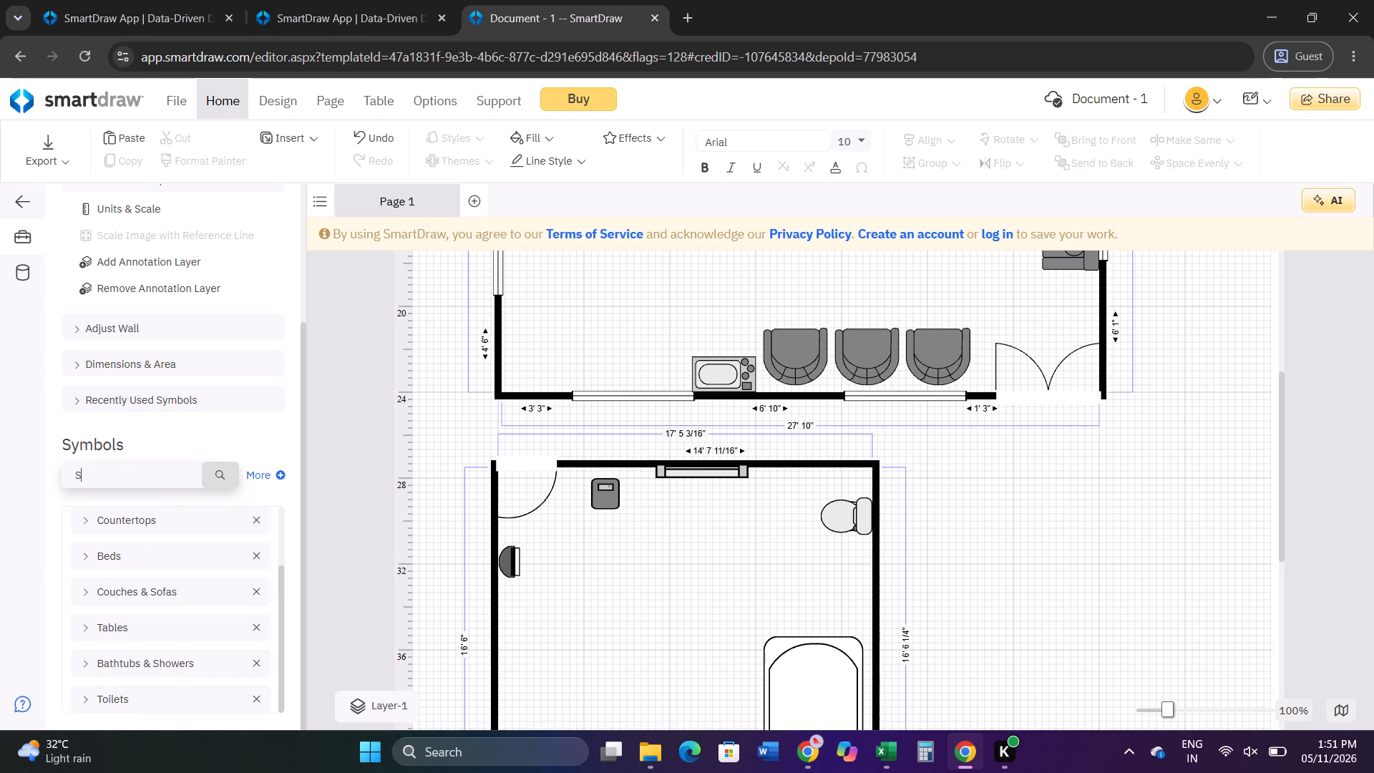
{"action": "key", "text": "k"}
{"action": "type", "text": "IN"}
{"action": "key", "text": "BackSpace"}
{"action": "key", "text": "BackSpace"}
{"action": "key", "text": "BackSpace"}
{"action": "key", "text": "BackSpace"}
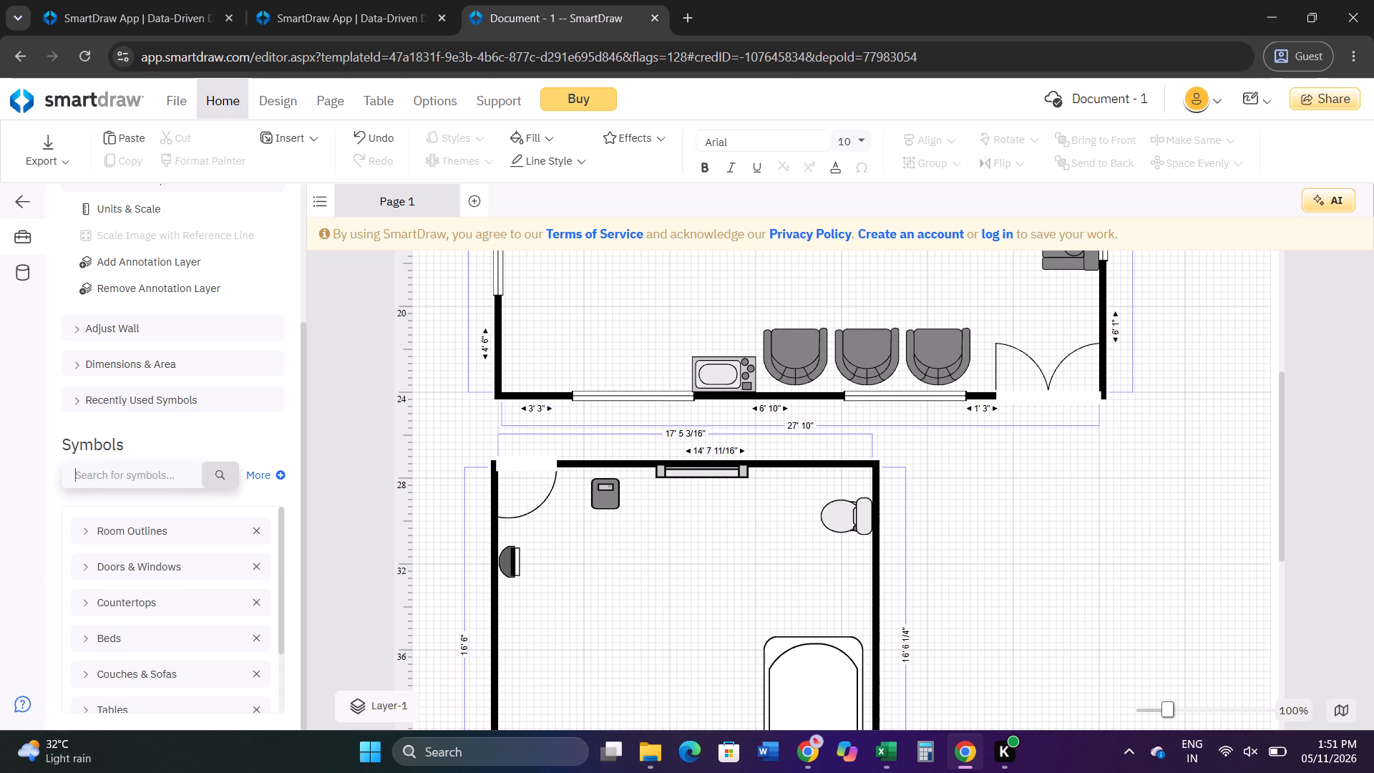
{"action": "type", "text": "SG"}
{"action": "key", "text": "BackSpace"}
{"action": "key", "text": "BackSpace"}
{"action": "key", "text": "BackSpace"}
Search the symbol library for ROOM.
{"action": "type", "text": "ROOM"}
{"action": "key", "text": "BackSpace"}
{"action": "key", "text": "BackSpace"}
{"action": "key", "text": "BackSpace"}
{"action": "key", "text": "BackSpace"}
{"action": "key", "text": "BackSpace"}
{"action": "type", "text": "ROOM]\\"}
{"action": "key", "text": "BackSpace"}
{"action": "key", "text": "BackSpace"}
{"action": "key", "text": "Return"}
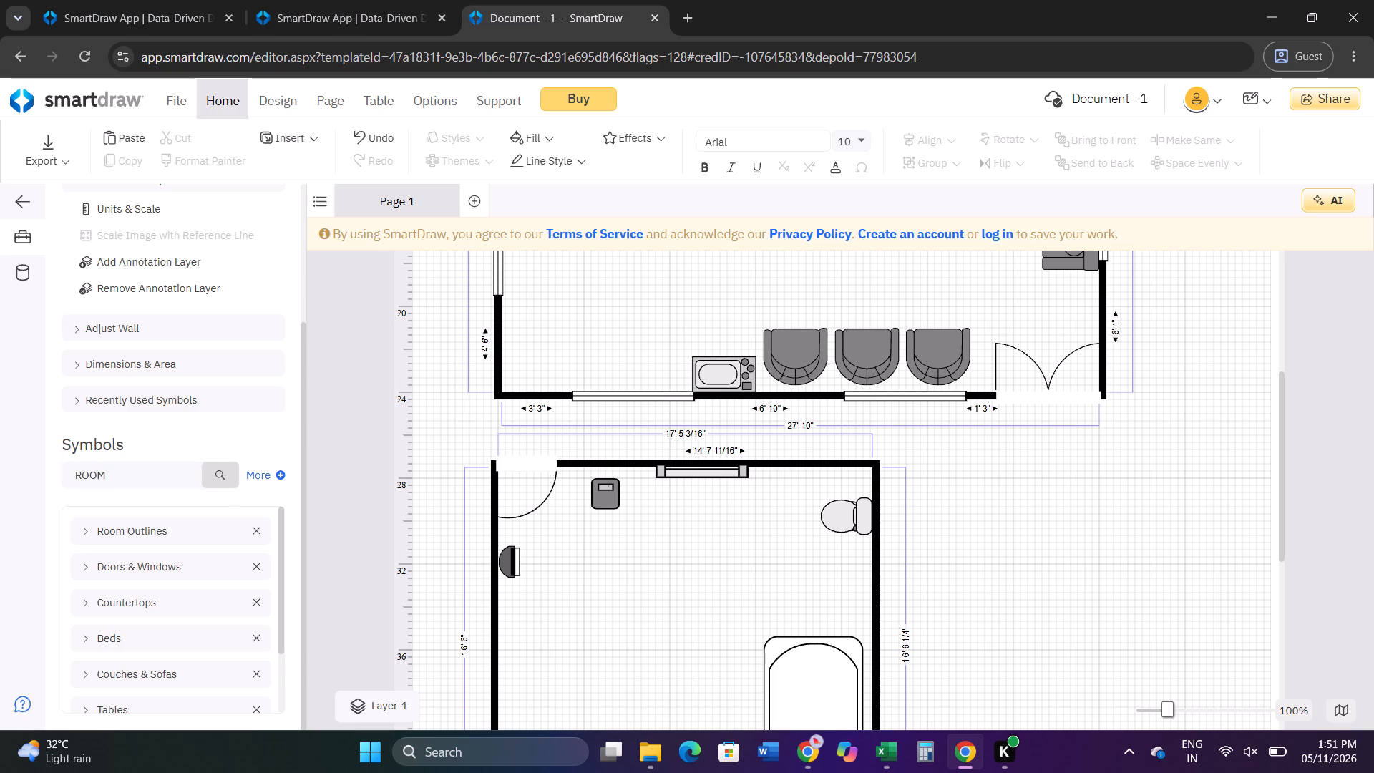
{"action": "left_click", "coordinate": [221, 475]}
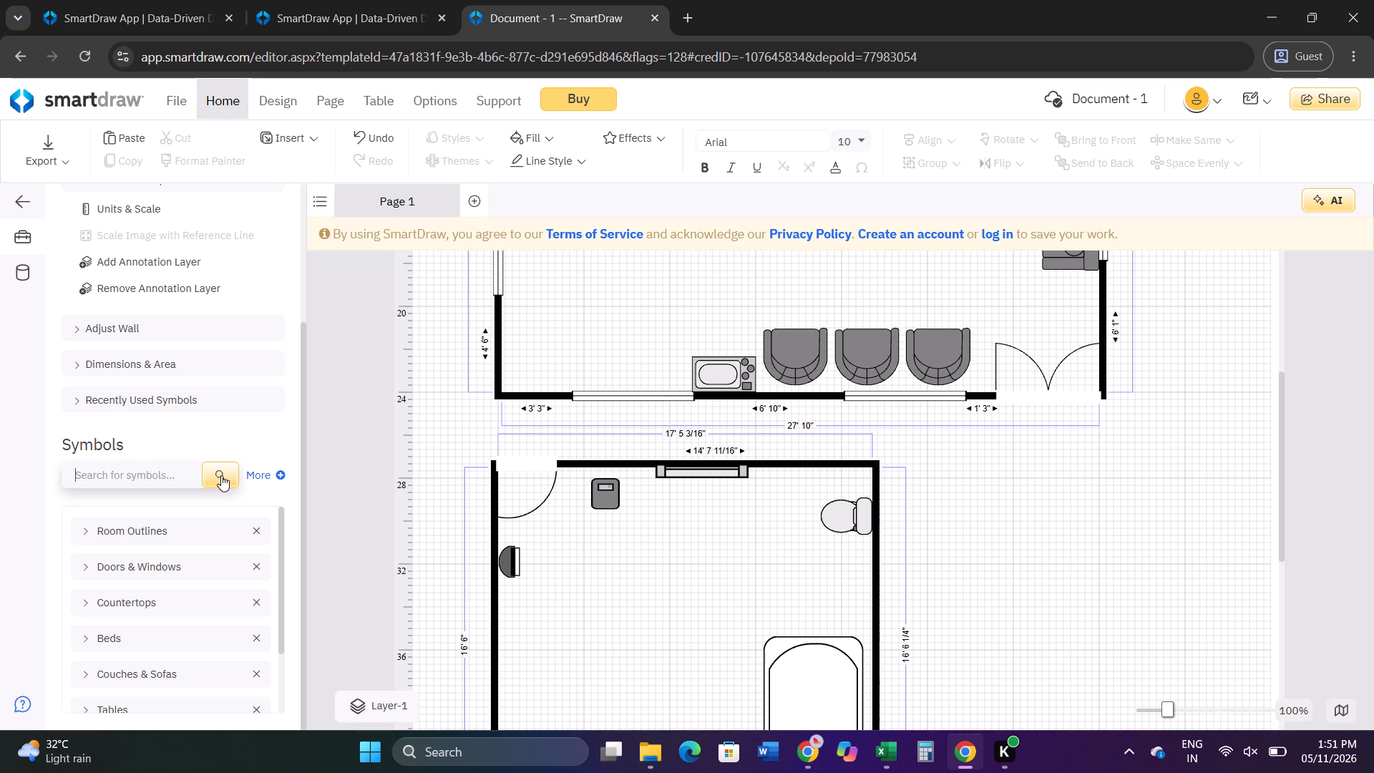
Browse the Couches & Sofas, Beds, Countertops, and Doors & Windows symbol categories for further items.
{"action": "left_click", "coordinate": [221, 475]}
{"action": "left_click", "coordinate": [143, 473]}
{"action": "scroll", "coordinate": [144, 508], "scroll_direction": "down", "scroll_amount": 3}
{"action": "scroll", "coordinate": [148, 633], "scroll_direction": "down", "scroll_amount": 2}
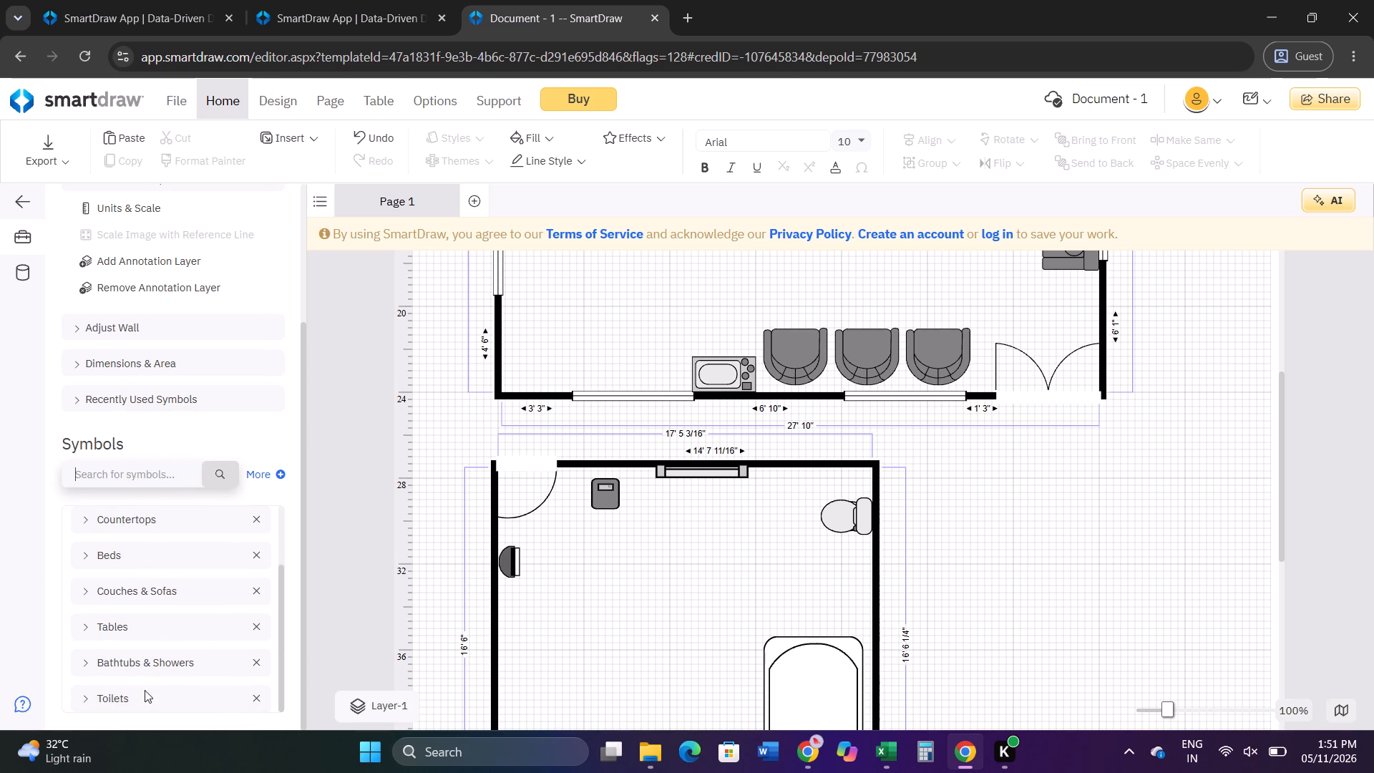
{"action": "scroll", "coordinate": [130, 647], "scroll_direction": "up", "scroll_amount": 1}
{"action": "scroll", "coordinate": [126, 696], "scroll_direction": "down", "scroll_amount": 2}
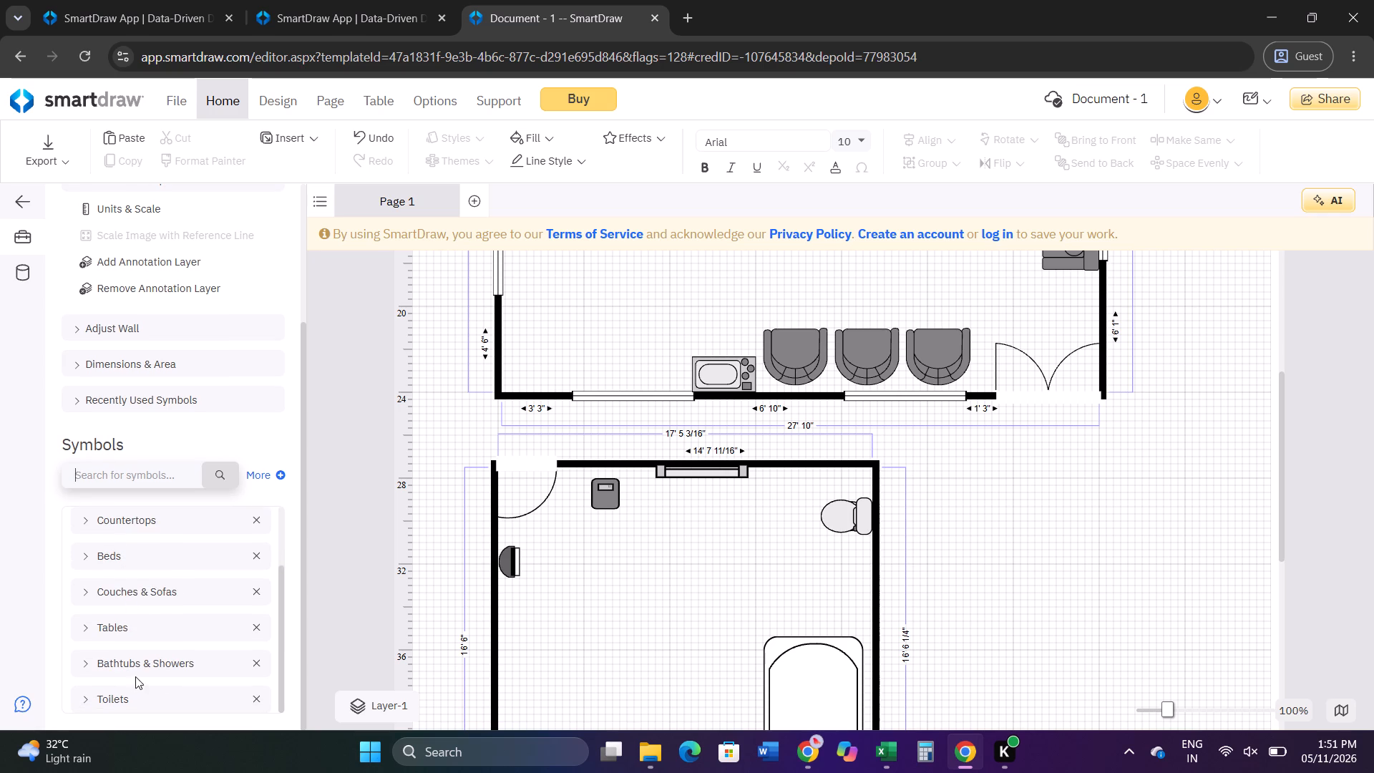
{"action": "left_click", "coordinate": [160, 595]}
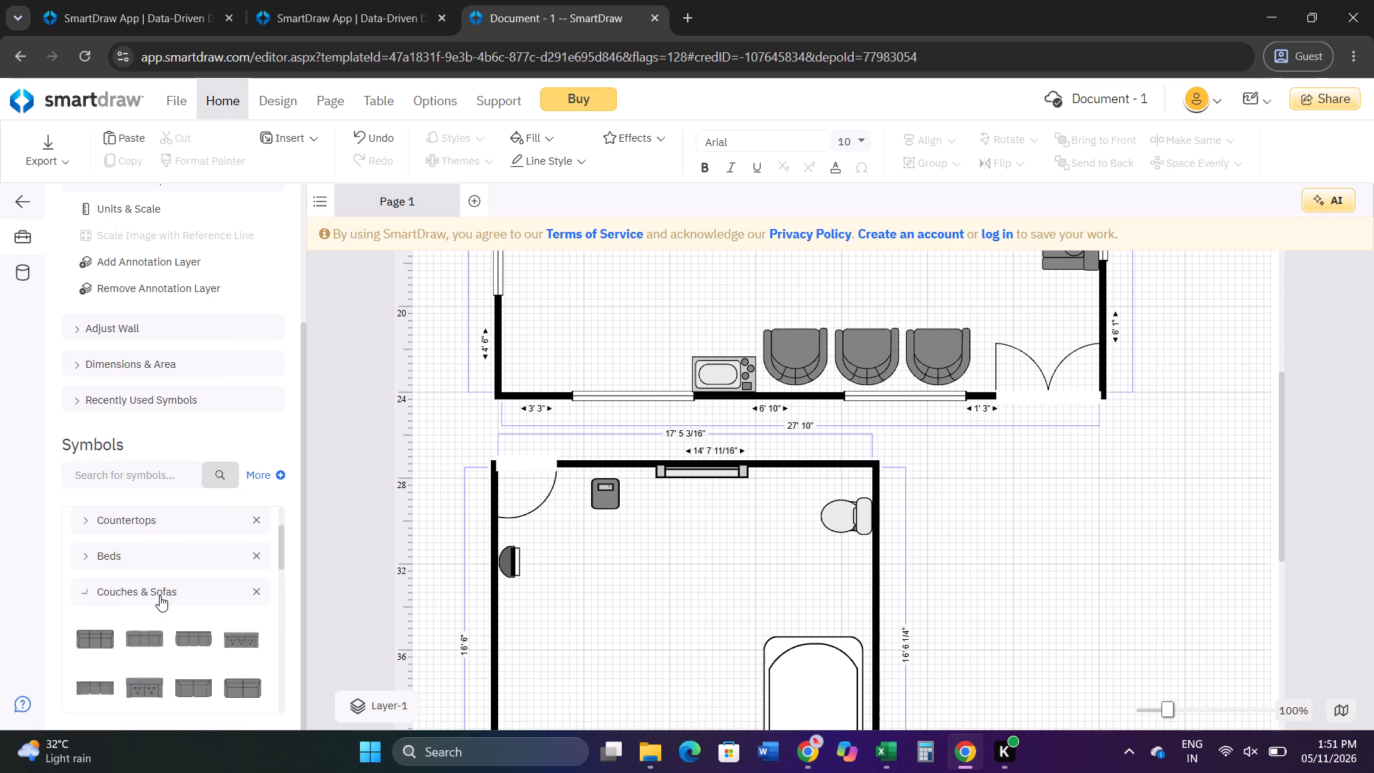
{"action": "left_click", "coordinate": [149, 566]}
{"action": "left_click", "coordinate": [152, 560]}
{"action": "left_click", "coordinate": [130, 560]}
{"action": "left_click", "coordinate": [109, 553]}
{"action": "left_click", "coordinate": [143, 528]}
{"action": "scroll", "coordinate": [145, 570], "scroll_direction": "down", "scroll_amount": 3}
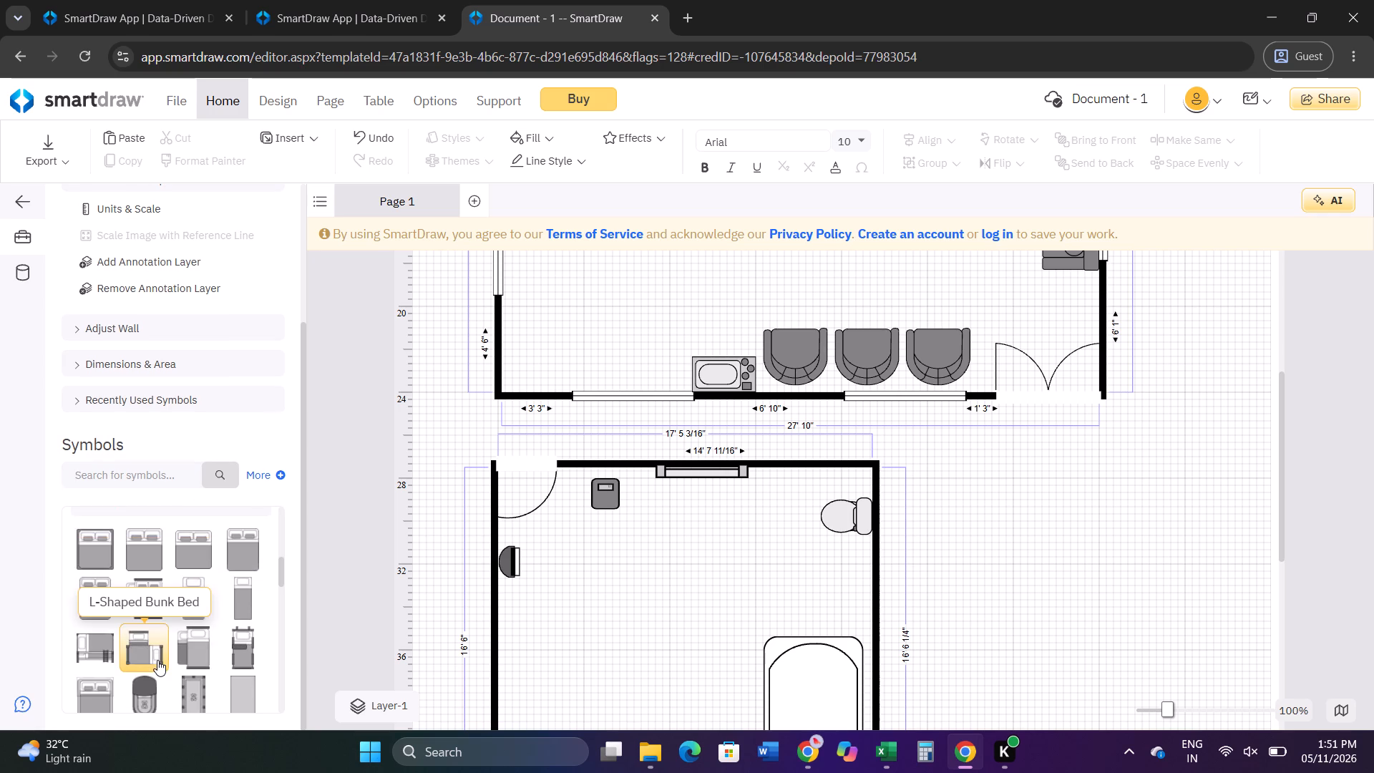
{"action": "scroll", "coordinate": [157, 660], "scroll_direction": "up", "scroll_amount": 8}
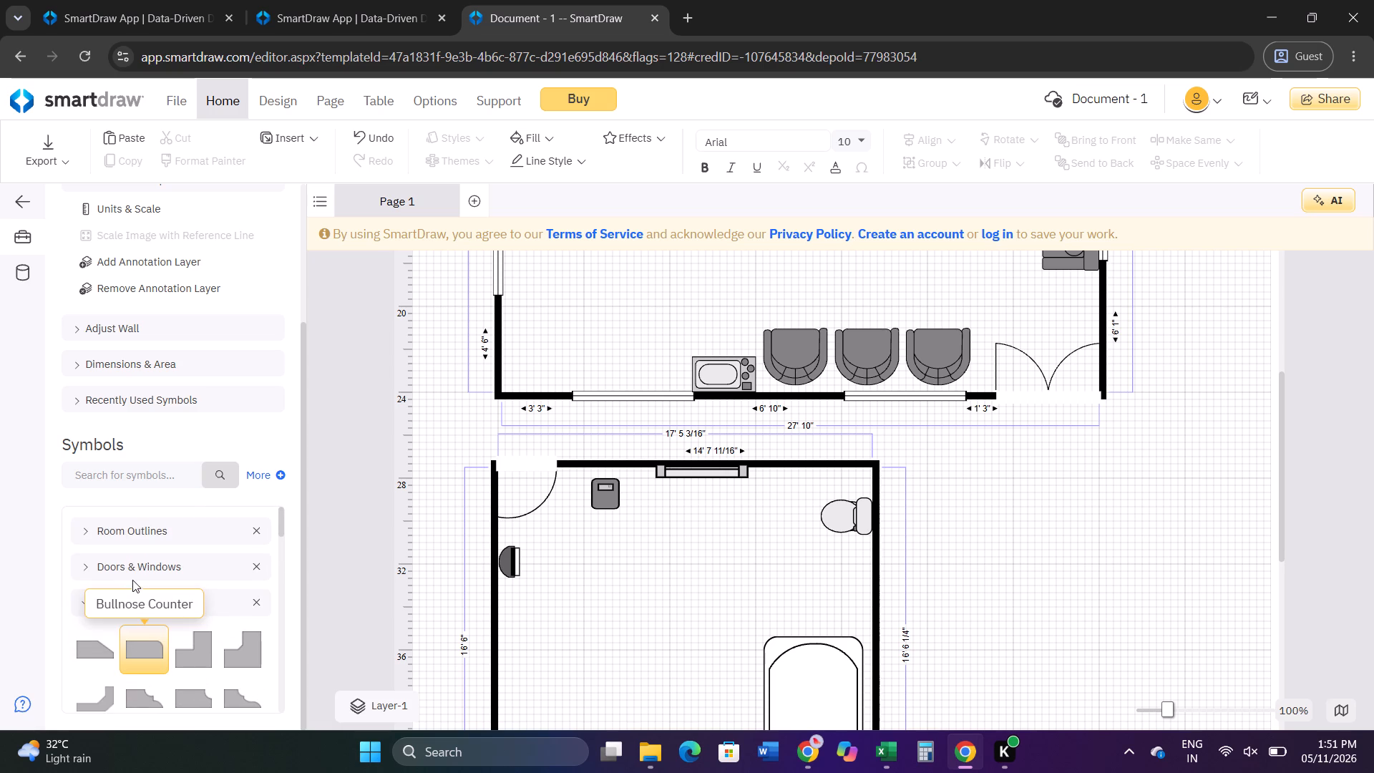
{"action": "left_click", "coordinate": [135, 573]}
Look over both rooms of the floor plan and check the available export formats.
{"action": "scroll", "coordinate": [685, 577], "scroll_direction": "down", "scroll_amount": 2}
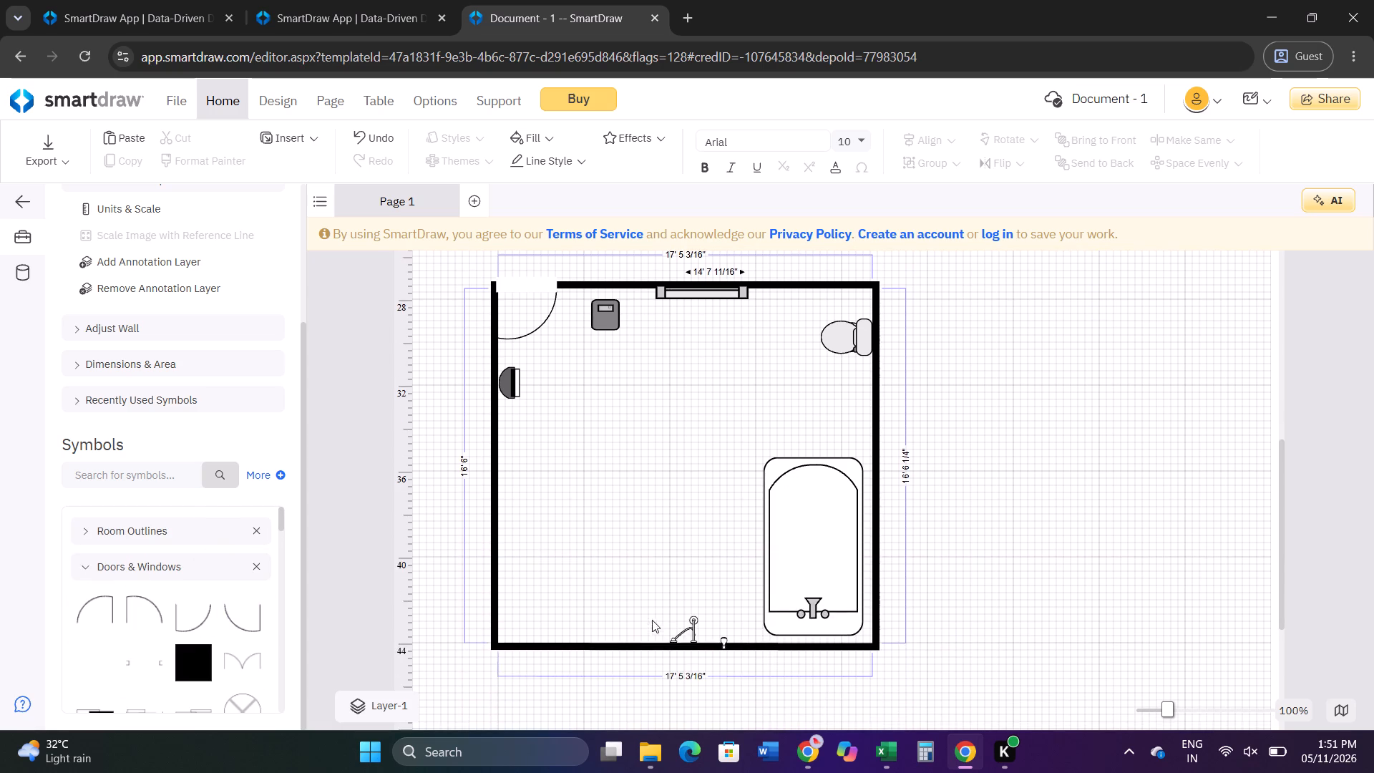
{"action": "scroll", "coordinate": [663, 621], "scroll_direction": "up", "scroll_amount": 6}
{"action": "scroll", "coordinate": [902, 581], "scroll_direction": "up", "scroll_amount": 2, "text": "ctrl"}
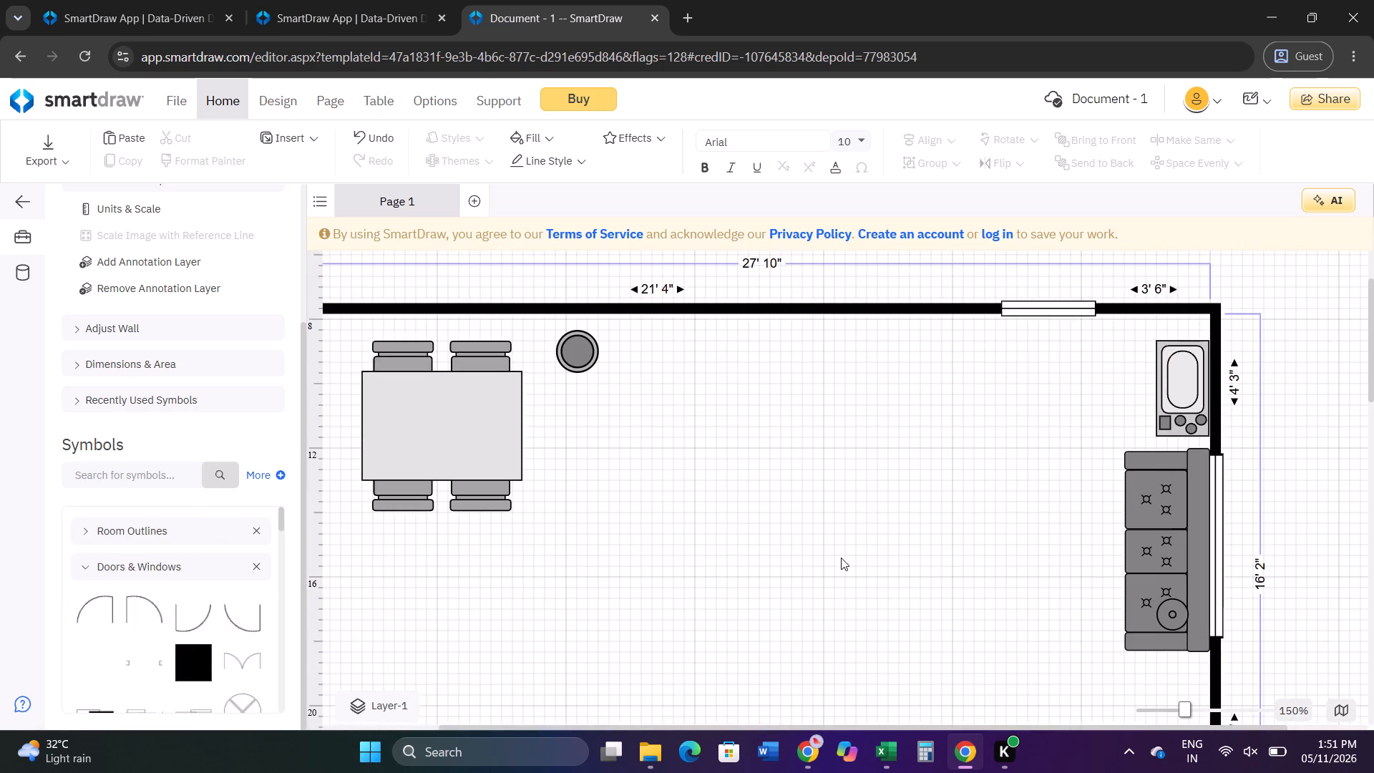
{"action": "scroll", "coordinate": [841, 558], "scroll_direction": "down", "scroll_amount": 4}
{"action": "scroll", "coordinate": [734, 573], "scroll_direction": "down", "scroll_amount": 2, "text": "ctrl"}
{"action": "scroll", "coordinate": [580, 559], "scroll_direction": "up", "scroll_amount": 4, "text": "ctrl"}
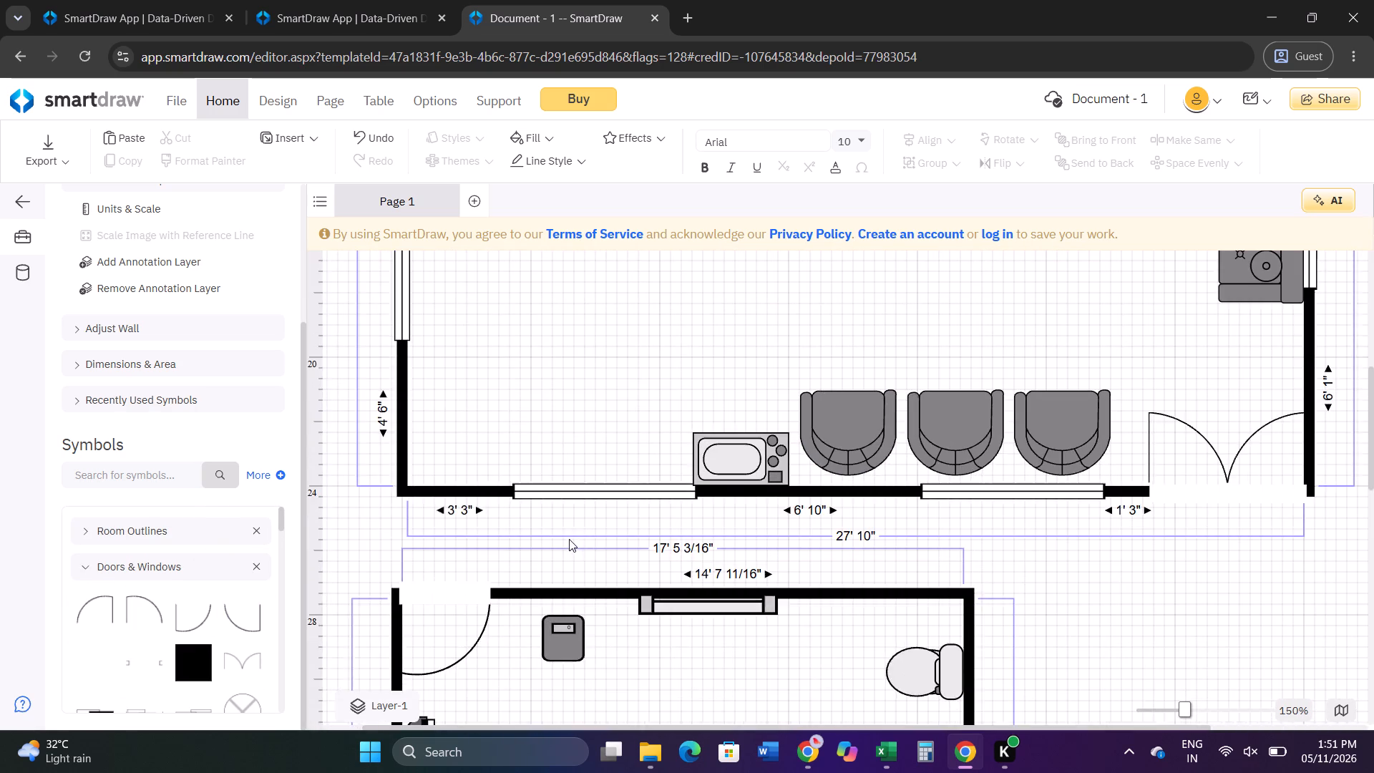
{"action": "scroll", "coordinate": [571, 531], "scroll_direction": "up", "scroll_amount": 1}
{"action": "scroll", "coordinate": [635, 388], "scroll_direction": "up", "scroll_amount": 6}
{"action": "scroll", "coordinate": [594, 472], "scroll_direction": "down", "scroll_amount": 4}
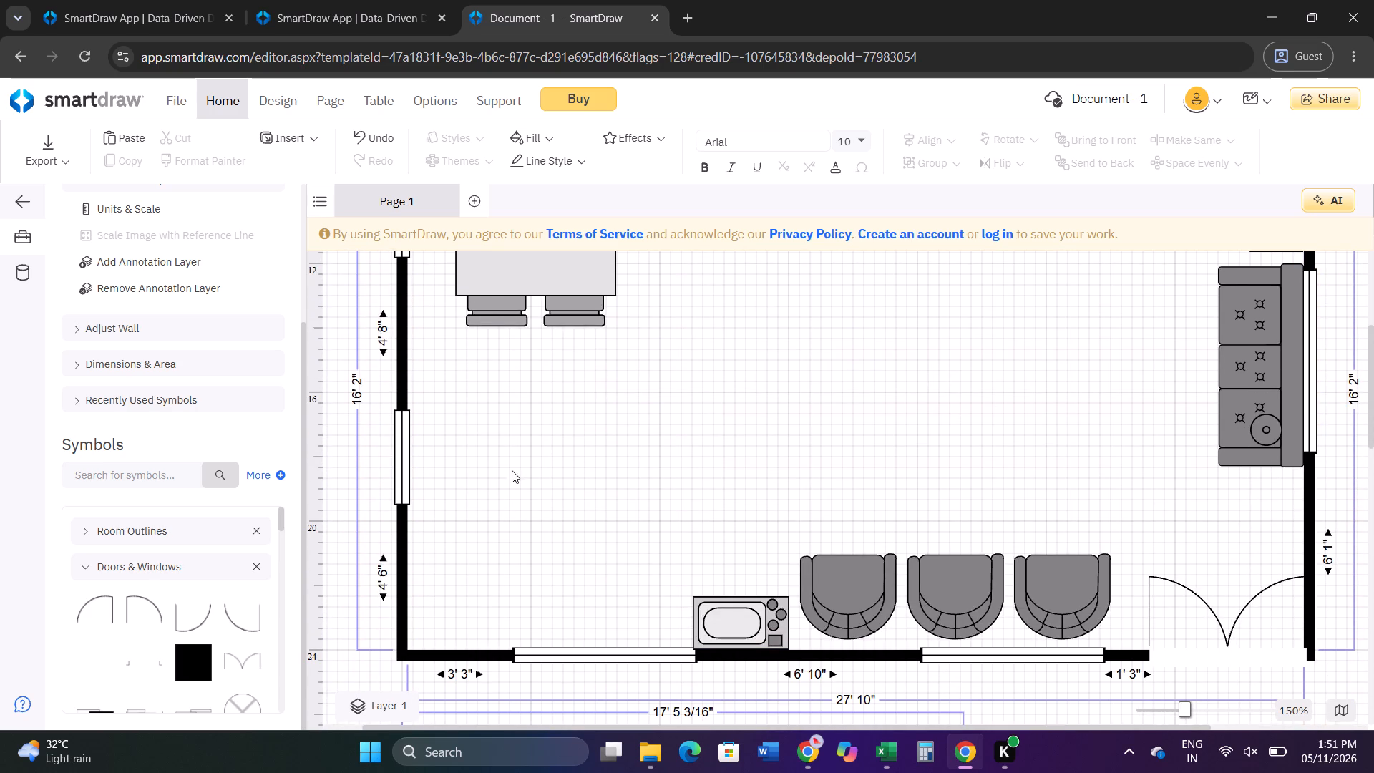
{"action": "left_click", "coordinate": [63, 162]}
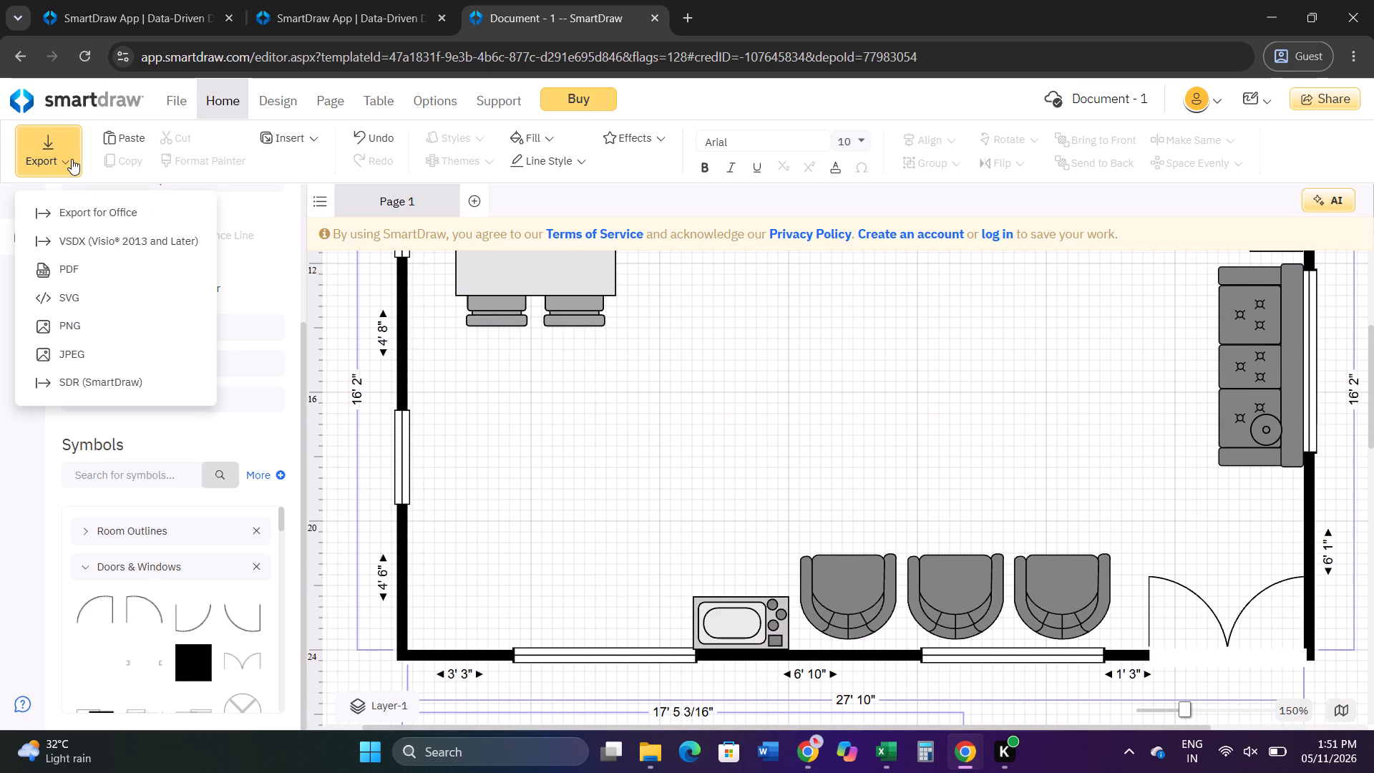
{"action": "left_click", "coordinate": [82, 155]}
{"action": "scroll", "coordinate": [979, 475], "scroll_direction": "up", "scroll_amount": 2, "text": "ctrl"}
{"action": "scroll", "coordinate": [945, 439], "scroll_direction": "down", "scroll_amount": 3}
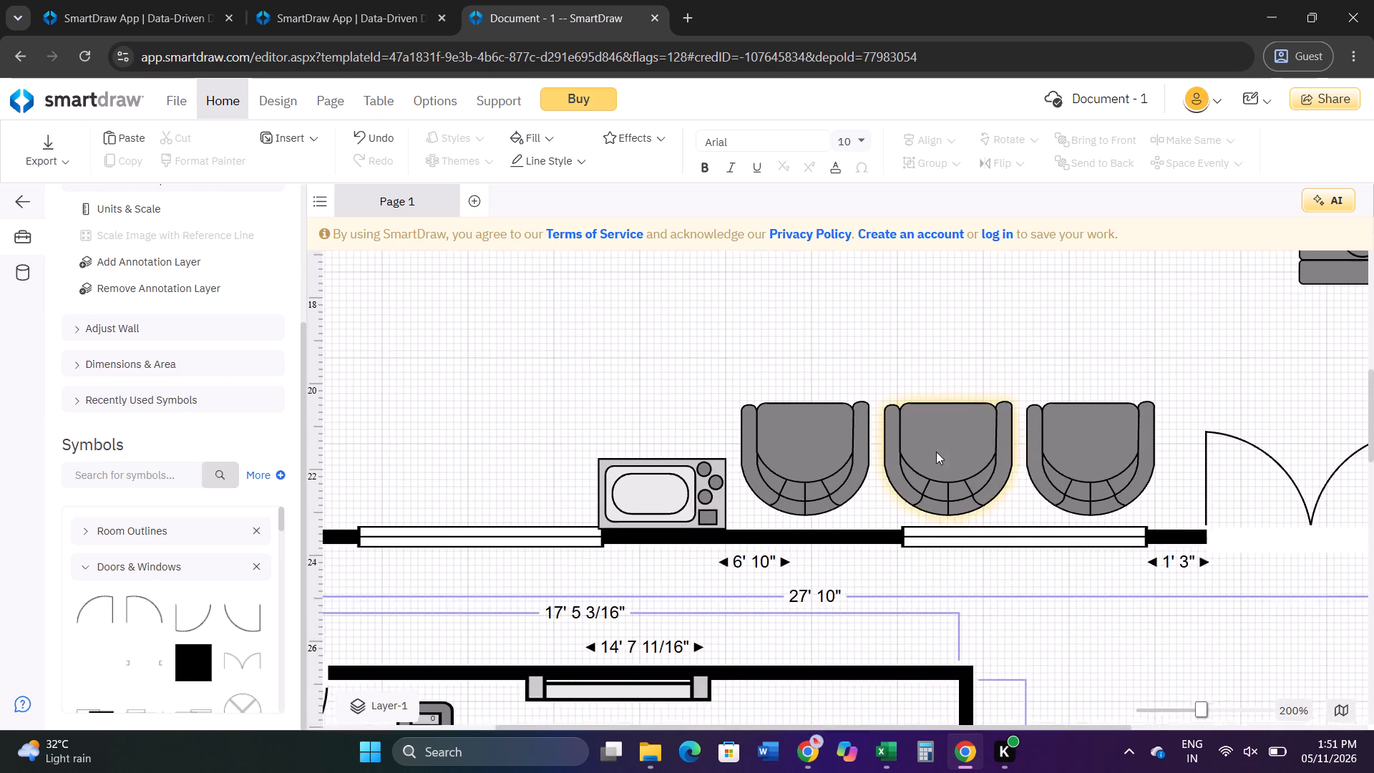
{"action": "scroll", "coordinate": [936, 452], "scroll_direction": "down", "scroll_amount": 1}
{"action": "scroll", "coordinate": [901, 516], "scroll_direction": "down", "scroll_amount": 5}
{"action": "scroll", "coordinate": [901, 516], "scroll_direction": "up", "scroll_amount": 6}
{"action": "scroll", "coordinate": [901, 516], "scroll_direction": "down", "scroll_amount": 3}
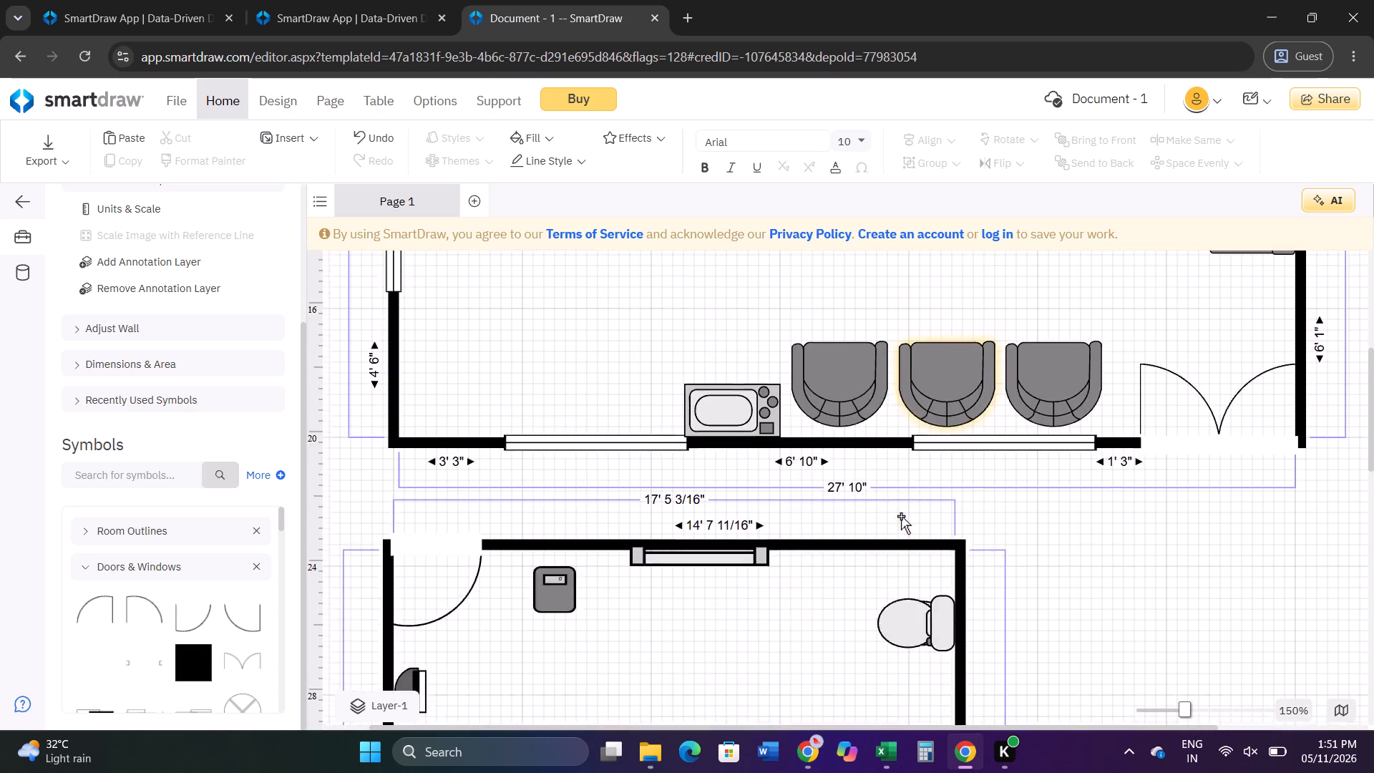
{"action": "scroll", "coordinate": [901, 516], "scroll_direction": "down", "scroll_amount": 2}
{"action": "scroll", "coordinate": [901, 516], "scroll_direction": "up", "scroll_amount": 9}
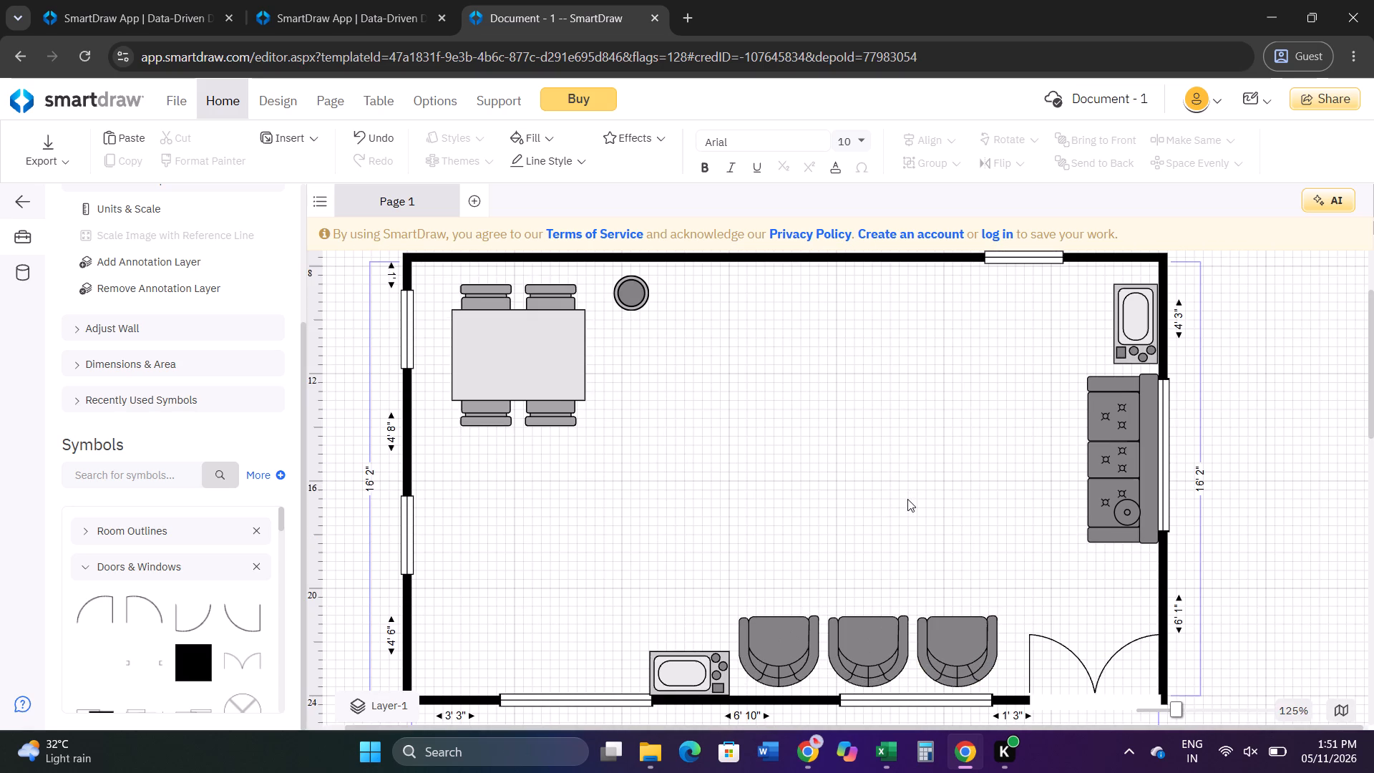
{"action": "scroll", "coordinate": [907, 499], "scroll_direction": "down", "scroll_amount": 6}
{"action": "scroll", "coordinate": [907, 499], "scroll_direction": "up", "scroll_amount": 8}
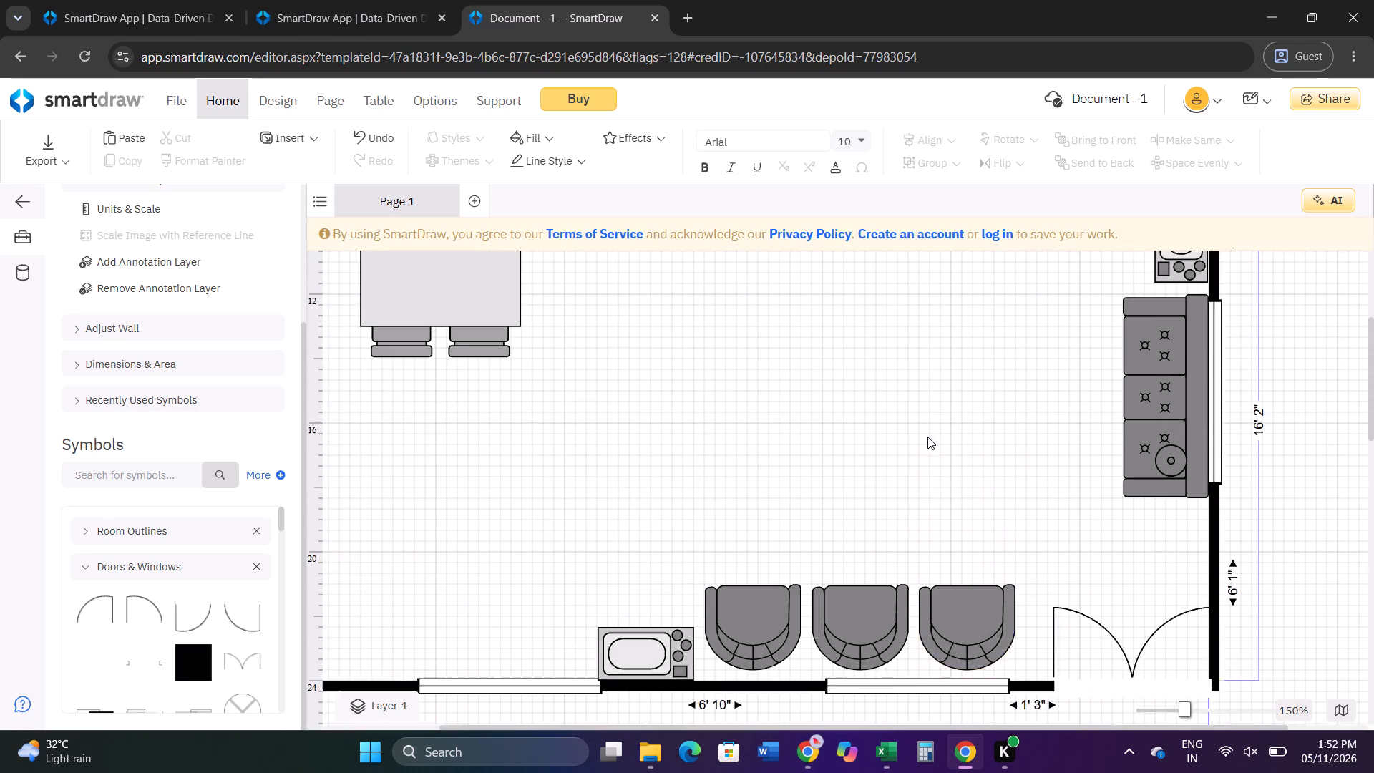
Space out the bottom-wall armchairs, with the right one about 23' 2" and the middle one about 19' 10" from the left.
{"action": "scroll", "coordinate": [927, 437], "scroll_direction": "up", "scroll_amount": 3}
{"action": "scroll", "coordinate": [904, 495], "scroll_direction": "down", "scroll_amount": 3}
{"action": "left_click", "coordinate": [965, 429]}
{"action": "left_click_drag", "start_coordinate": [973, 424], "coordinate": [983, 424]}
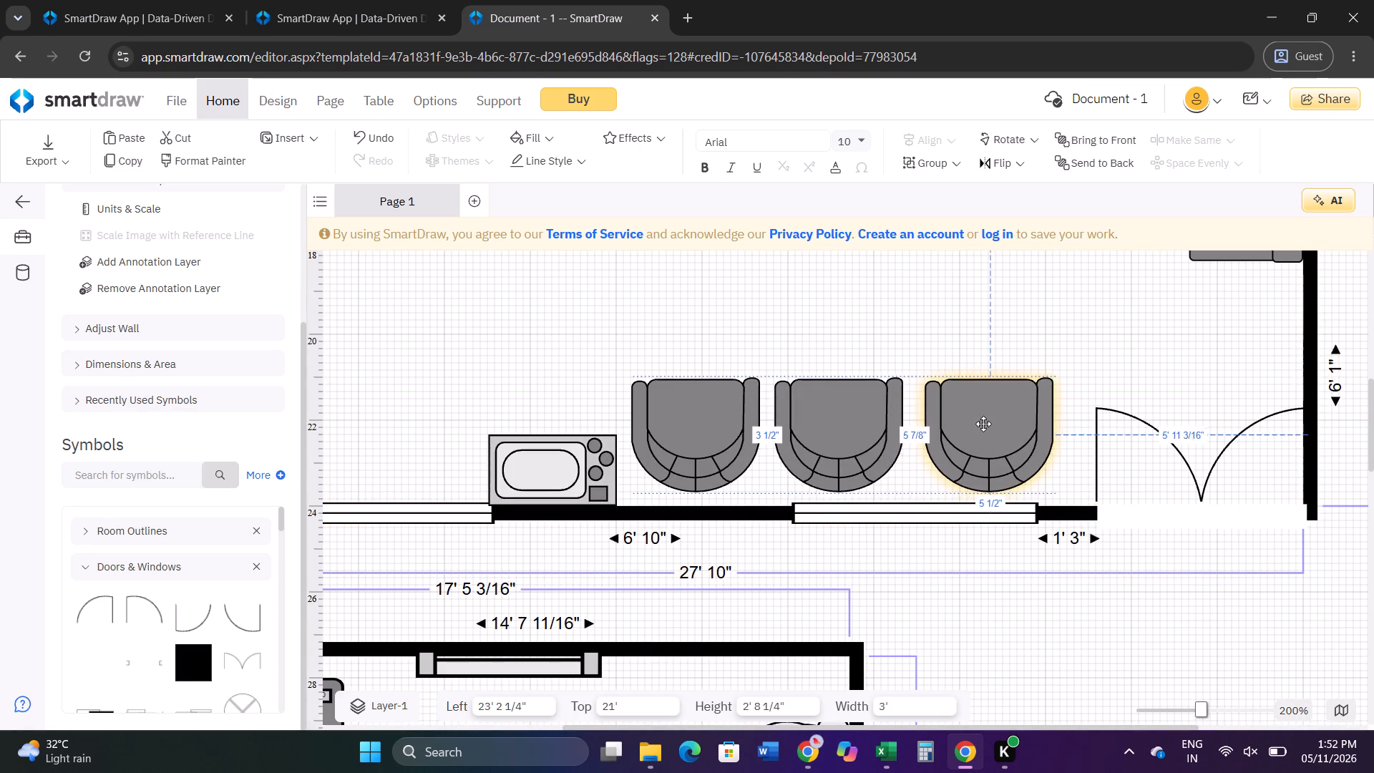
{"action": "left_click_drag", "start_coordinate": [983, 424], "coordinate": [983, 424]}
{"action": "left_click", "coordinate": [841, 424]}
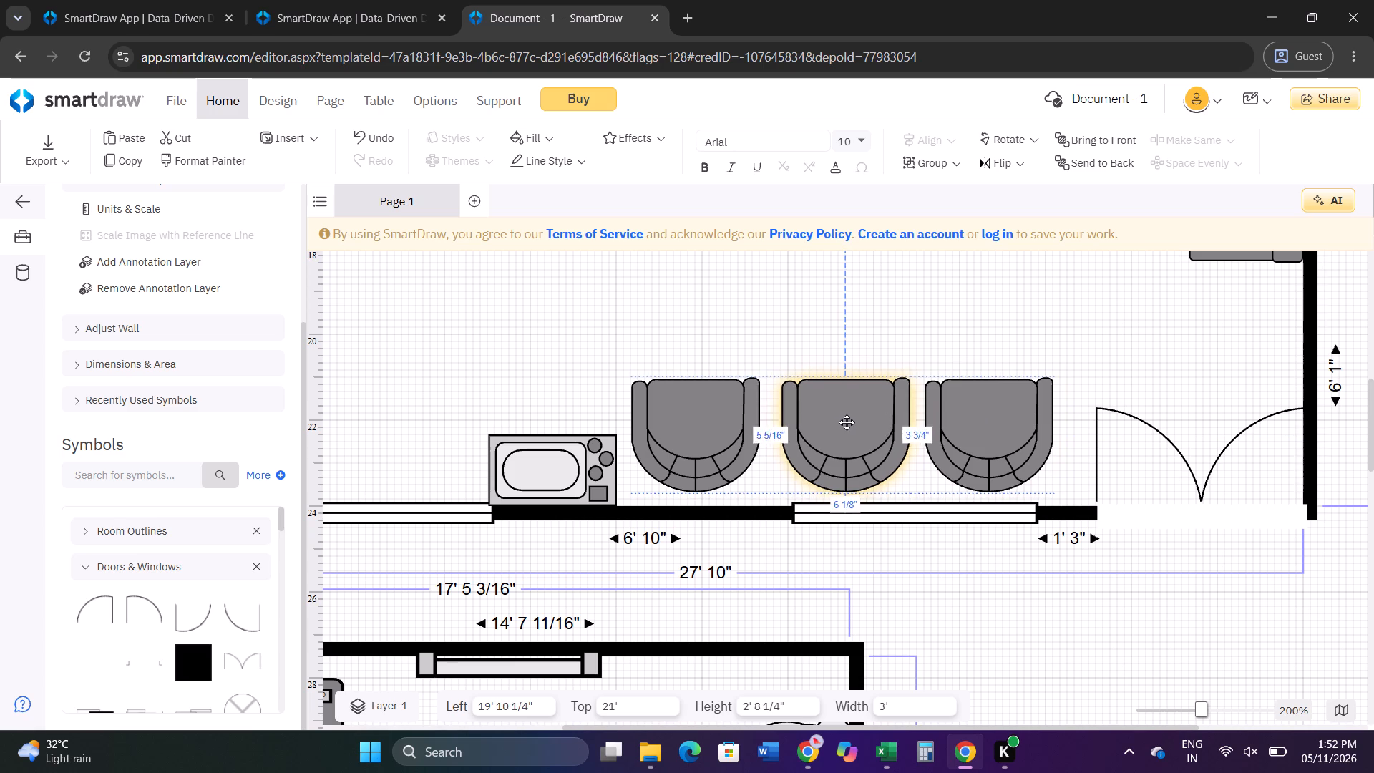
{"action": "left_click_drag", "start_coordinate": [720, 427], "coordinate": [729, 427]}
Move the sink unit beside the armchairs slightly left, to 12' 8" from the left.
{"action": "left_click_drag", "start_coordinate": [598, 456], "coordinate": [579, 457]}
Move the window in the first room's top wall left, to 19' 4" from the left wall.
{"action": "scroll", "coordinate": [767, 336], "scroll_direction": "down", "scroll_amount": 2, "text": "ctrl"}
{"action": "scroll", "coordinate": [865, 377], "scroll_direction": "up", "scroll_amount": 6}
{"action": "scroll", "coordinate": [905, 437], "scroll_direction": "down", "scroll_amount": 1}
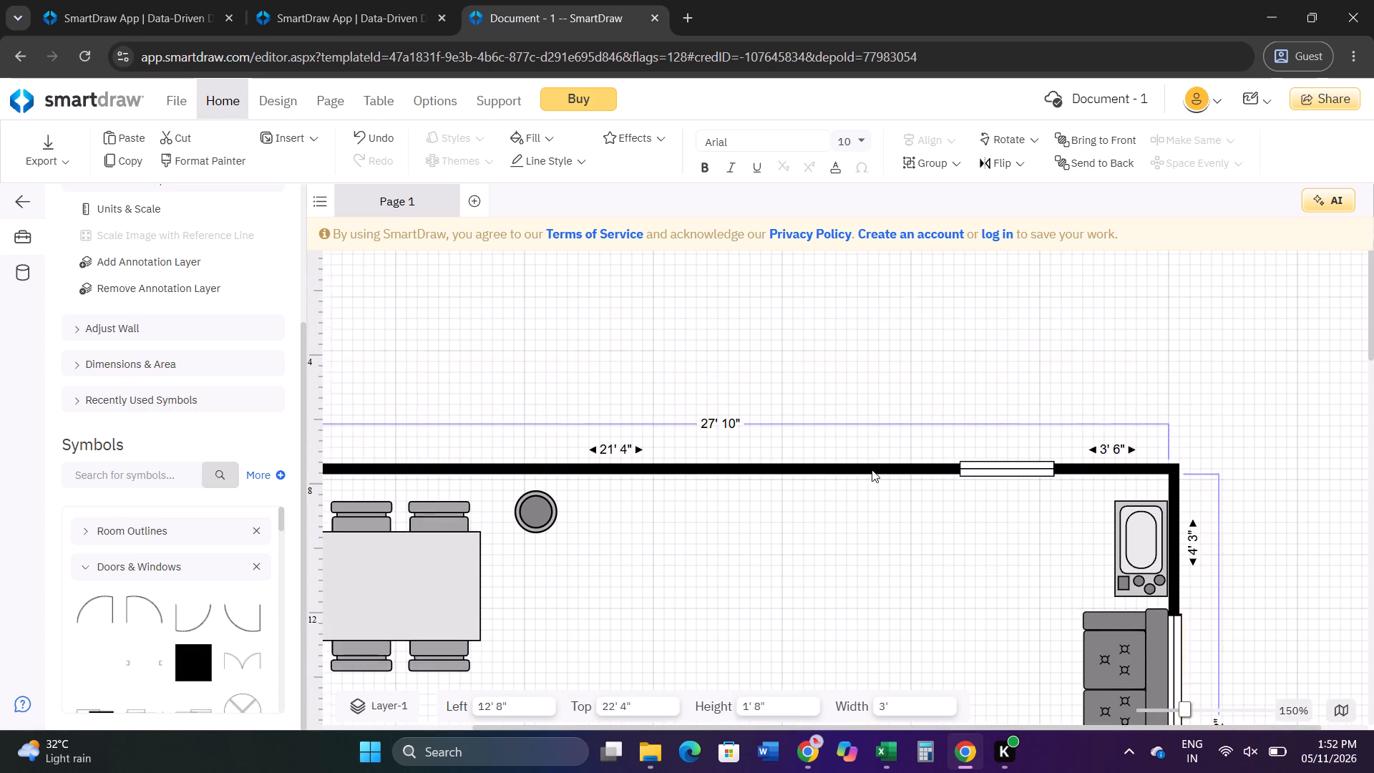
{"action": "left_click", "coordinate": [989, 379]}
{"action": "left_click_drag", "start_coordinate": [1000, 384], "coordinate": [932, 384]}
Widen the top-wall window, leaving 18' 6 5/8" of wall on its left and 4' 8 5/8" on its right.
{"action": "scroll", "coordinate": [638, 431], "scroll_direction": "down", "scroll_amount": 3, "text": "ctrl"}
{"action": "scroll", "coordinate": [513, 437], "scroll_direction": "up", "scroll_amount": 2, "text": "ctrl"}
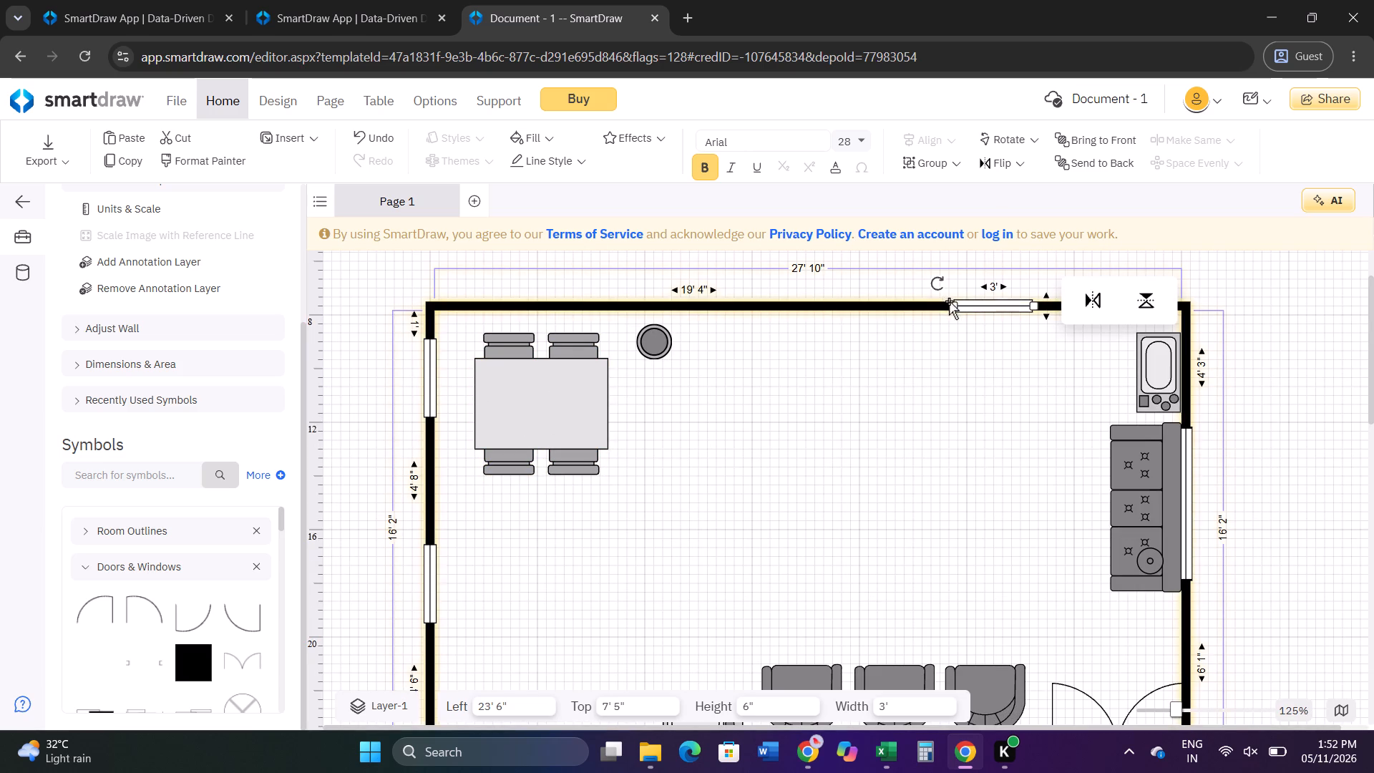
{"action": "left_click_drag", "start_coordinate": [950, 303], "coordinate": [892, 303]}
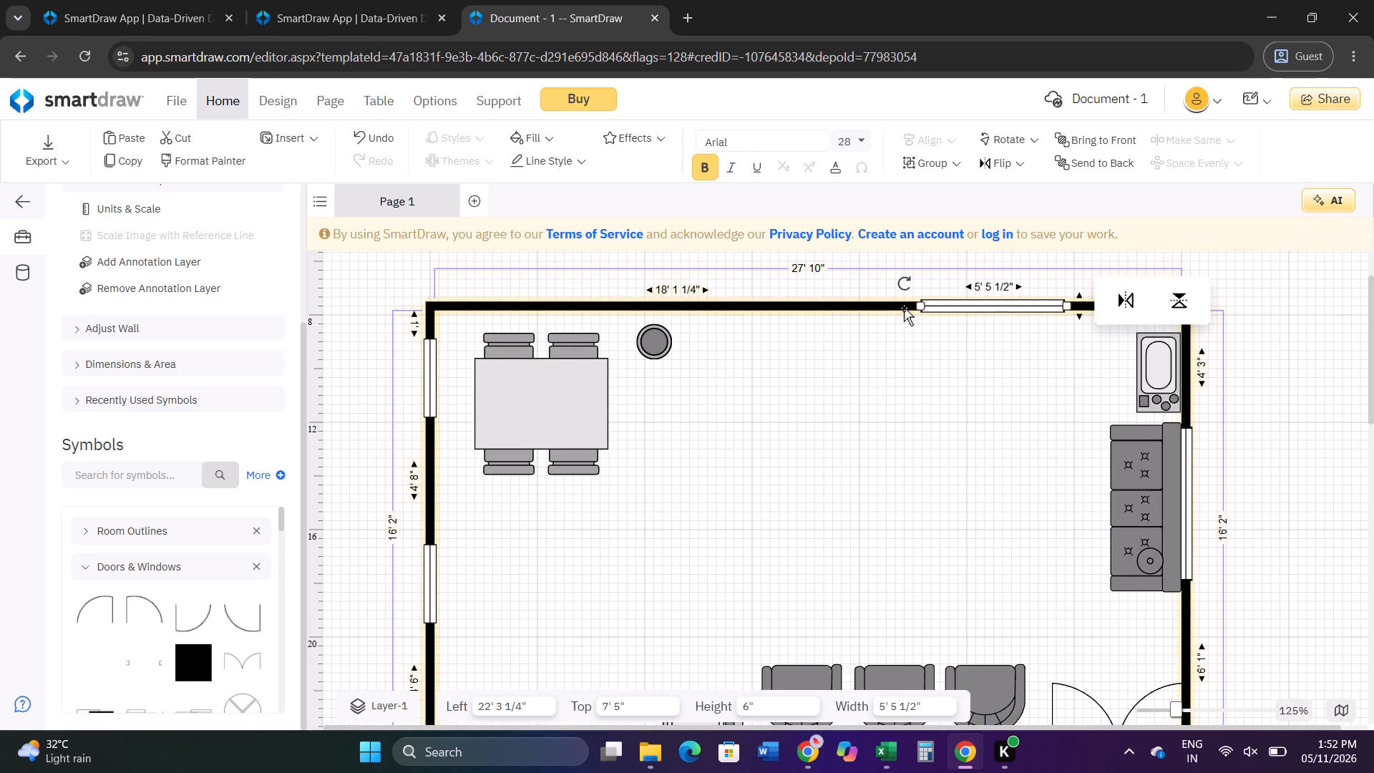
{"action": "left_click_drag", "start_coordinate": [920, 306], "coordinate": [942, 308]}
{"action": "left_click", "coordinate": [885, 326]}
Enlarge the round bin beside the dining table to about 1' 8" wide, placed about 11' 8" from the left.
{"action": "scroll", "coordinate": [777, 384], "scroll_direction": "down", "scroll_amount": 2, "text": "ctrl"}
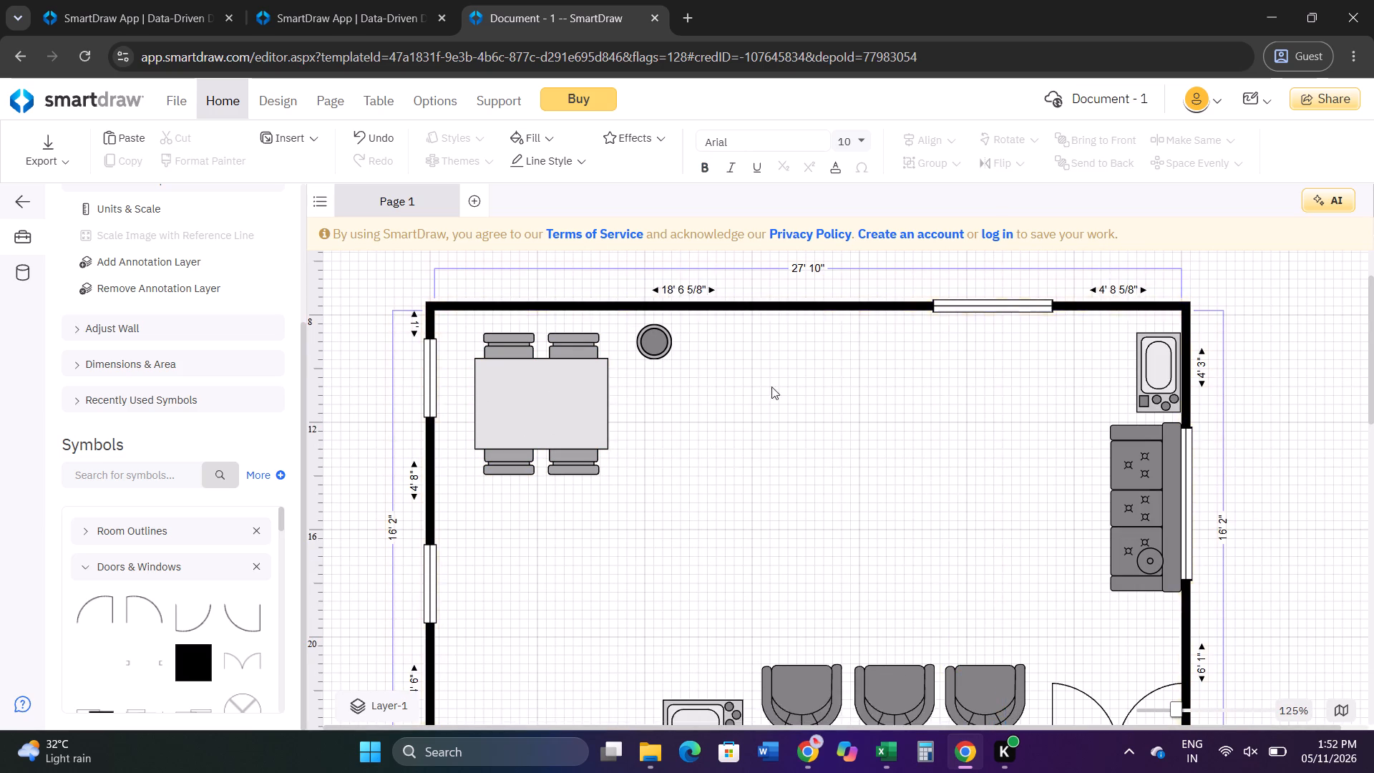
{"action": "left_click", "coordinate": [713, 350]}
{"action": "left_click_drag", "start_coordinate": [720, 359], "coordinate": [736, 359]}
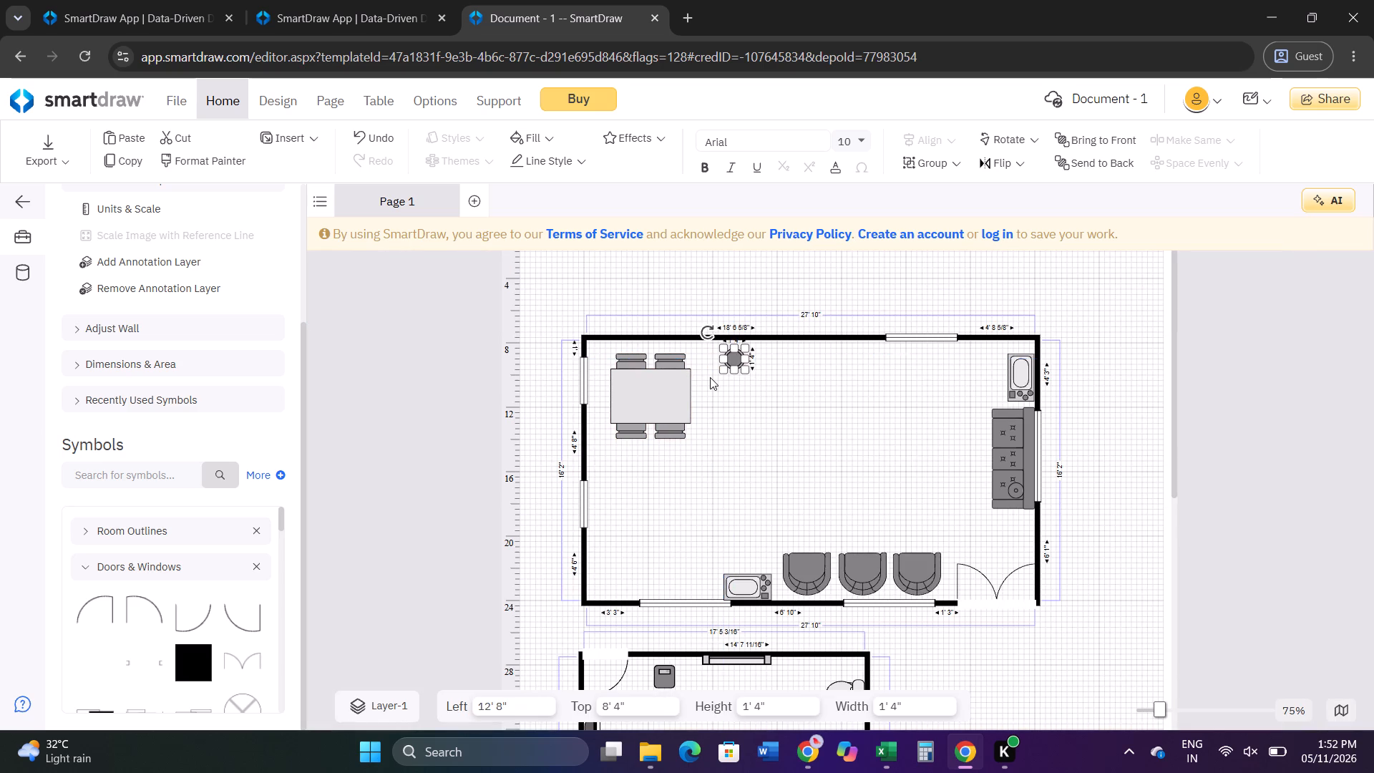
{"action": "left_click", "coordinate": [710, 377]}
{"action": "scroll", "coordinate": [701, 421], "scroll_direction": "down", "scroll_amount": 1, "text": "ctrl"}
{"action": "scroll", "coordinate": [706, 407], "scroll_direction": "up", "scroll_amount": 1, "text": "ctrl"}
{"action": "left_click_drag", "start_coordinate": [727, 292], "coordinate": [716, 291]}
{"action": "left_click", "coordinate": [714, 291]}
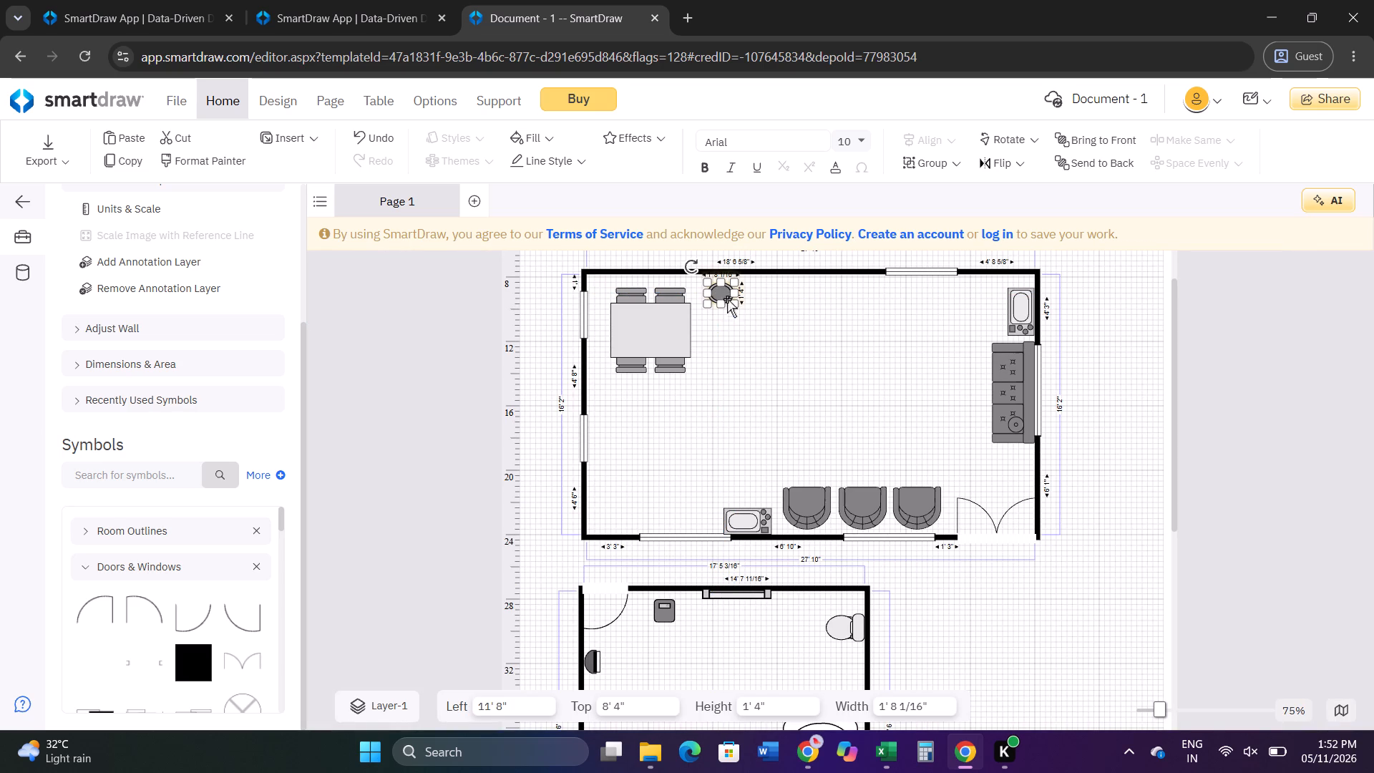
{"action": "left_click_drag", "start_coordinate": [721, 300], "coordinate": [721, 308]}
{"action": "left_click", "coordinate": [791, 313]}
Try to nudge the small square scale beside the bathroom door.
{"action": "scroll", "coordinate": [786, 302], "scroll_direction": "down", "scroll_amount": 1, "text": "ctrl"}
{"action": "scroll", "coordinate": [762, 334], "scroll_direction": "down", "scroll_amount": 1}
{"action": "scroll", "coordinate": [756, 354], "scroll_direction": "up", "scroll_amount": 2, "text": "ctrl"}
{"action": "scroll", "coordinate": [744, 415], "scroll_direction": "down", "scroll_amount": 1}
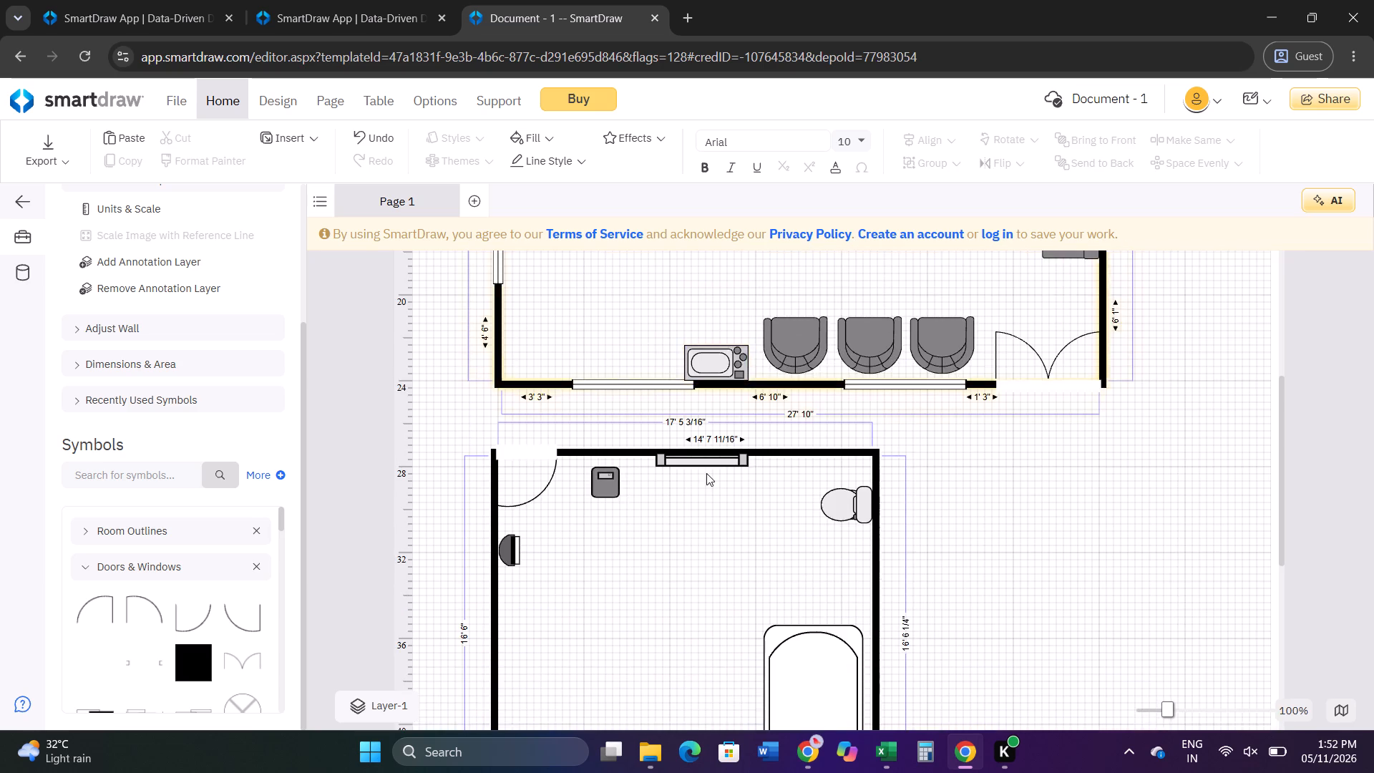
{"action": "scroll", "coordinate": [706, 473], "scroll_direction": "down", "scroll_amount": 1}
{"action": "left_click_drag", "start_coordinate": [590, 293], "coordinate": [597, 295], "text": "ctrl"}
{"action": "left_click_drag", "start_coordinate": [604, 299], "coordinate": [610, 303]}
Slightly enlarge the paper towel dispenser below the bathroom door, keeping its curved side against the left wall.
{"action": "left_click_drag", "start_coordinate": [529, 370], "coordinate": [522, 377]}
{"action": "left_click", "coordinate": [517, 377]}
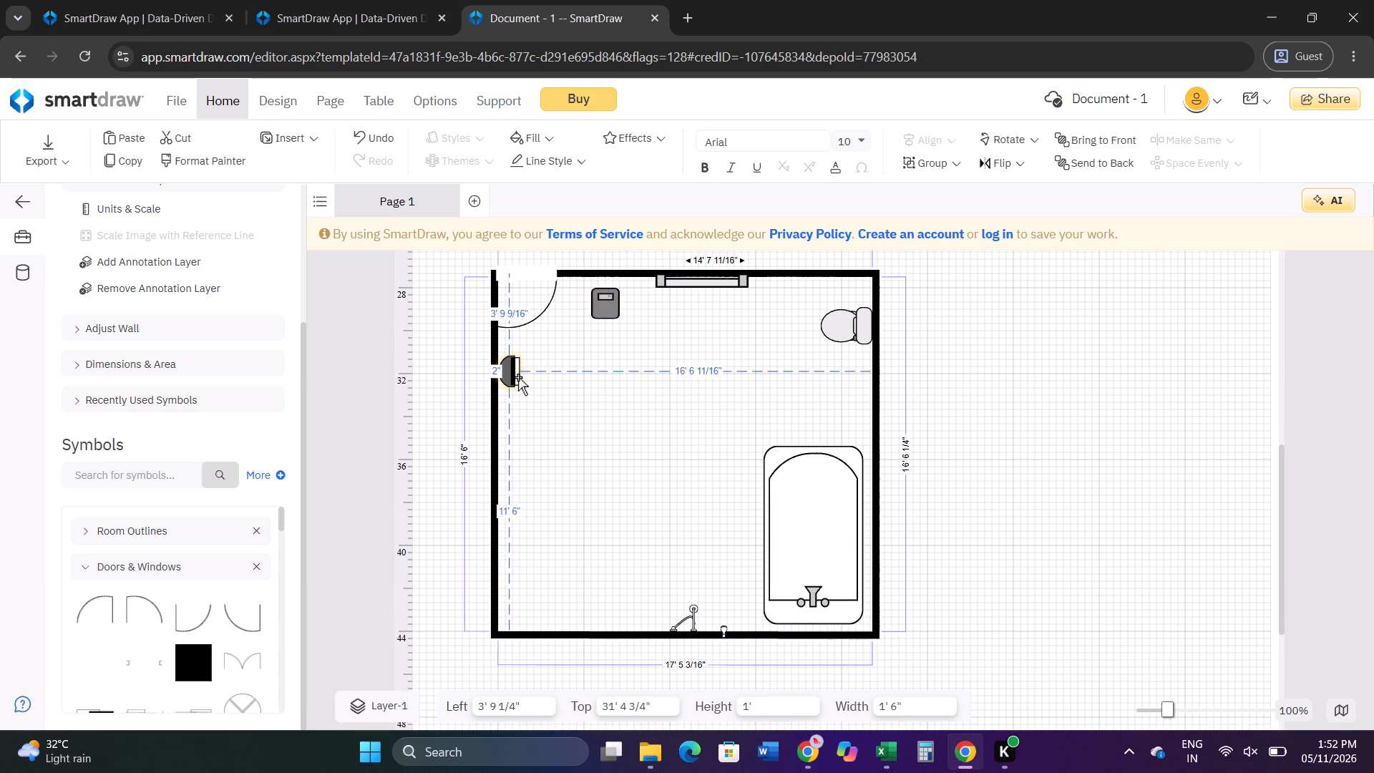
{"action": "left_click", "coordinate": [520, 386]}
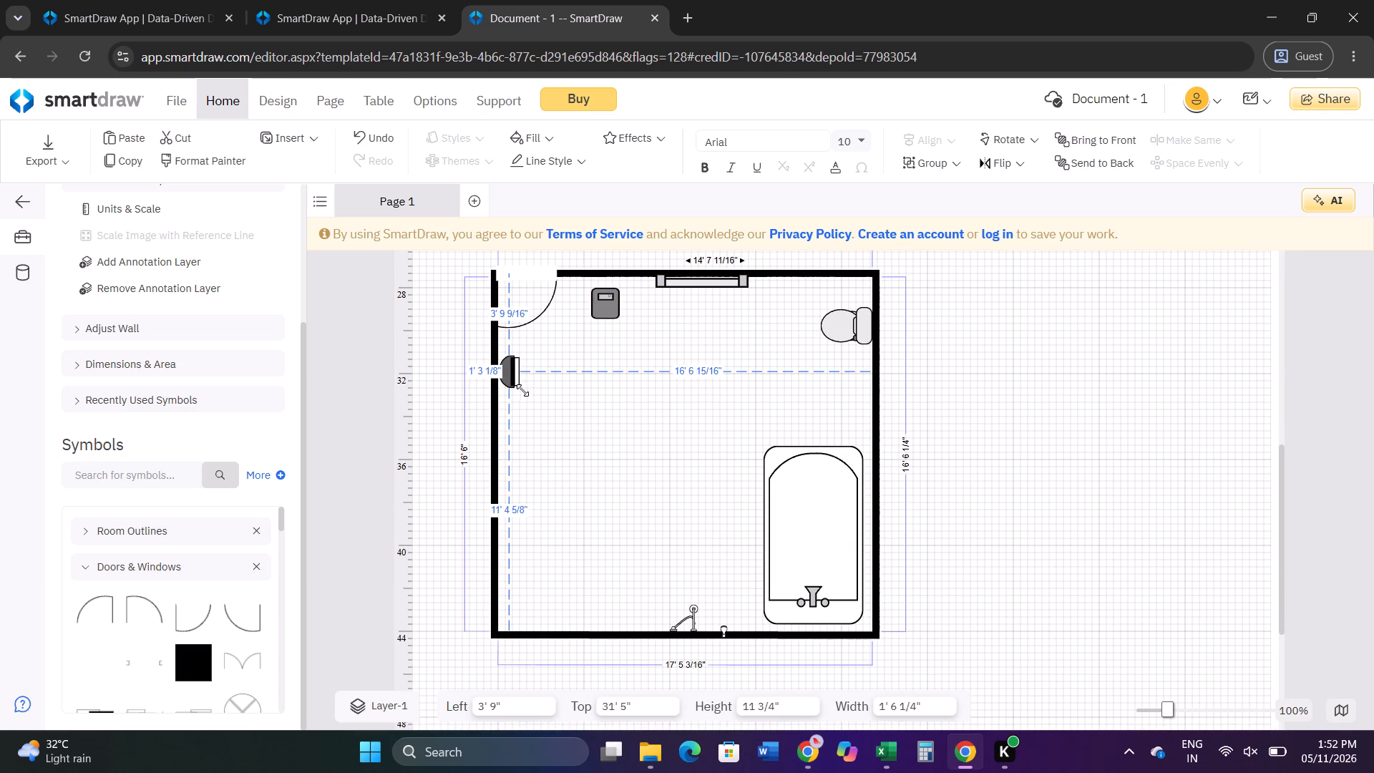
{"action": "left_click", "coordinate": [744, 396]}
Enlarge the bathtub from its upper corner so that it reaches the bathroom's right wall.
{"action": "left_click", "coordinate": [824, 524]}
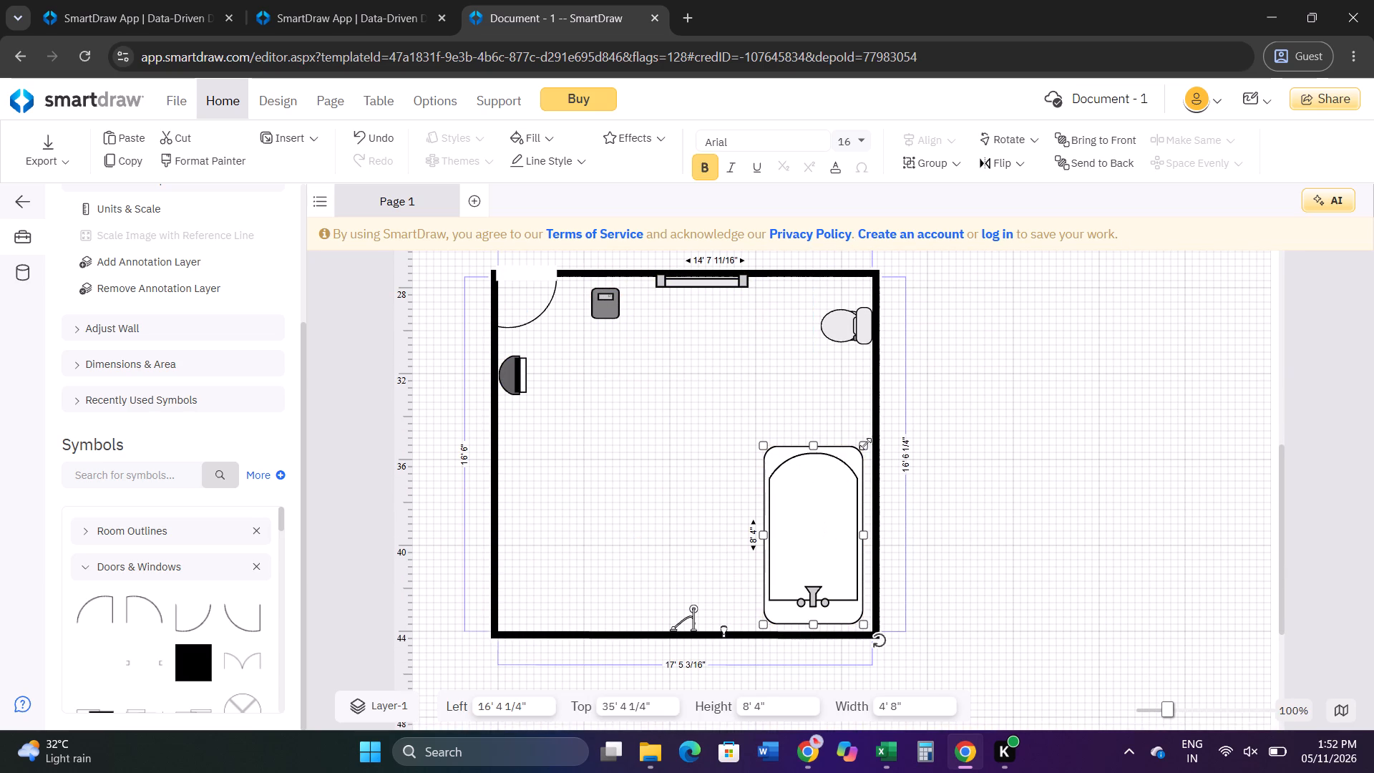
{"action": "left_click_drag", "start_coordinate": [864, 445], "coordinate": [872, 424]}
Slightly enlarge the toilet, keeping its tank against the bathroom's right wall.
{"action": "left_click", "coordinate": [860, 308]}
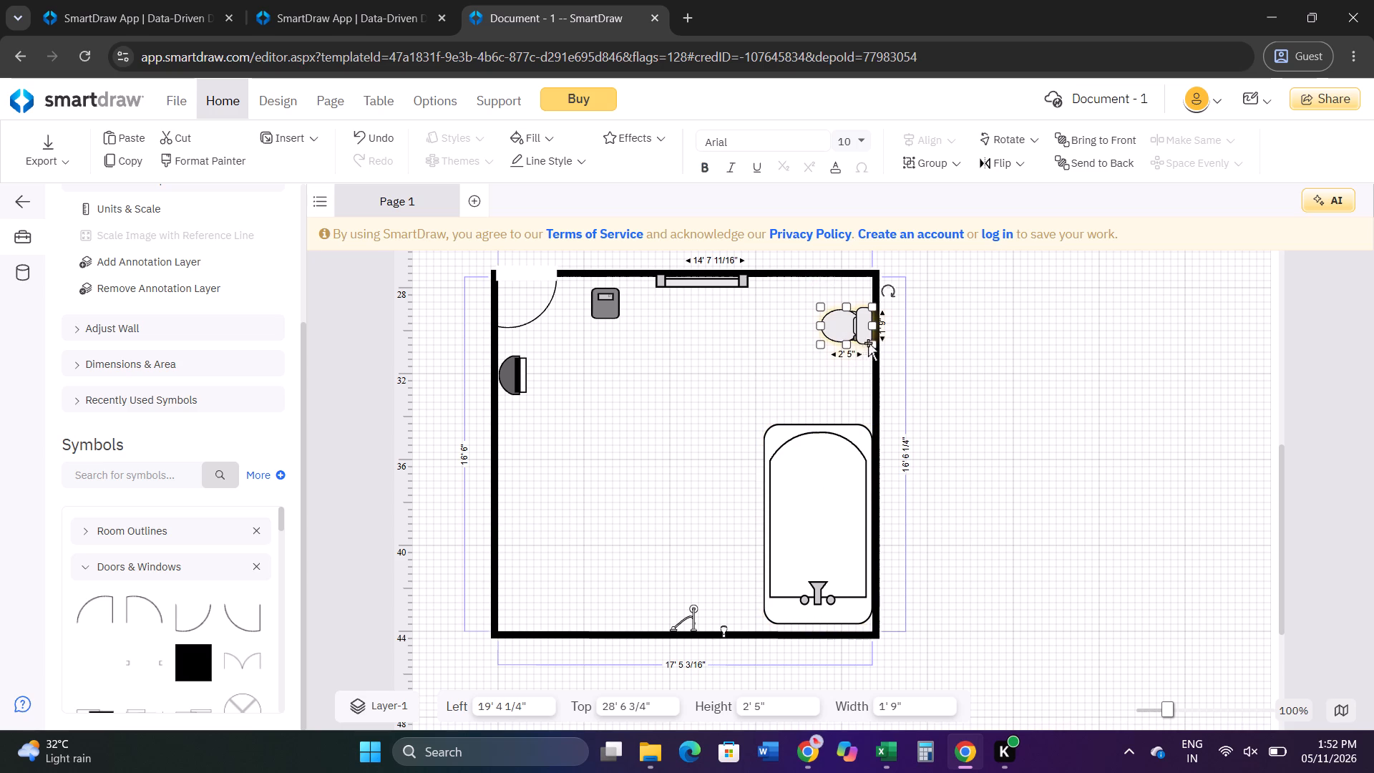
{"action": "left_click", "coordinate": [819, 304]}
{"action": "left_click", "coordinate": [804, 375]}
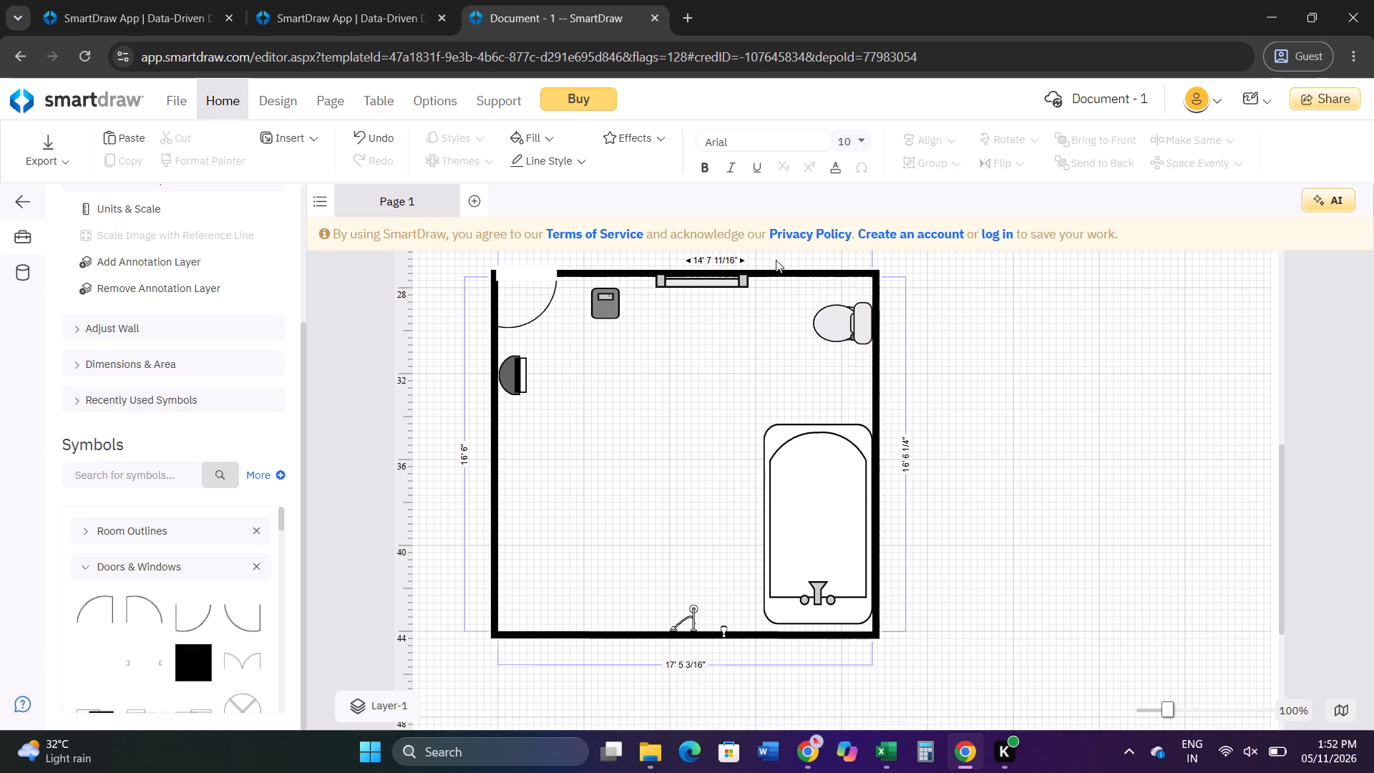
Review the adjusted furniture, windows and fixtures across both rooms.
{"action": "scroll", "coordinate": [769, 256], "scroll_direction": "down", "scroll_amount": 2, "text": "ctrl"}
{"action": "scroll", "coordinate": [871, 375], "scroll_direction": "up", "scroll_amount": 9}
{"action": "scroll", "coordinate": [895, 356], "scroll_direction": "up", "scroll_amount": 3, "text": "ctrl"}
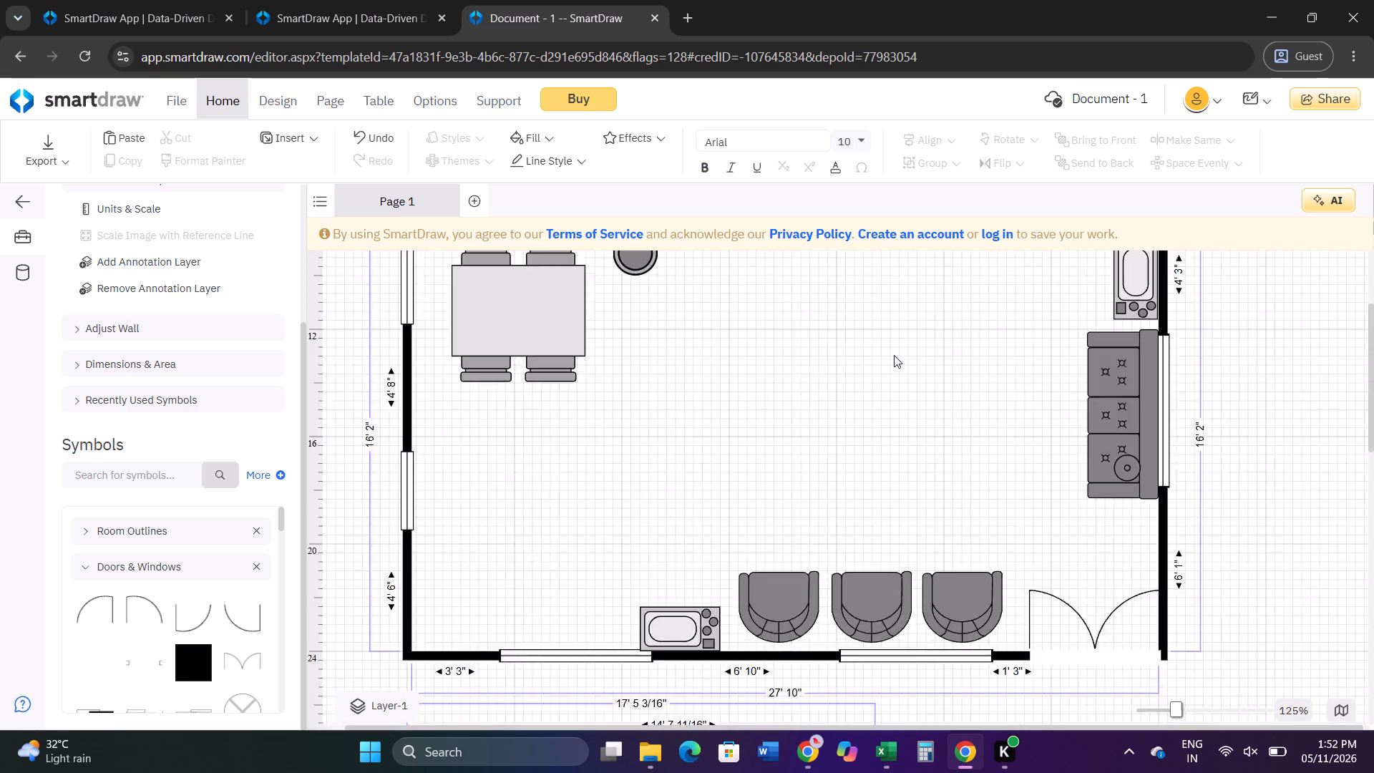
{"action": "scroll", "coordinate": [791, 356], "scroll_direction": "up", "scroll_amount": 6}
{"action": "scroll", "coordinate": [789, 398], "scroll_direction": "down", "scroll_amount": 2}
{"action": "scroll", "coordinate": [724, 424], "scroll_direction": "down", "scroll_amount": 2, "text": "ctrl"}
{"action": "scroll", "coordinate": [527, 476], "scroll_direction": "down", "scroll_amount": 1}
{"action": "scroll", "coordinate": [527, 480], "scroll_direction": "up", "scroll_amount": 2}
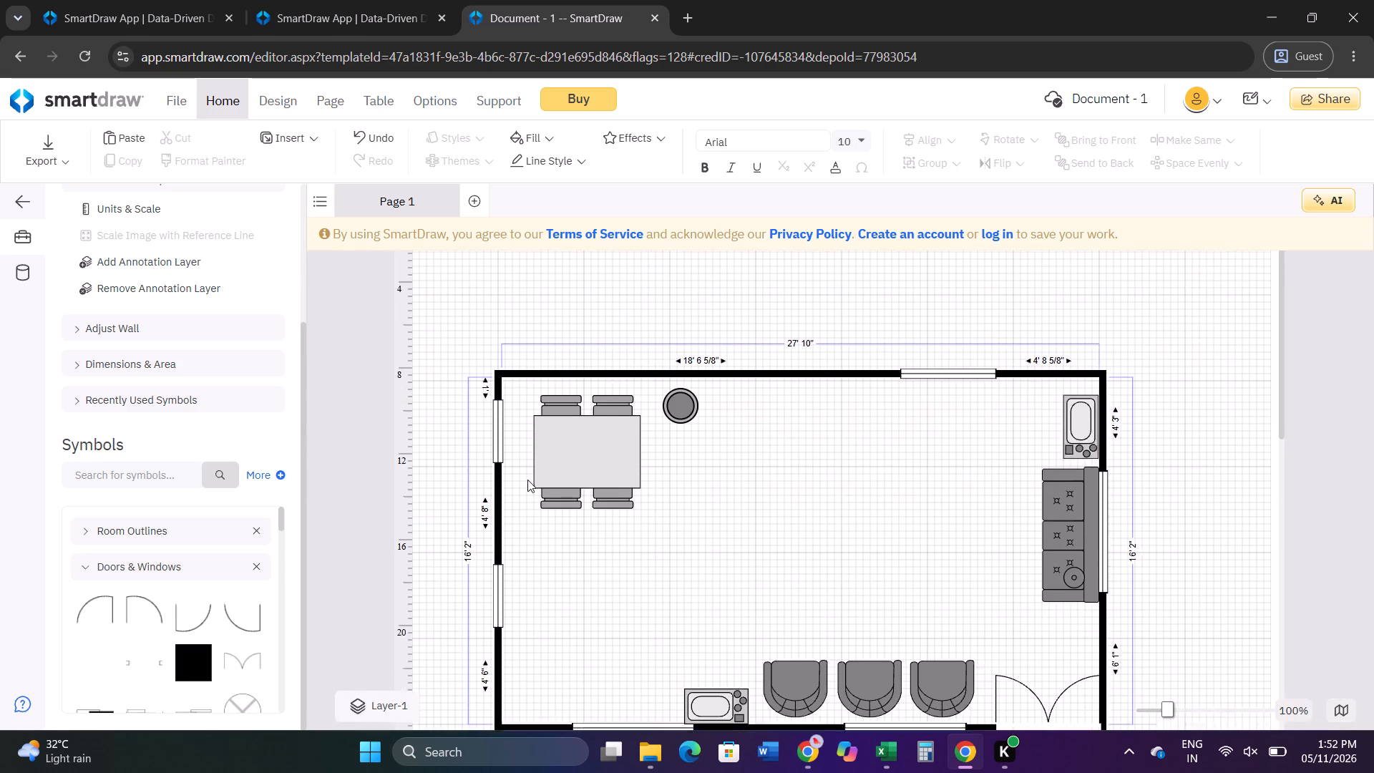
{"action": "scroll", "coordinate": [527, 480], "scroll_direction": "up", "scroll_amount": 2}
{"action": "scroll", "coordinate": [545, 466], "scroll_direction": "up", "scroll_amount": 3, "text": "ctrl"}
{"action": "scroll", "coordinate": [887, 445], "scroll_direction": "down", "scroll_amount": 7}
{"action": "scroll", "coordinate": [1058, 444], "scroll_direction": "up", "scroll_amount": 2, "text": "ctrl"}
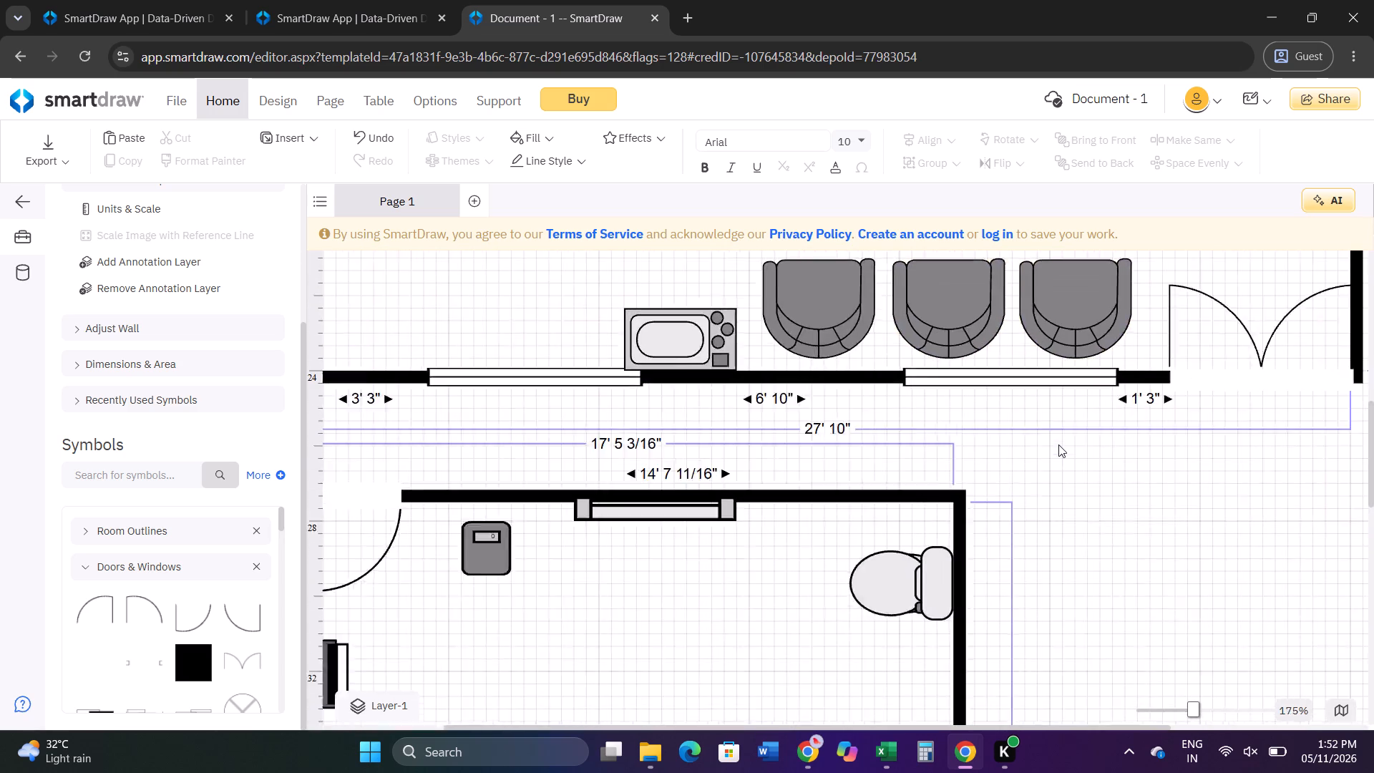
{"action": "scroll", "coordinate": [1023, 378], "scroll_direction": "up", "scroll_amount": 6}
{"action": "scroll", "coordinate": [1230, 429], "scroll_direction": "down", "scroll_amount": 1, "text": "ctrl"}
{"action": "scroll", "coordinate": [1319, 437], "scroll_direction": "down", "scroll_amount": 2}
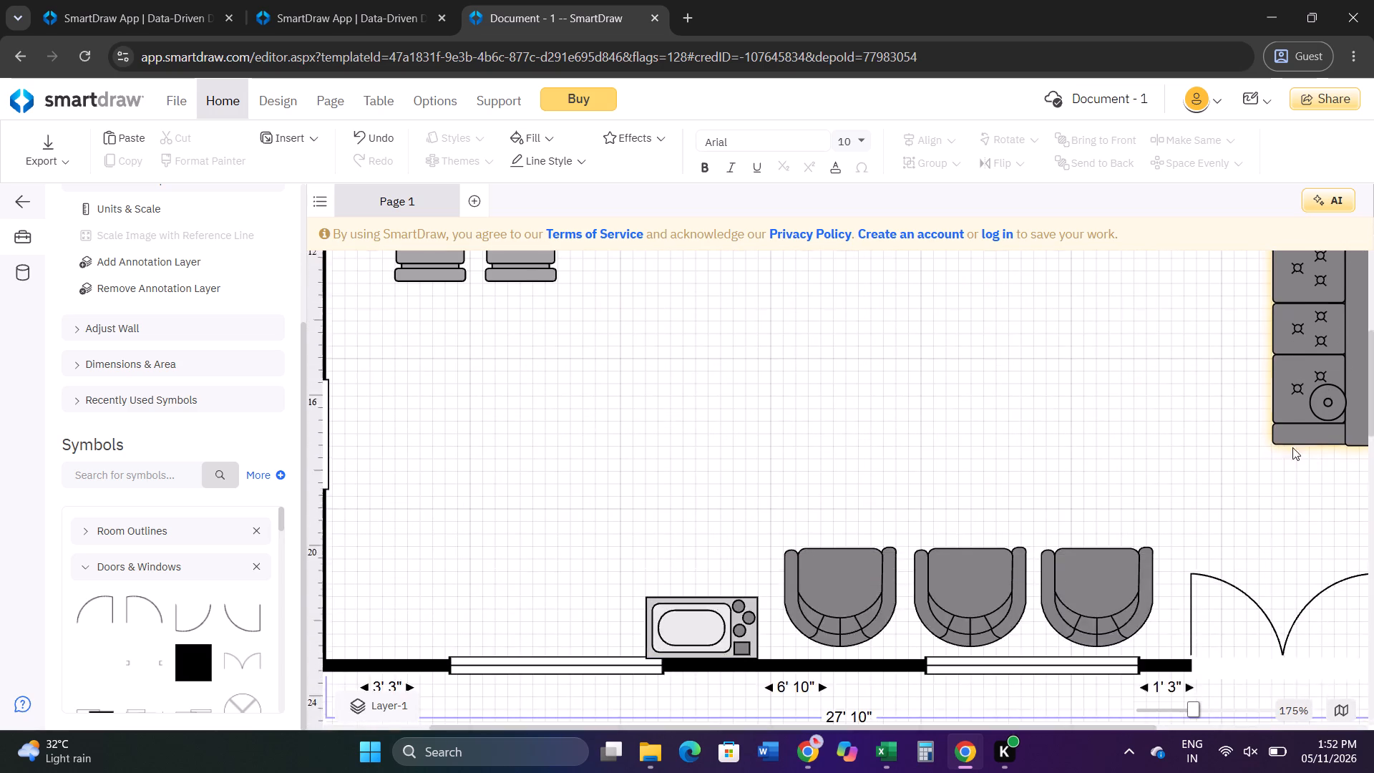
Set the sofa against the first room's right wall, 27' 6" from the left and 13' 10" from the top.
{"action": "scroll", "coordinate": [1270, 434], "scroll_direction": "down", "scroll_amount": 1, "text": "ctrl"}
{"action": "left_click", "coordinate": [1303, 358]}
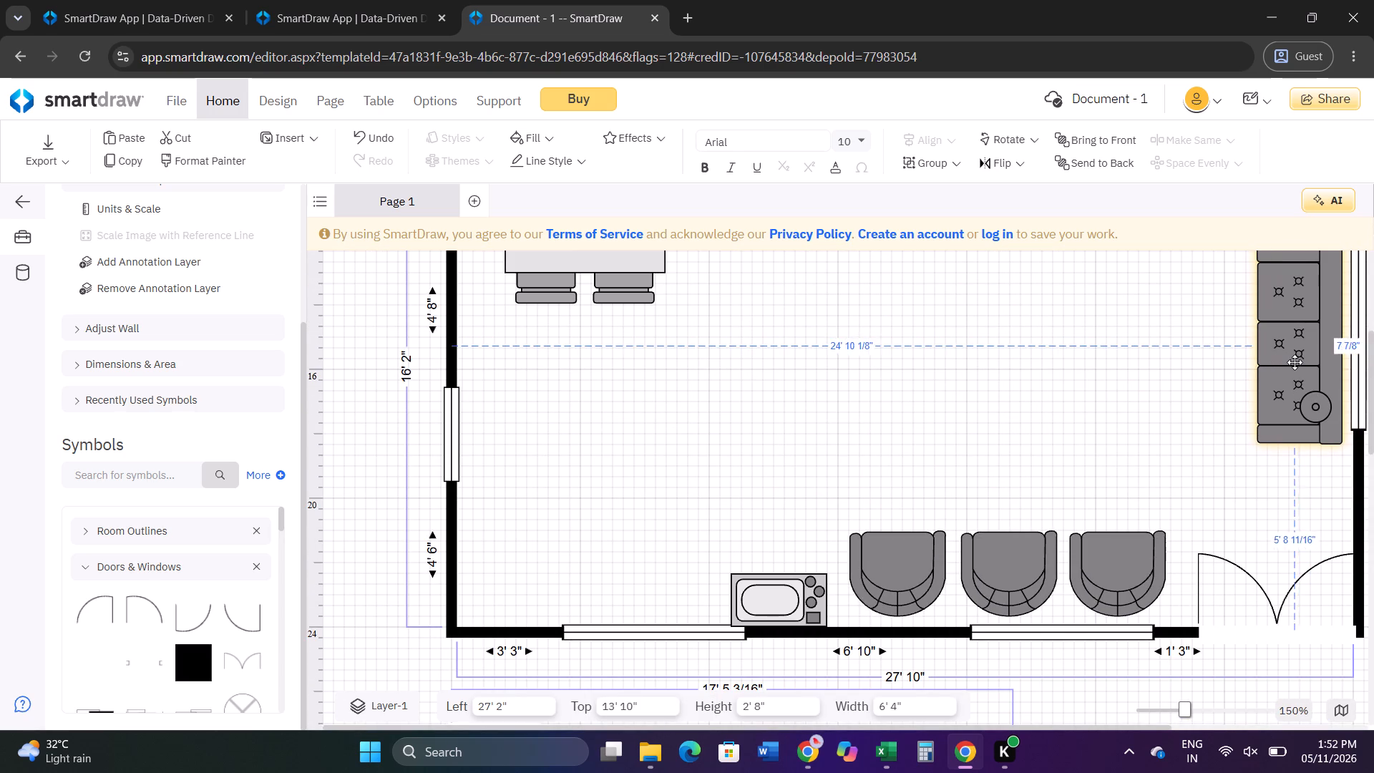
{"action": "scroll", "coordinate": [1223, 366], "scroll_direction": "down", "scroll_amount": 2, "text": "ctrl"}
{"action": "scroll", "coordinate": [1122, 508], "scroll_direction": "up", "scroll_amount": 1}
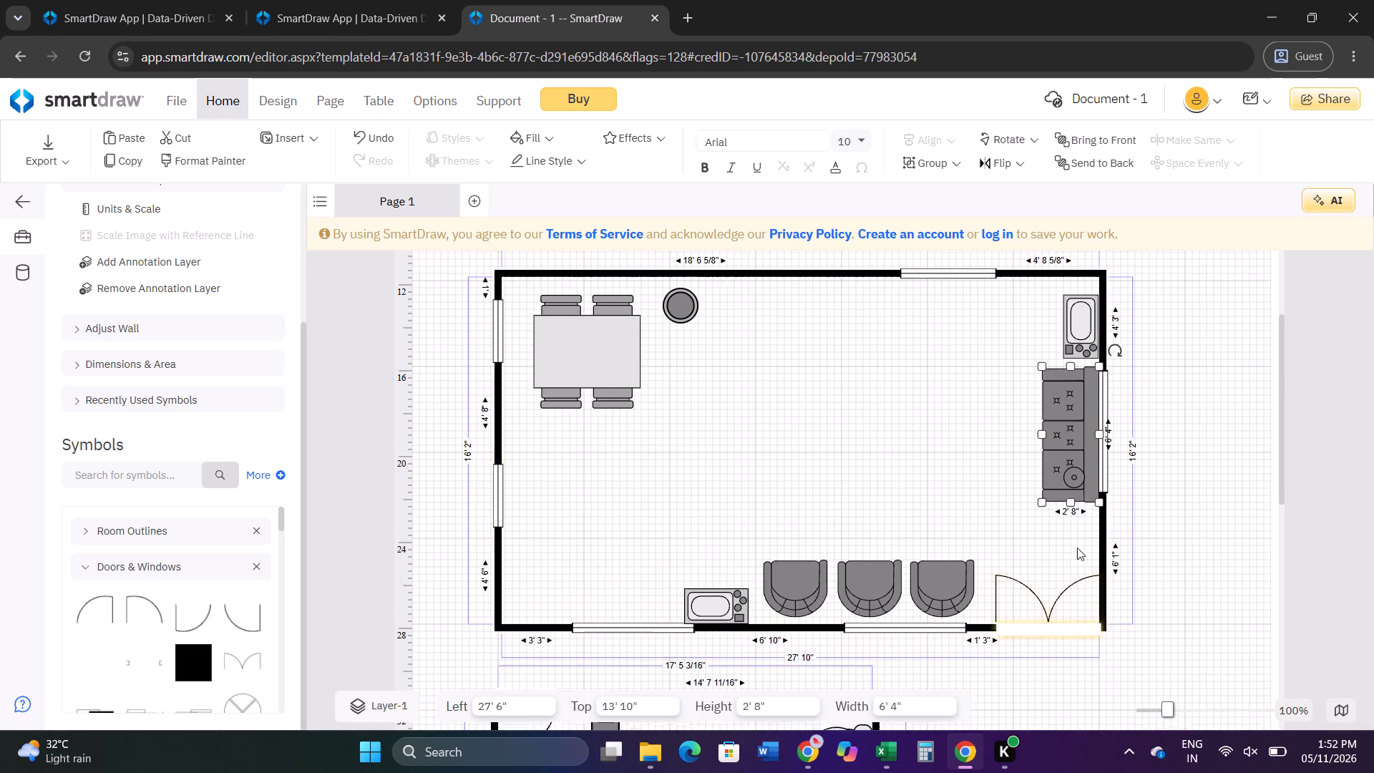
Nudge the double door at the right end of the first room's bottom wall, keeping it 27' 2" from the left.
{"action": "left_click_drag", "start_coordinate": [1086, 638], "coordinate": [1092, 638]}
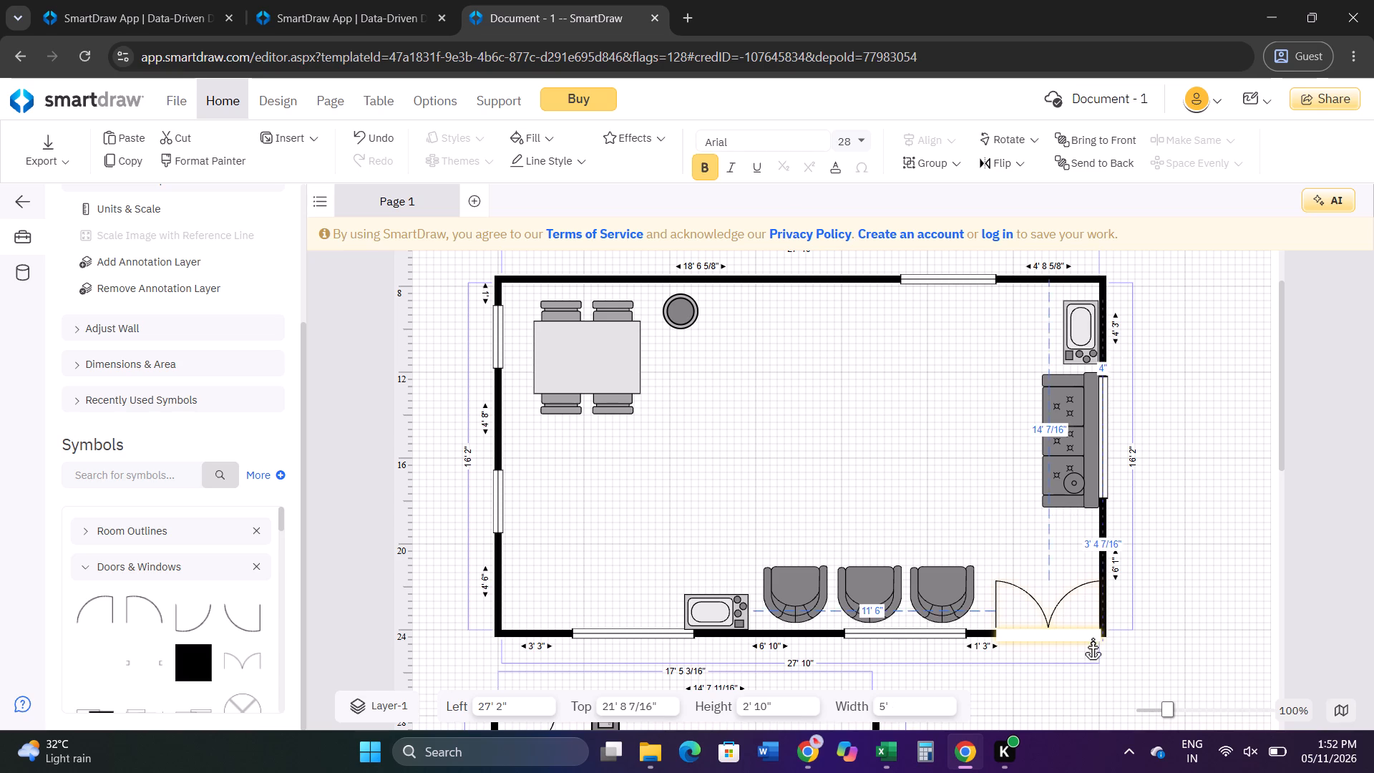
{"action": "left_click_drag", "start_coordinate": [1092, 638], "coordinate": [1085, 625]}
{"action": "left_click", "coordinate": [1018, 468]}
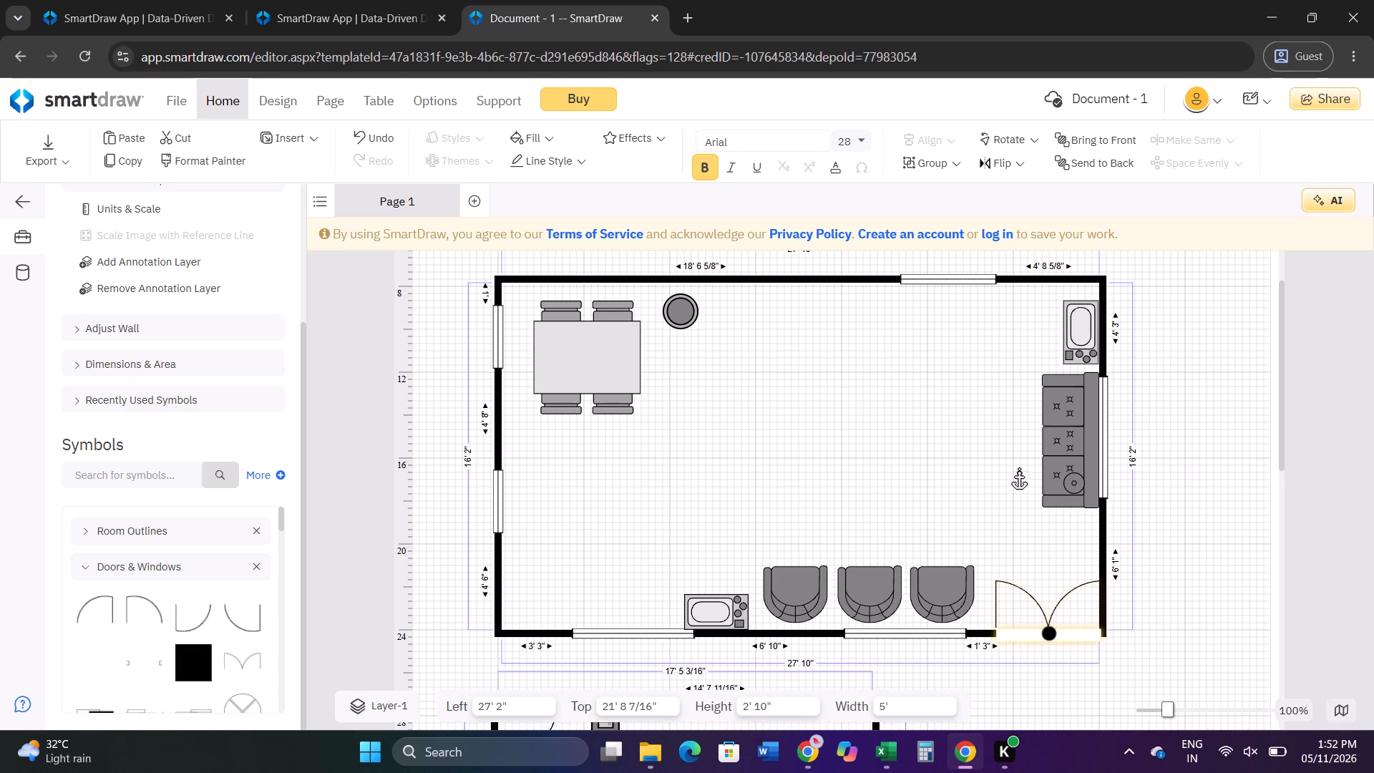
Review the layout of the first room's furniture and doors and the bathroom's fixtures.
{"action": "scroll", "coordinate": [801, 409], "scroll_direction": "up", "scroll_amount": 2, "text": "ctrl"}
{"action": "scroll", "coordinate": [799, 354], "scroll_direction": "up", "scroll_amount": 3}
{"action": "scroll", "coordinate": [809, 464], "scroll_direction": "up", "scroll_amount": 2}
{"action": "scroll", "coordinate": [746, 548], "scroll_direction": "down", "scroll_amount": 5}
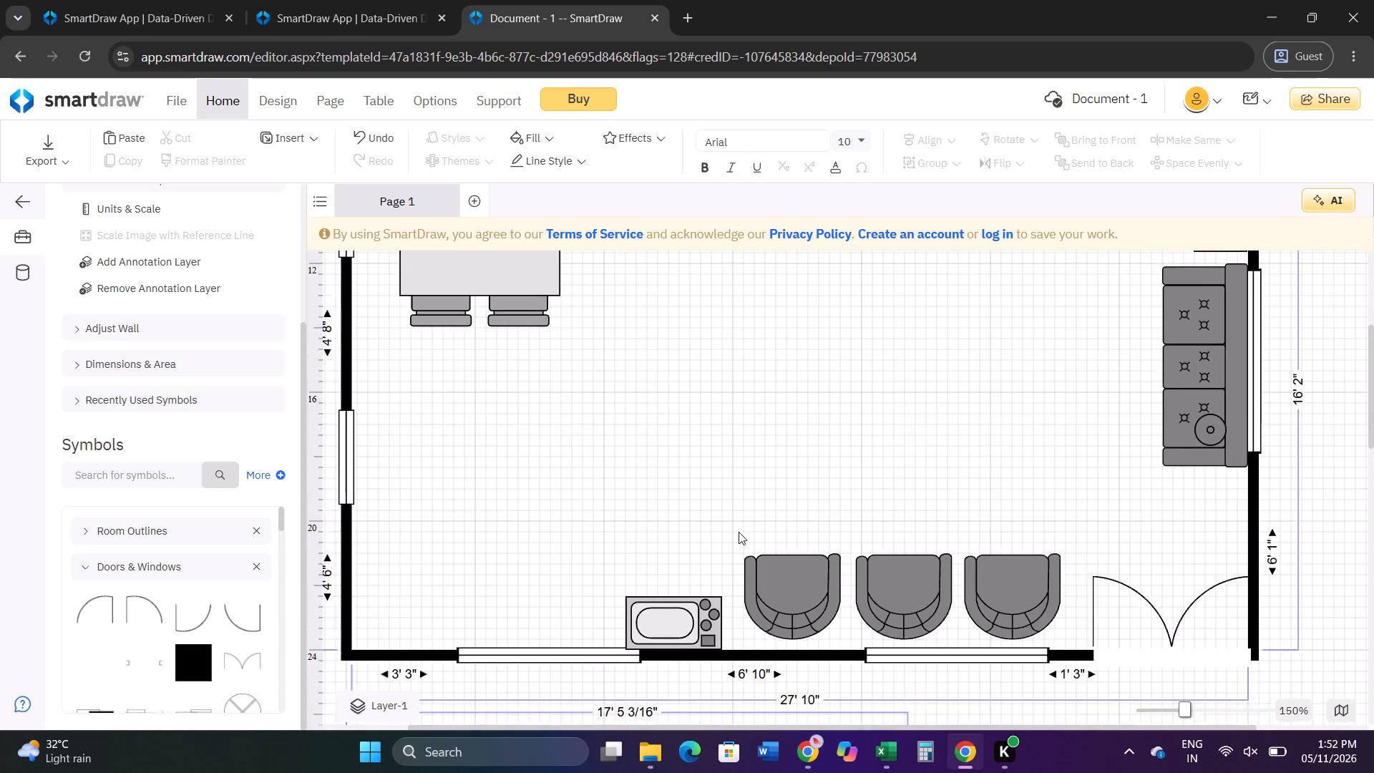
{"action": "scroll", "coordinate": [739, 532], "scroll_direction": "down", "scroll_amount": 2}
{"action": "scroll", "coordinate": [504, 475], "scroll_direction": "up", "scroll_amount": 1}
{"action": "scroll", "coordinate": [503, 475], "scroll_direction": "down", "scroll_amount": 8}
{"action": "scroll", "coordinate": [517, 477], "scroll_direction": "up", "scroll_amount": 5}
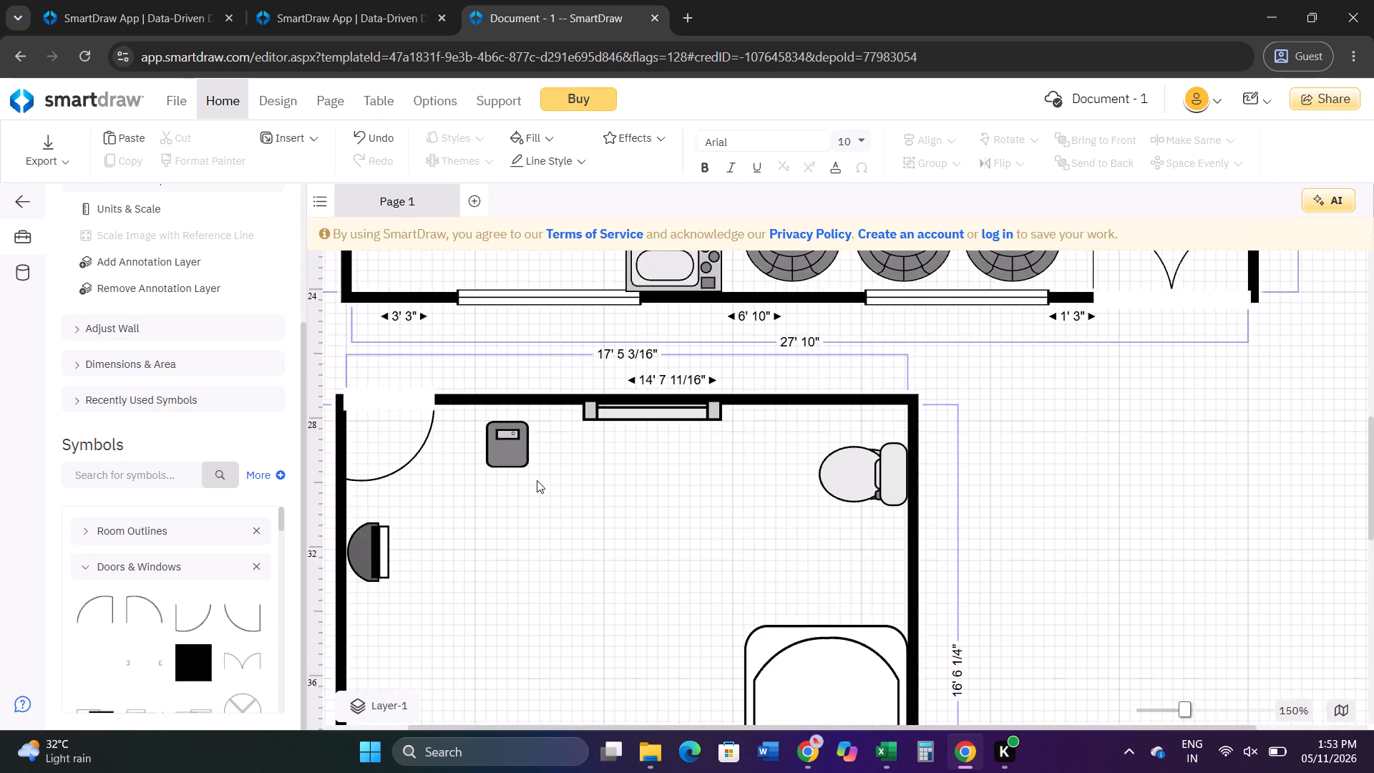
Slightly widen the window unit in the bathroom's top wall by extending its lower-right corner.
{"action": "scroll", "coordinate": [537, 480], "scroll_direction": "up", "scroll_amount": 5}
{"action": "scroll", "coordinate": [650, 528], "scroll_direction": "down", "scroll_amount": 3}
{"action": "scroll", "coordinate": [691, 550], "scroll_direction": "up", "scroll_amount": 3, "text": "ctrl"}
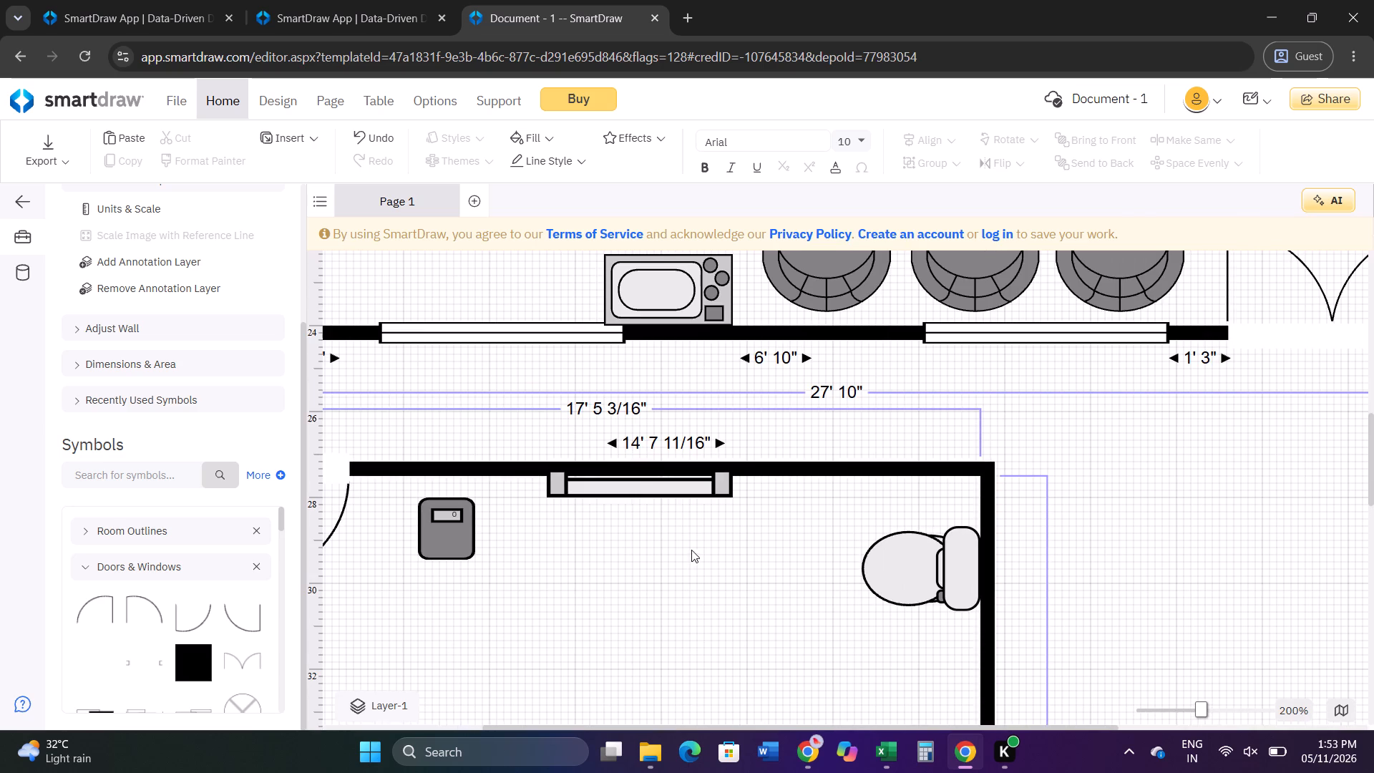
{"action": "left_click", "coordinate": [657, 468]}
{"action": "left_click", "coordinate": [651, 489]}
{"action": "left_click_drag", "start_coordinate": [733, 497], "coordinate": [744, 501]}
{"action": "left_click", "coordinate": [789, 493]}
Enlarge the small grey fixture beside the bathroom door upward so that it reaches the top wall.
{"action": "scroll", "coordinate": [731, 528], "scroll_direction": "down", "scroll_amount": 3, "text": "ctrl"}
{"action": "left_click", "coordinate": [524, 541]}
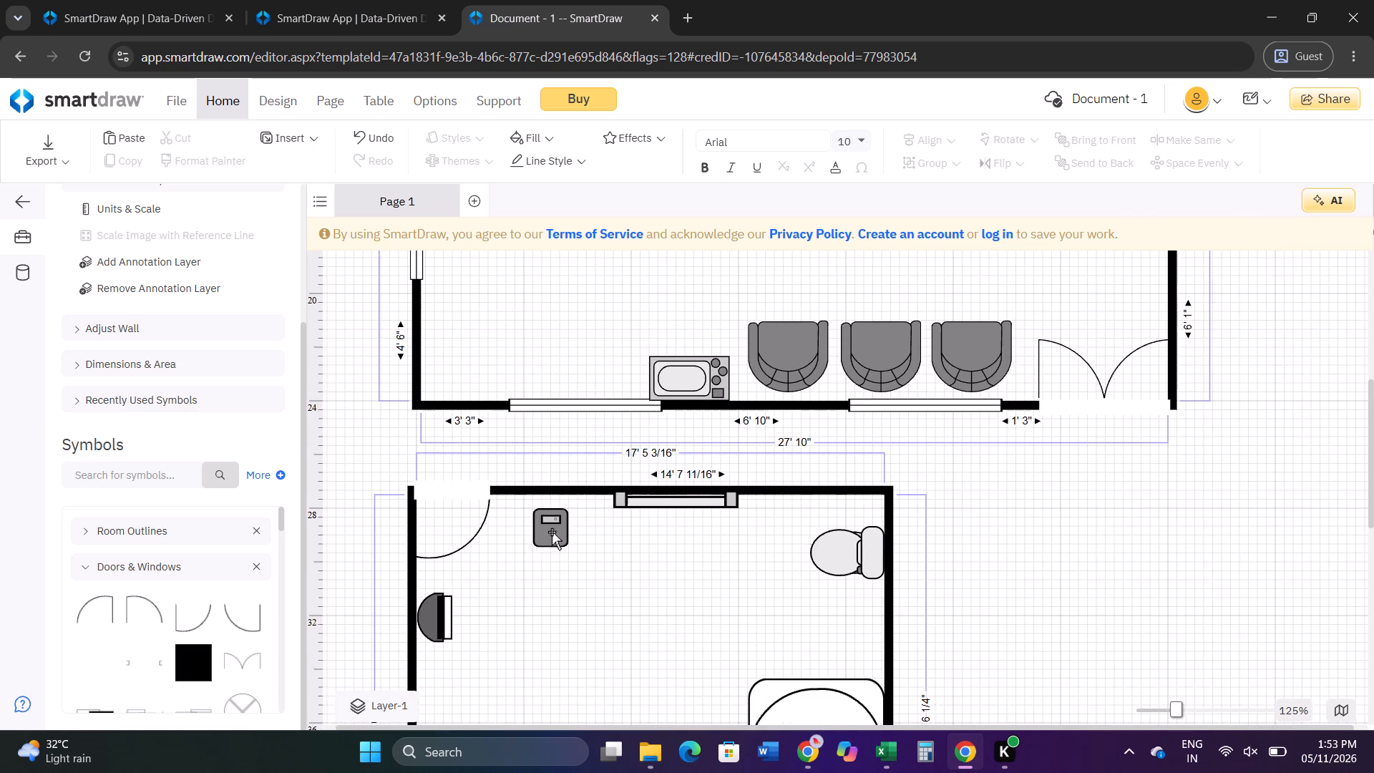
{"action": "left_click", "coordinate": [557, 528]}
{"action": "left_click", "coordinate": [567, 505]}
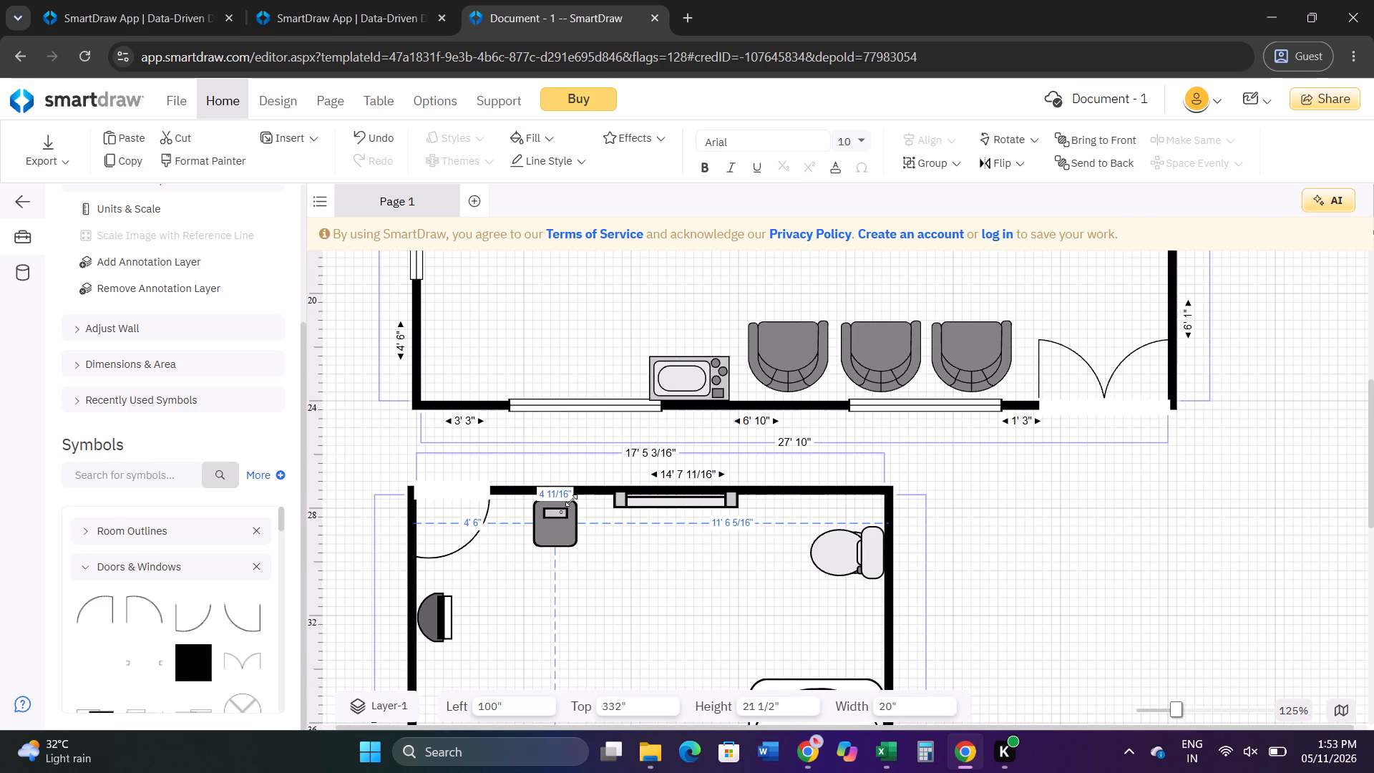
{"action": "left_click", "coordinate": [647, 392]}
{"action": "left_click", "coordinate": [583, 272]}
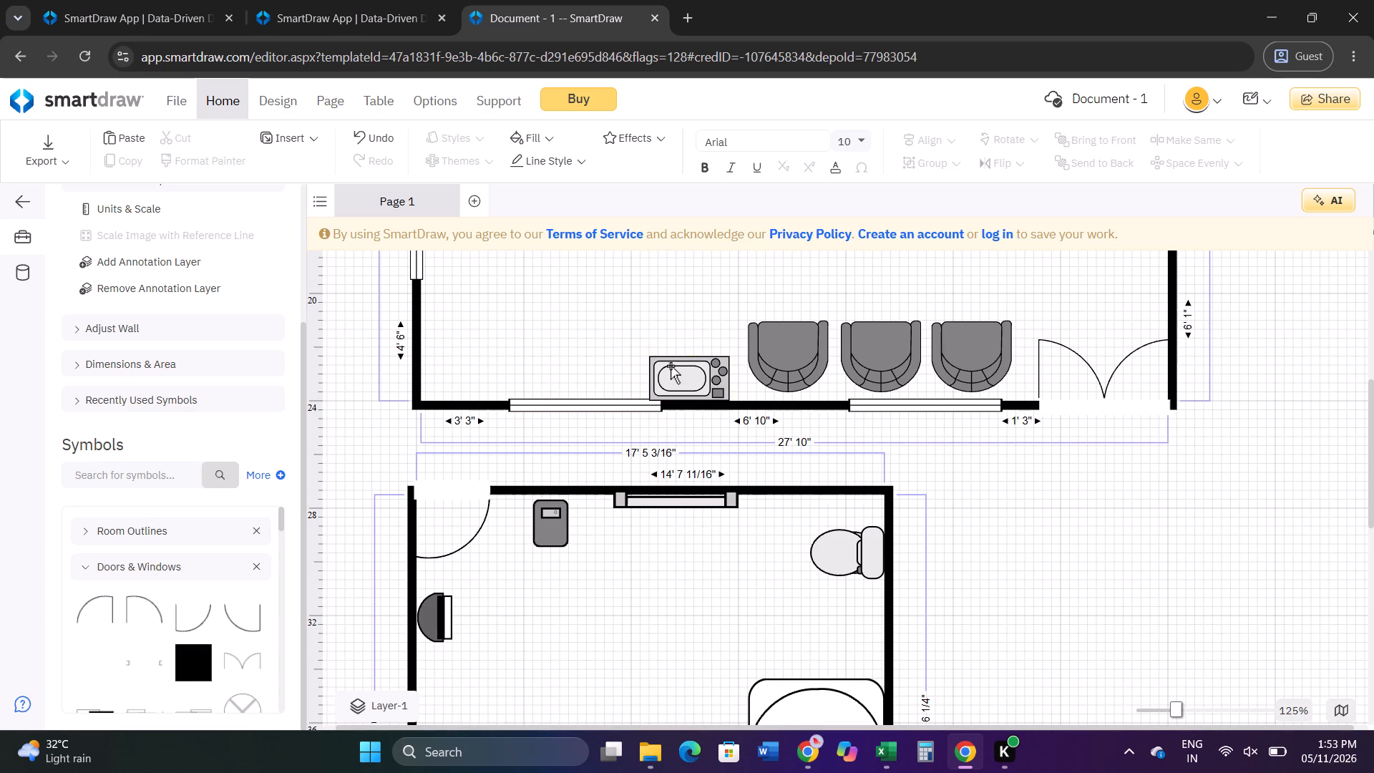
Shift the sink unit along the first room's bottom wall toward the armchairs, about 13' from the left.
{"action": "left_click_drag", "start_coordinate": [674, 374], "coordinate": [686, 370]}
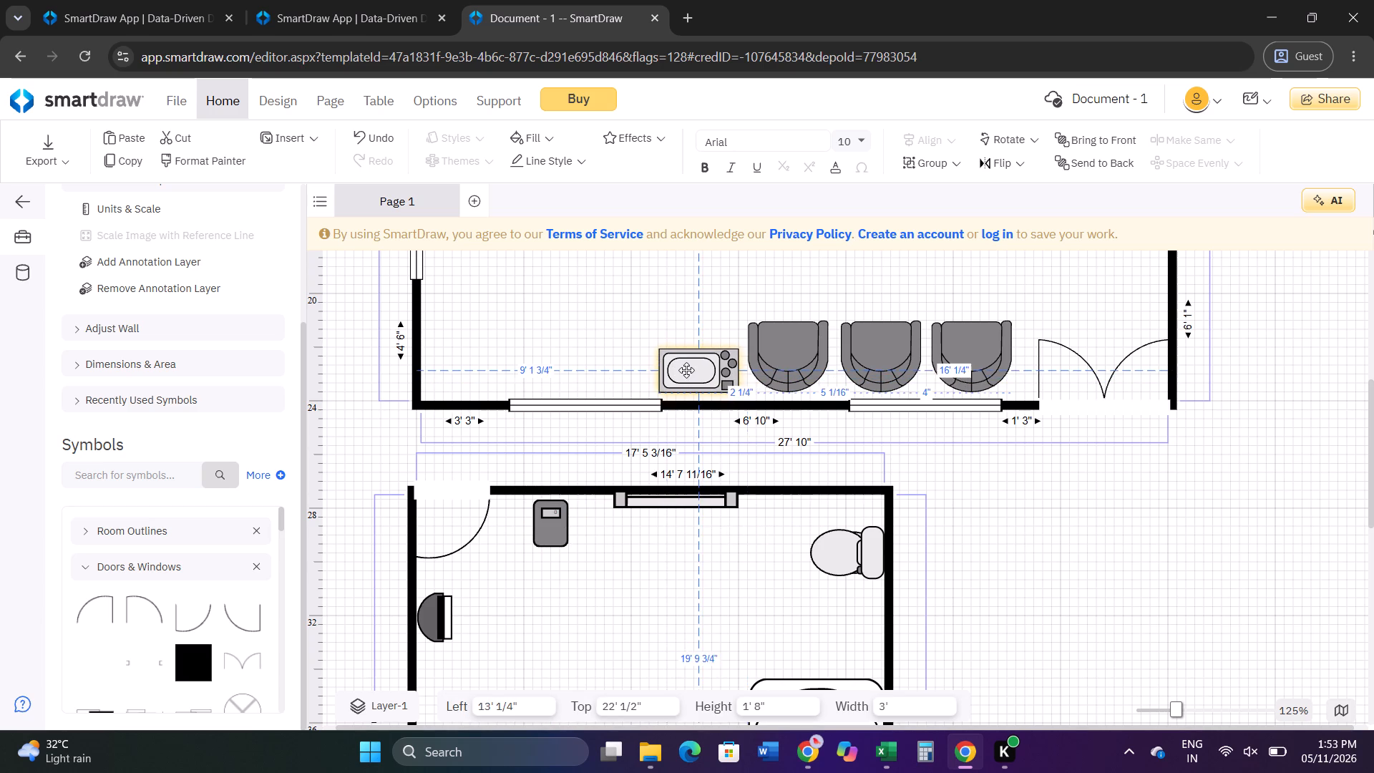
{"action": "left_click_drag", "start_coordinate": [686, 370], "coordinate": [686, 377]}
{"action": "left_click", "coordinate": [671, 437]}
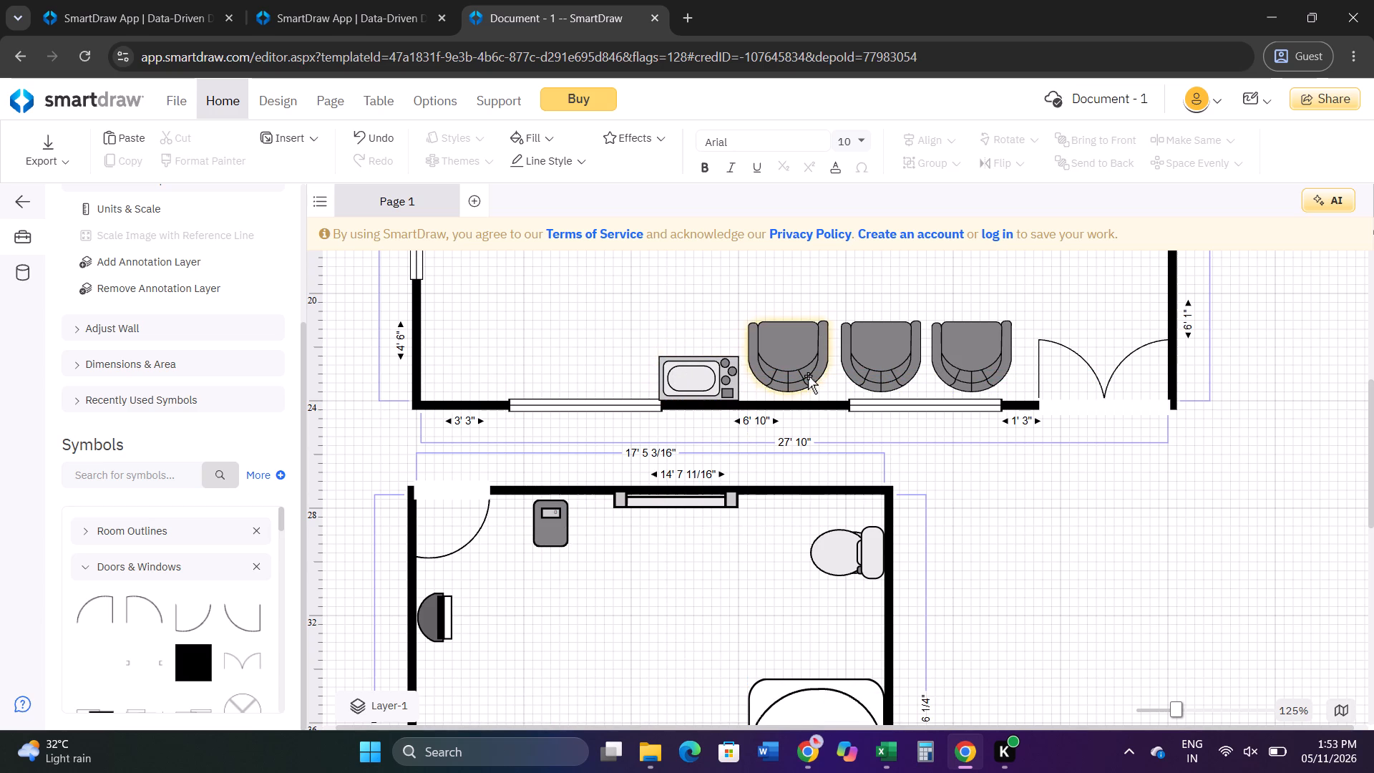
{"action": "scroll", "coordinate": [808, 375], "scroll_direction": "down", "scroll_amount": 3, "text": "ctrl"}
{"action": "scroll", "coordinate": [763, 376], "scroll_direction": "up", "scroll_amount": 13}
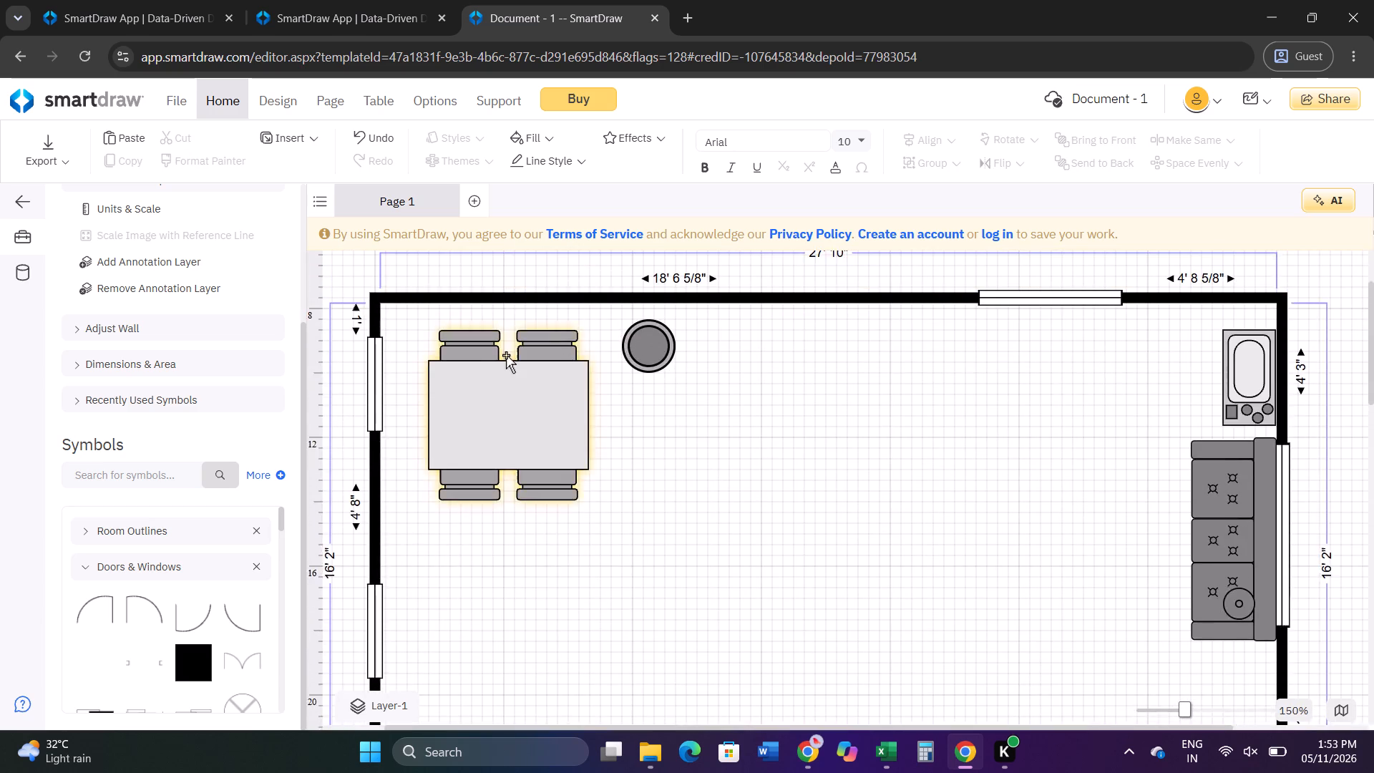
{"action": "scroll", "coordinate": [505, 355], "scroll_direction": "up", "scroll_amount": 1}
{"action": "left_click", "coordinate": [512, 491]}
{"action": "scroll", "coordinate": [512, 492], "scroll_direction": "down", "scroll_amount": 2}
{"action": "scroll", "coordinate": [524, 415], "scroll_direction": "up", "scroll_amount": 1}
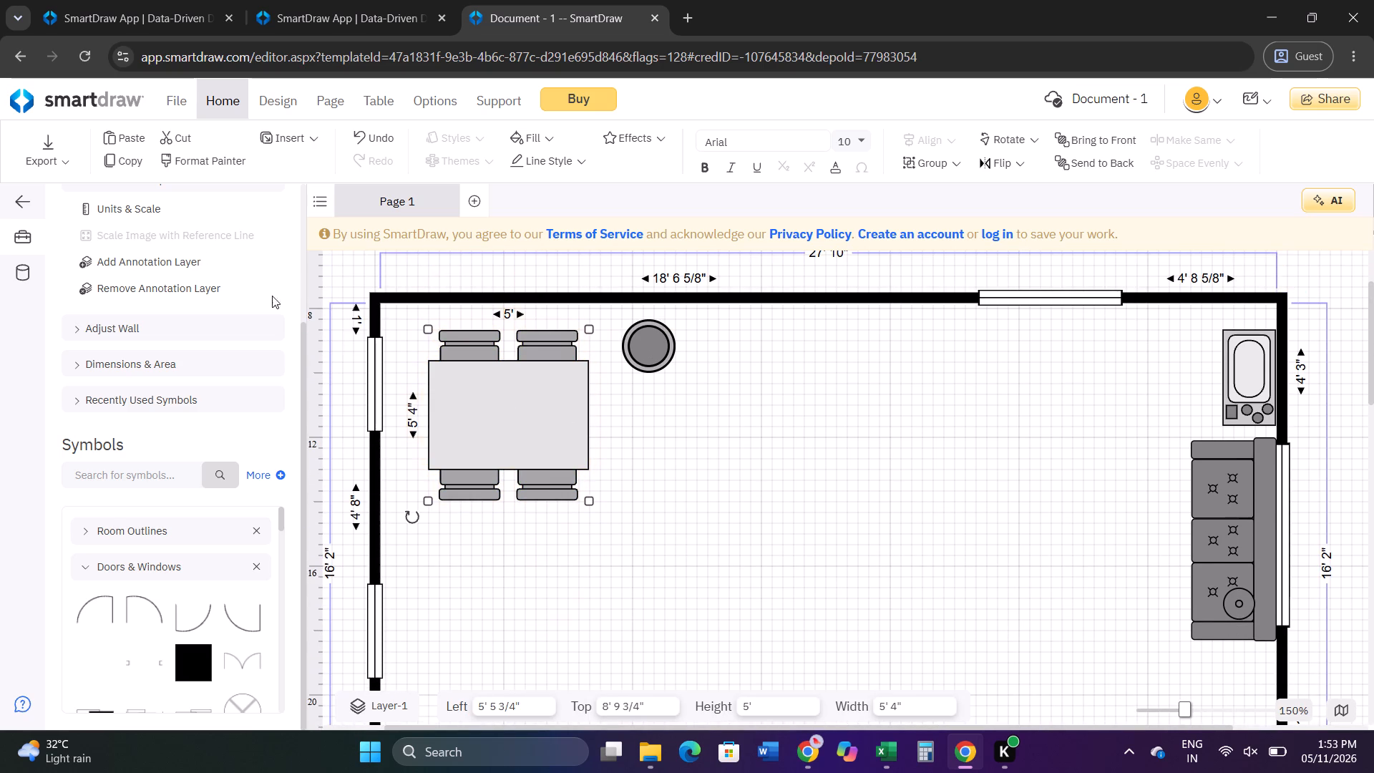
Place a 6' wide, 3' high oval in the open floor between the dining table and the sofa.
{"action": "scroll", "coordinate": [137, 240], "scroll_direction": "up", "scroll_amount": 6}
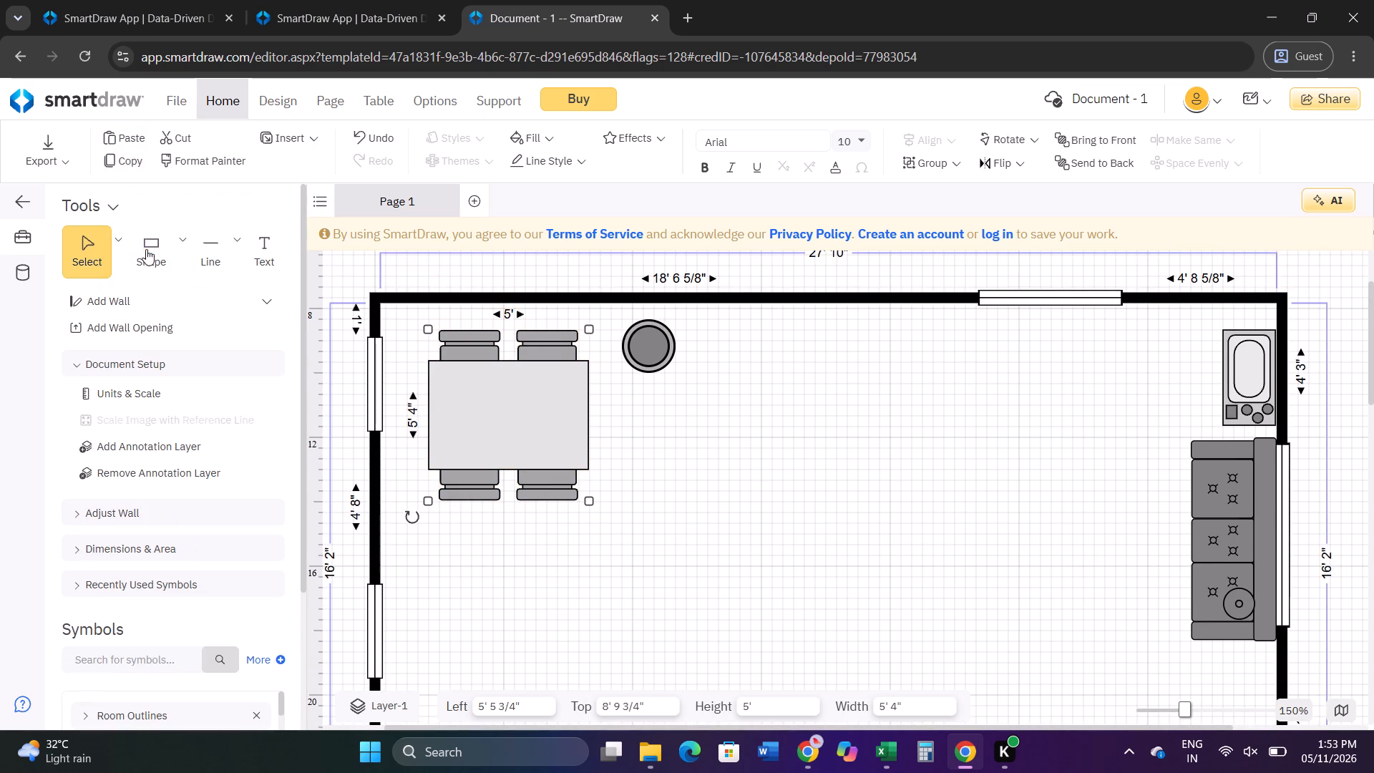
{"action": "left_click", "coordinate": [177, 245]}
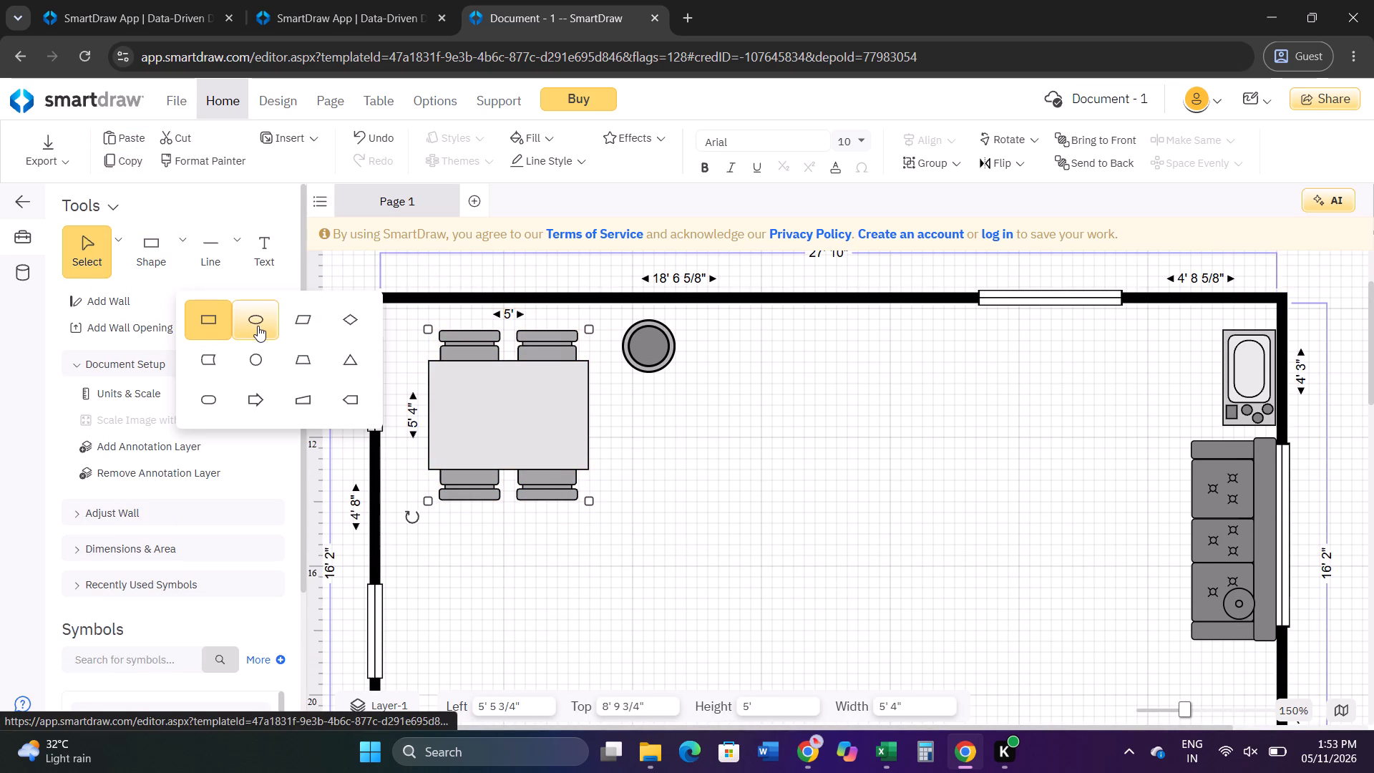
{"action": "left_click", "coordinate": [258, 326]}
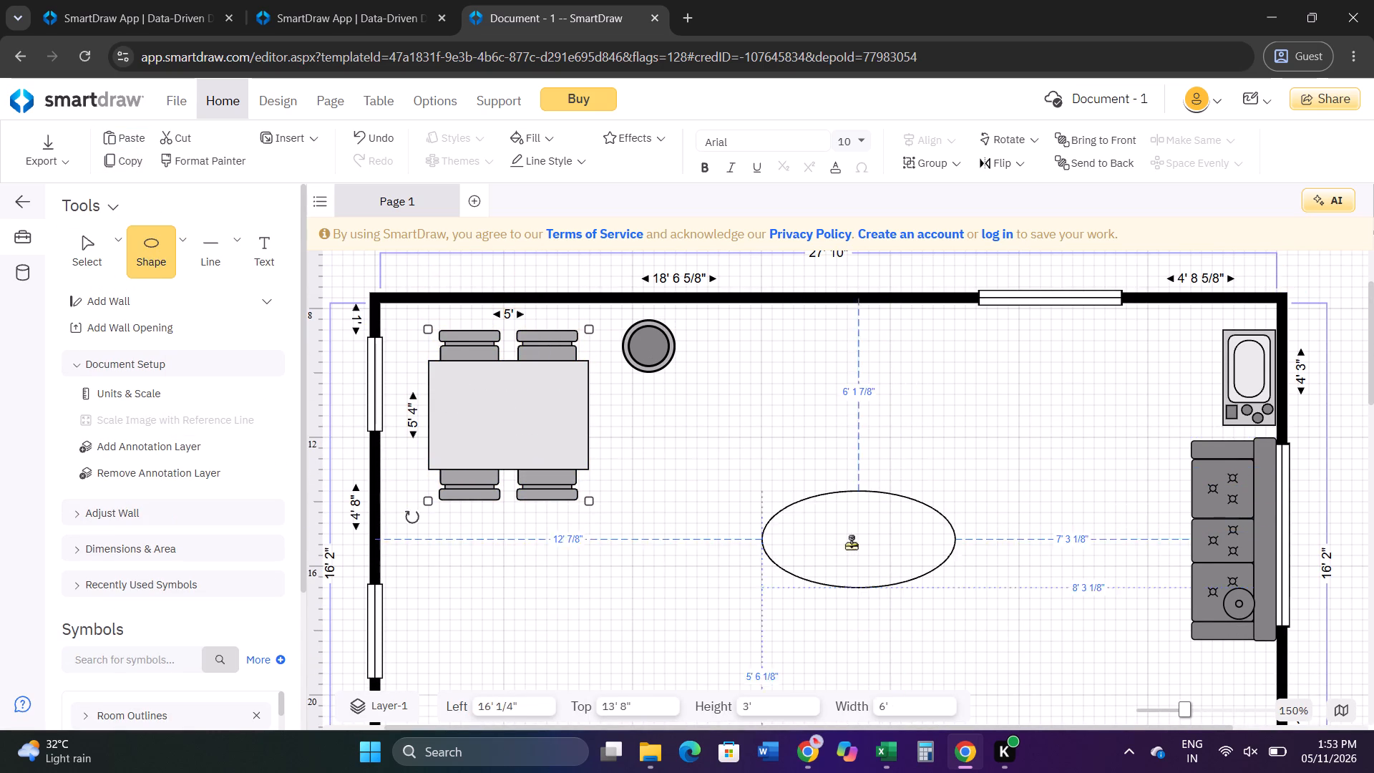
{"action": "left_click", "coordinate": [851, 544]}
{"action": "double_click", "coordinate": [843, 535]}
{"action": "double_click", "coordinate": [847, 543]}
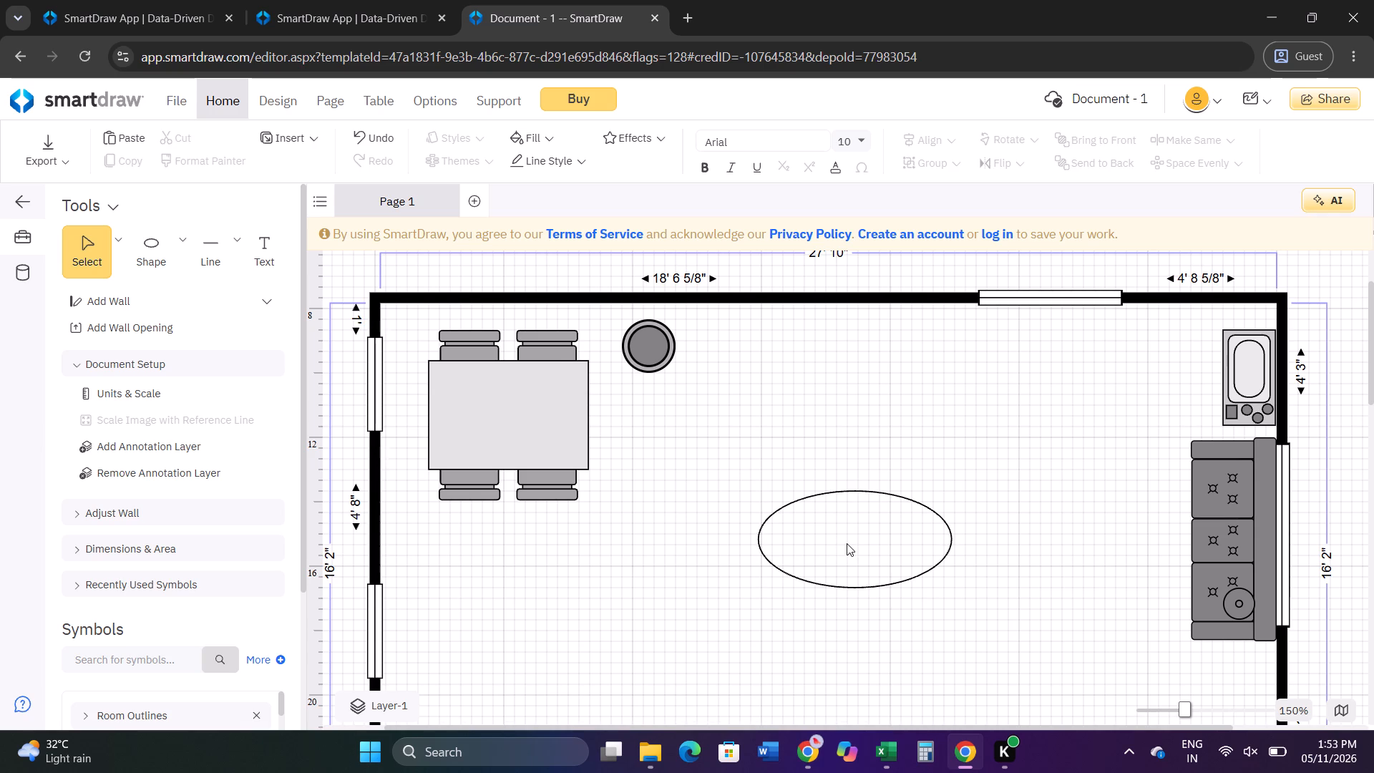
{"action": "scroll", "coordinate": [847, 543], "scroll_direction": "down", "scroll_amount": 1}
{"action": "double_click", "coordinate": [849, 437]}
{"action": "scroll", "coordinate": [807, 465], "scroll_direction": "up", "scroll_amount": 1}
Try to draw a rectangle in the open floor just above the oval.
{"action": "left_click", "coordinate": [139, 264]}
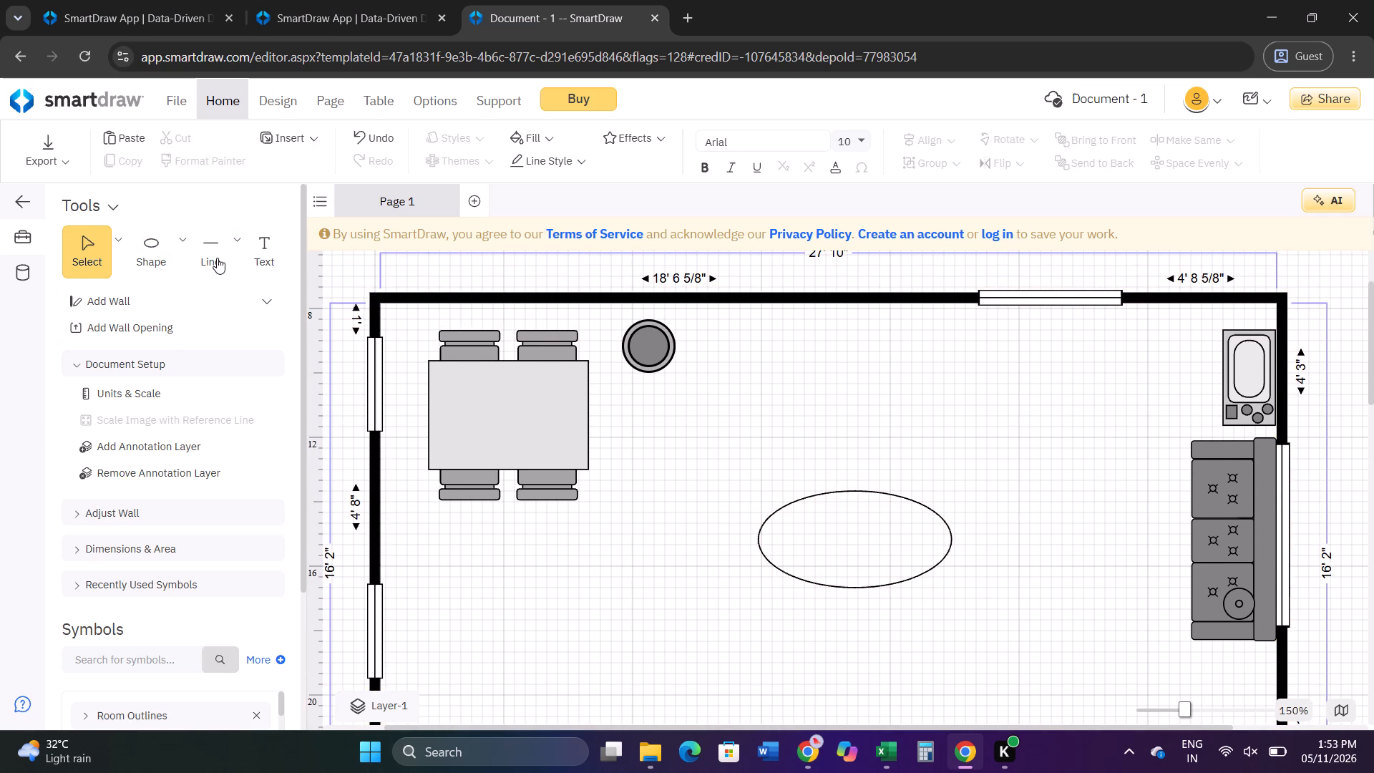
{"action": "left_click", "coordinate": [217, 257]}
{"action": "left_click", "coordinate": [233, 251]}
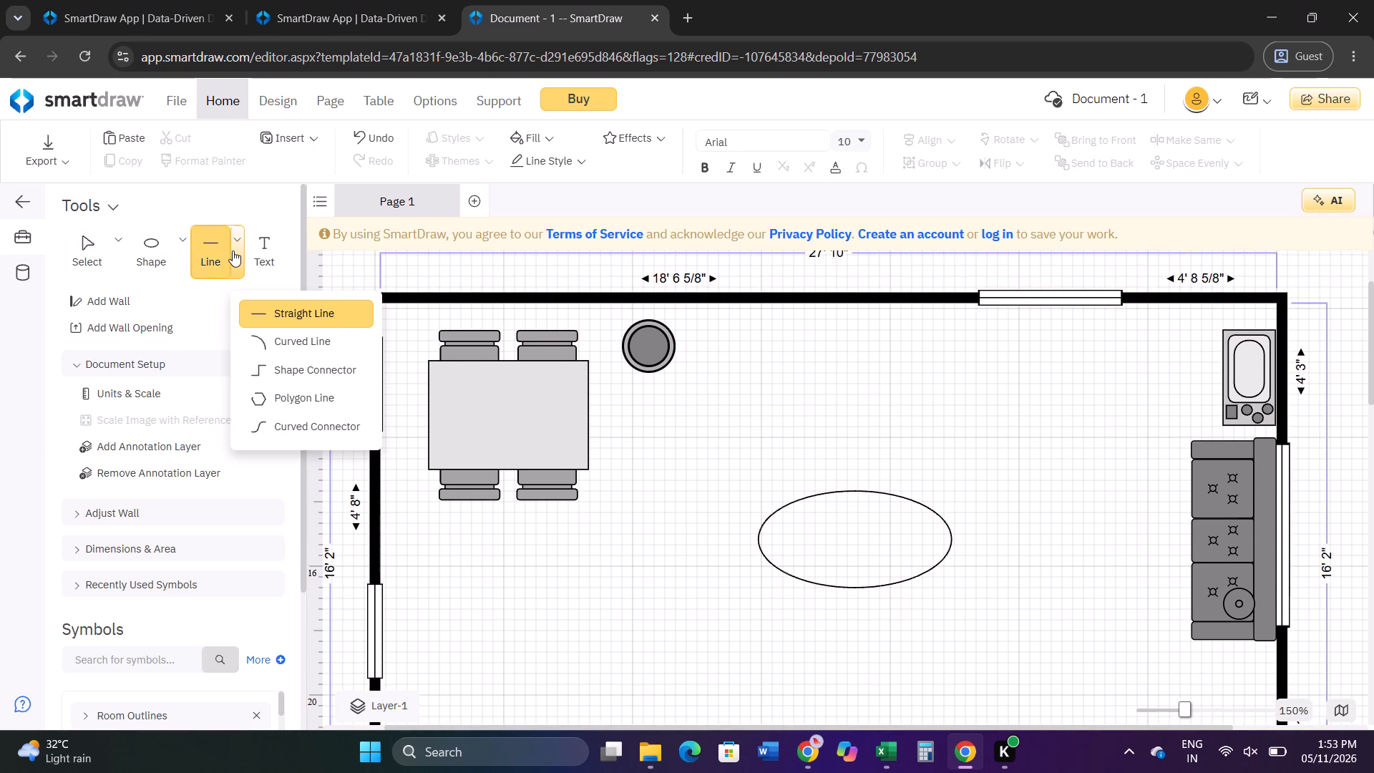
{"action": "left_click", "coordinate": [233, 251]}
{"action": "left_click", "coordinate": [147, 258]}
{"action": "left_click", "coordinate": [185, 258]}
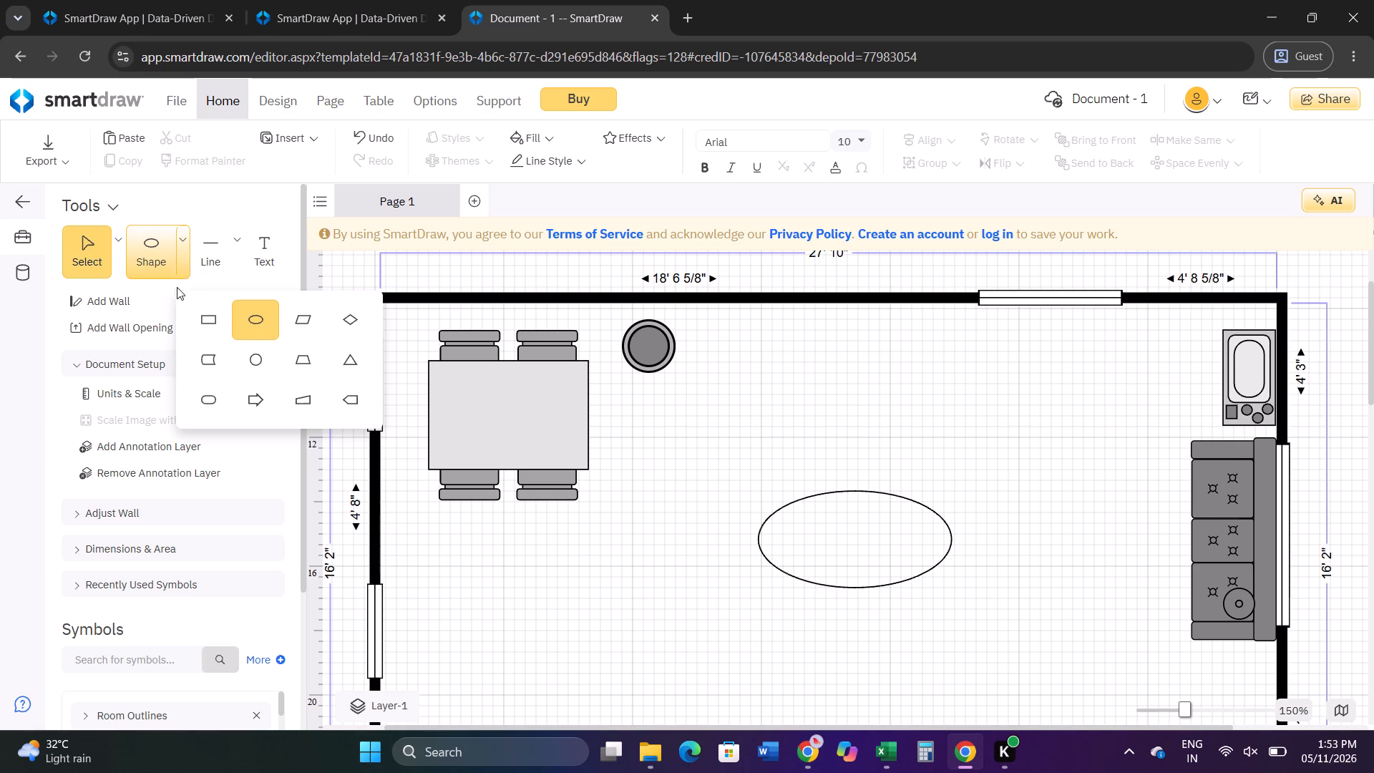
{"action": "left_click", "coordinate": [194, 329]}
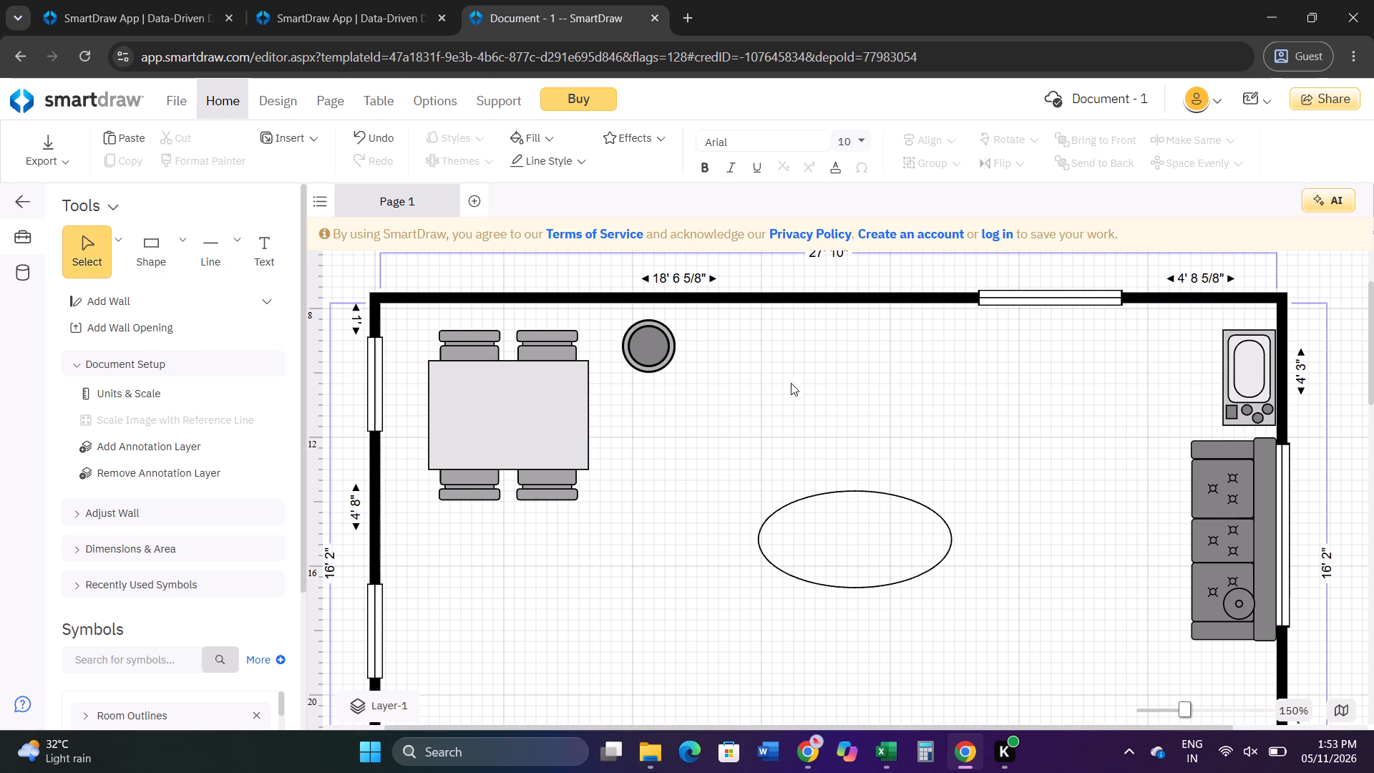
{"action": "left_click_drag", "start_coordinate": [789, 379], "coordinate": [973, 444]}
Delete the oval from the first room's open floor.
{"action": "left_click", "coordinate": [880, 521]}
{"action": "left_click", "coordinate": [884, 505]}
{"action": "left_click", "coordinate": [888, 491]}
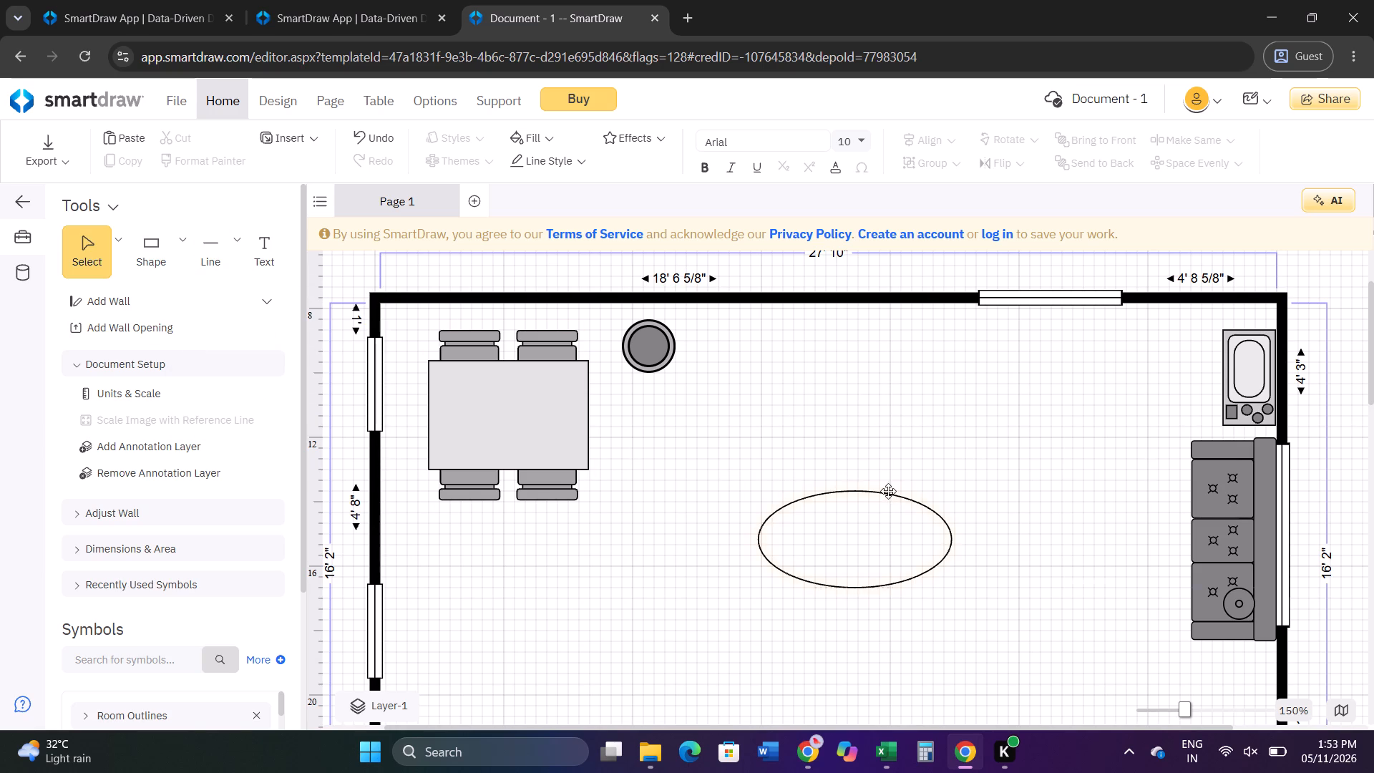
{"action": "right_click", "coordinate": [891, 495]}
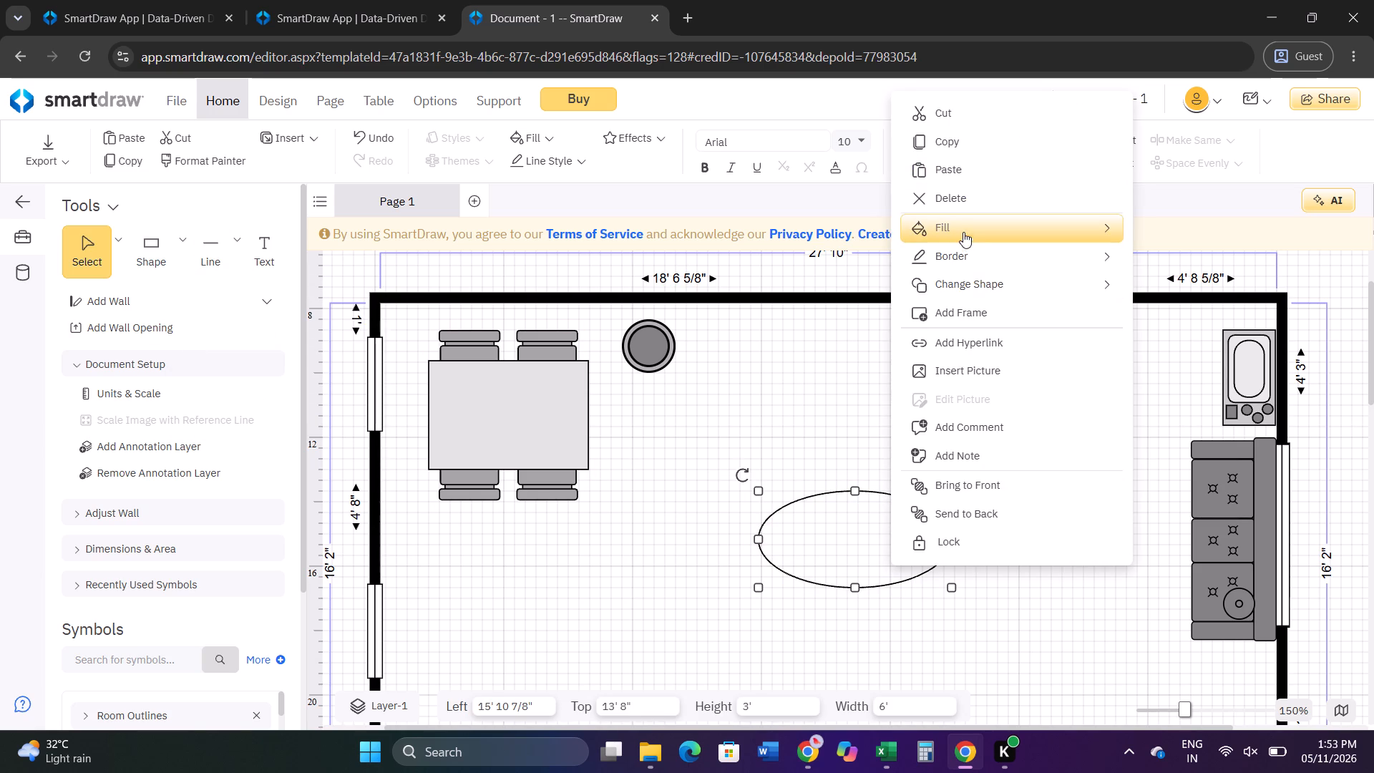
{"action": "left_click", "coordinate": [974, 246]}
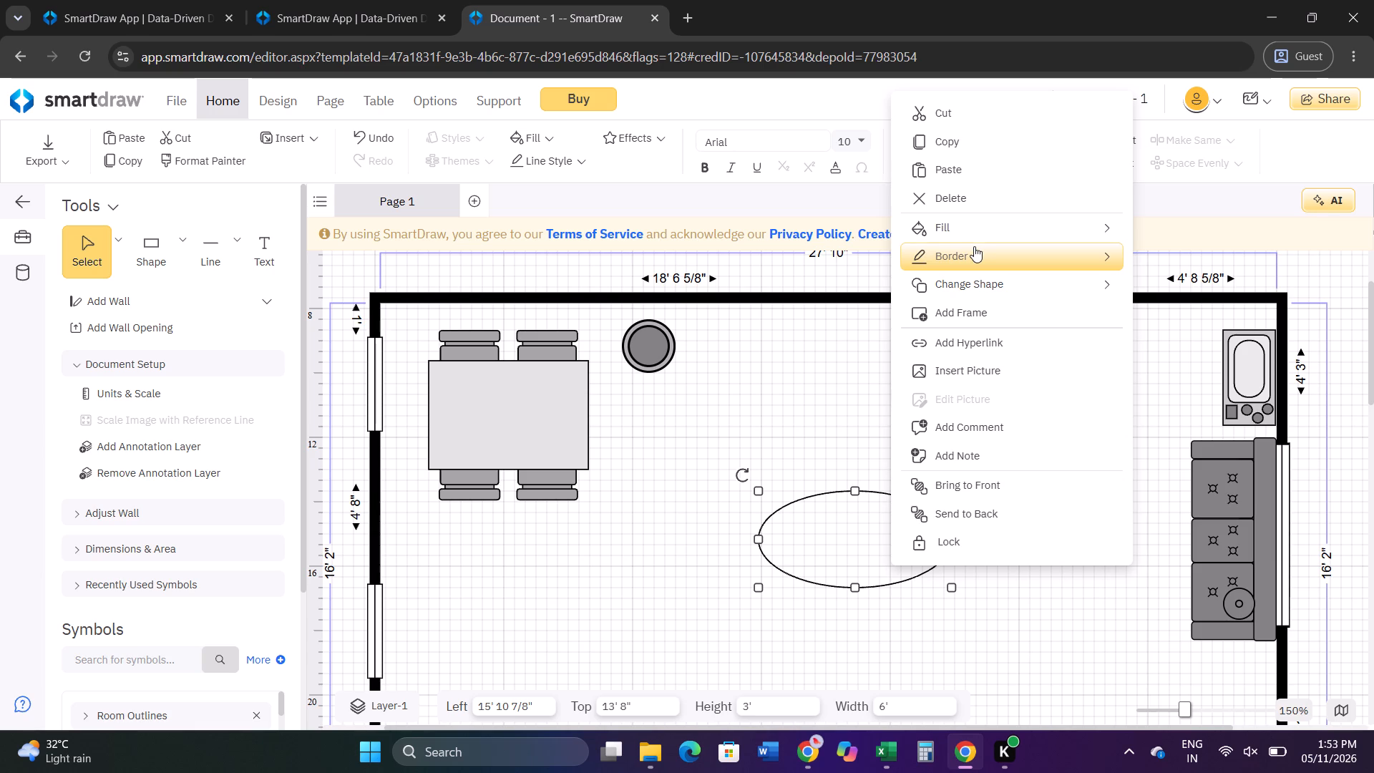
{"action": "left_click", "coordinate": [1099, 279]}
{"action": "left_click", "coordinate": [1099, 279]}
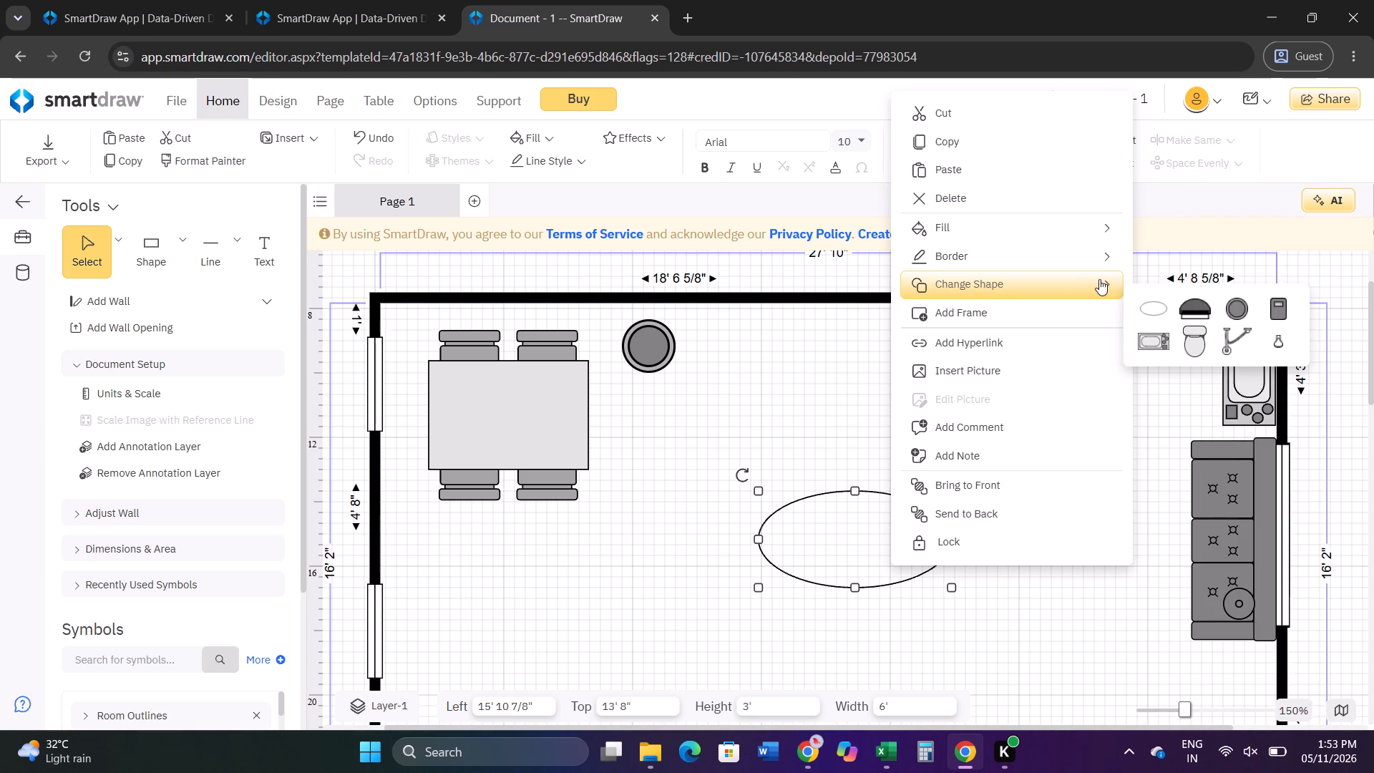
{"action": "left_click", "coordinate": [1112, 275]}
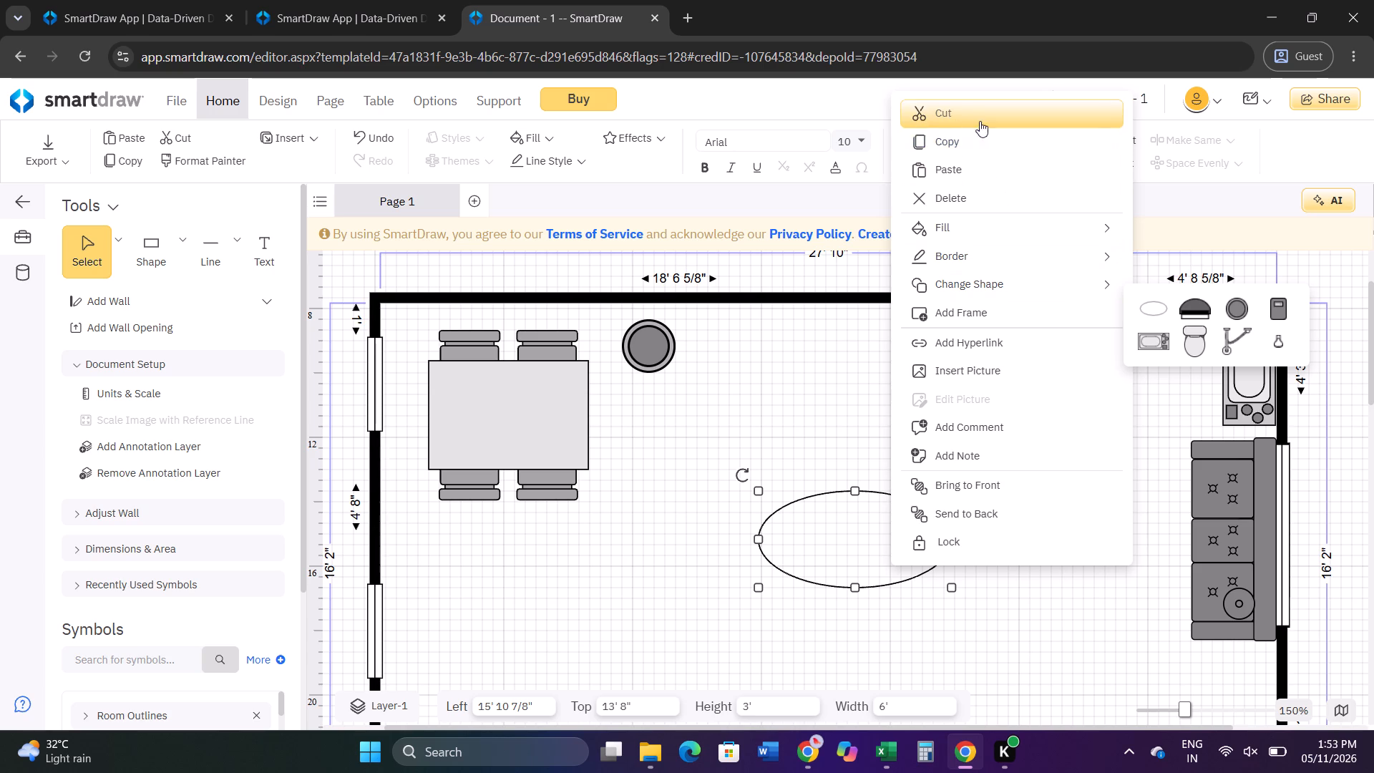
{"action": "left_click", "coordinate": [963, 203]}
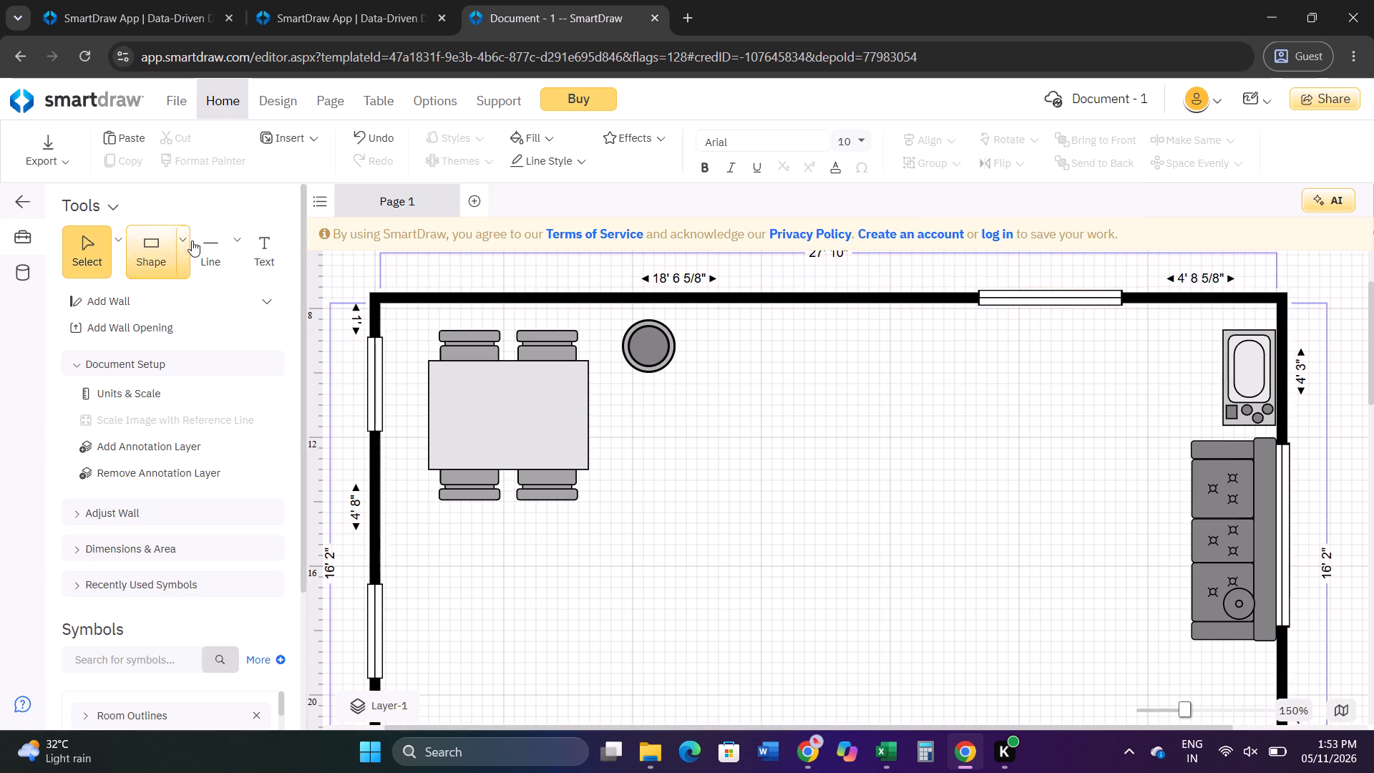
Place a 6' wide, 3' high rectangle in the first room's open floor, 16' 4" from the left and 14' 4" from the top.
{"action": "left_click", "coordinate": [148, 251]}
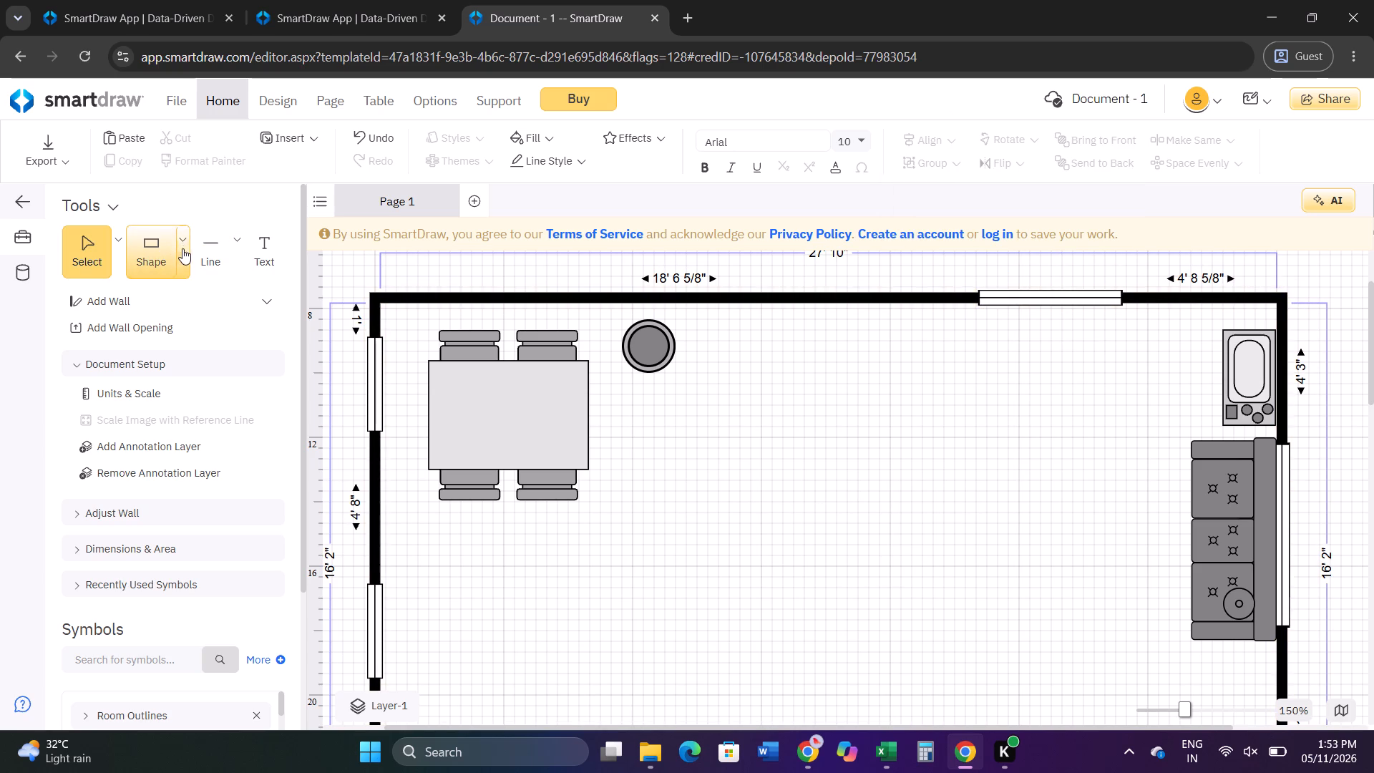
{"action": "left_click", "coordinate": [182, 248]}
{"action": "left_click", "coordinate": [208, 329]}
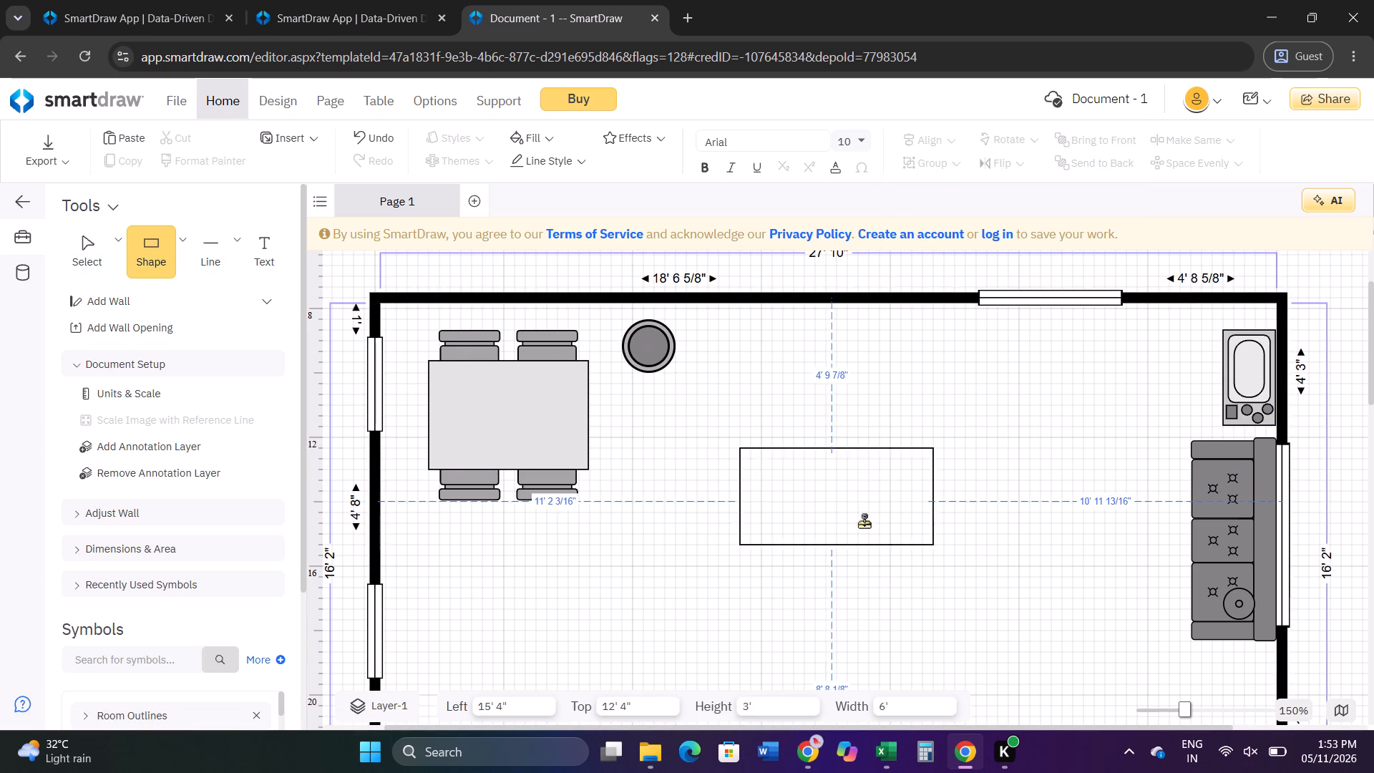
{"action": "left_click", "coordinate": [869, 558]}
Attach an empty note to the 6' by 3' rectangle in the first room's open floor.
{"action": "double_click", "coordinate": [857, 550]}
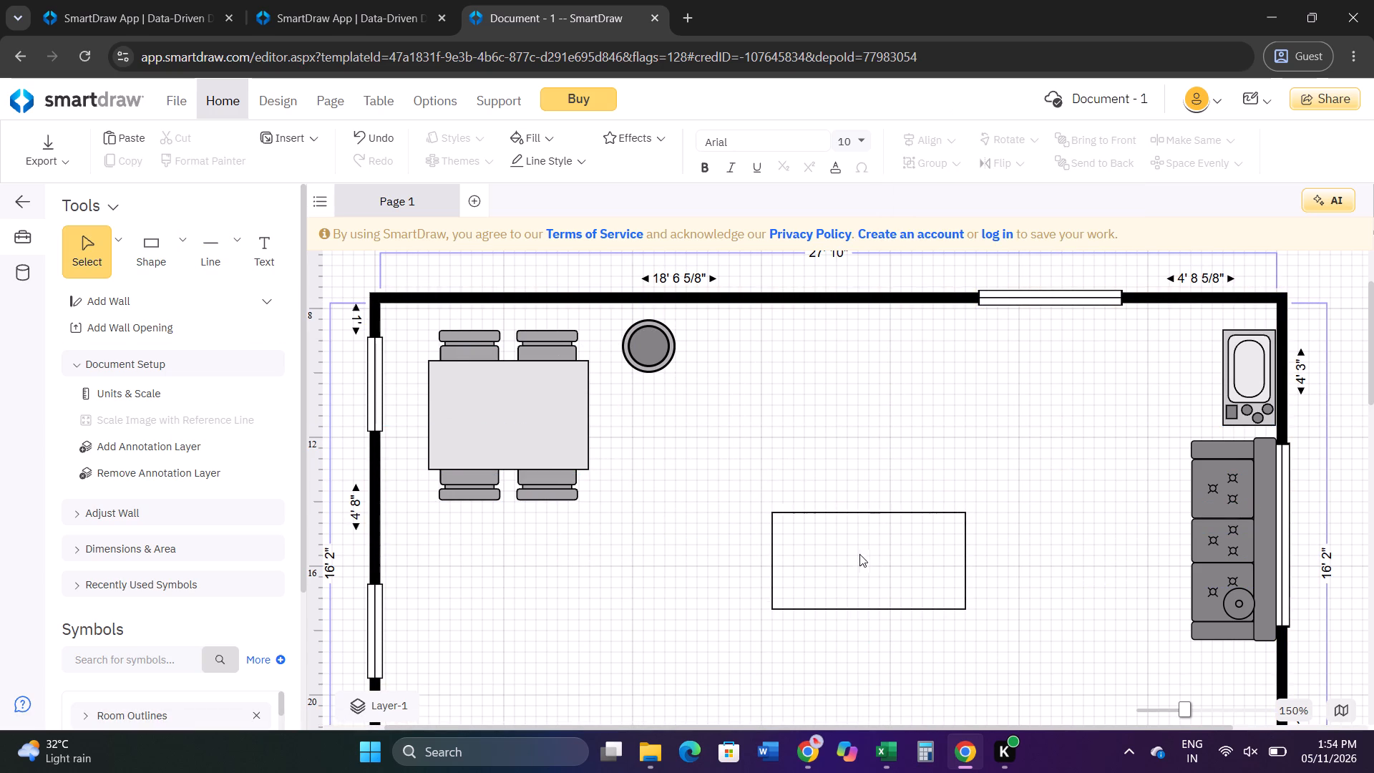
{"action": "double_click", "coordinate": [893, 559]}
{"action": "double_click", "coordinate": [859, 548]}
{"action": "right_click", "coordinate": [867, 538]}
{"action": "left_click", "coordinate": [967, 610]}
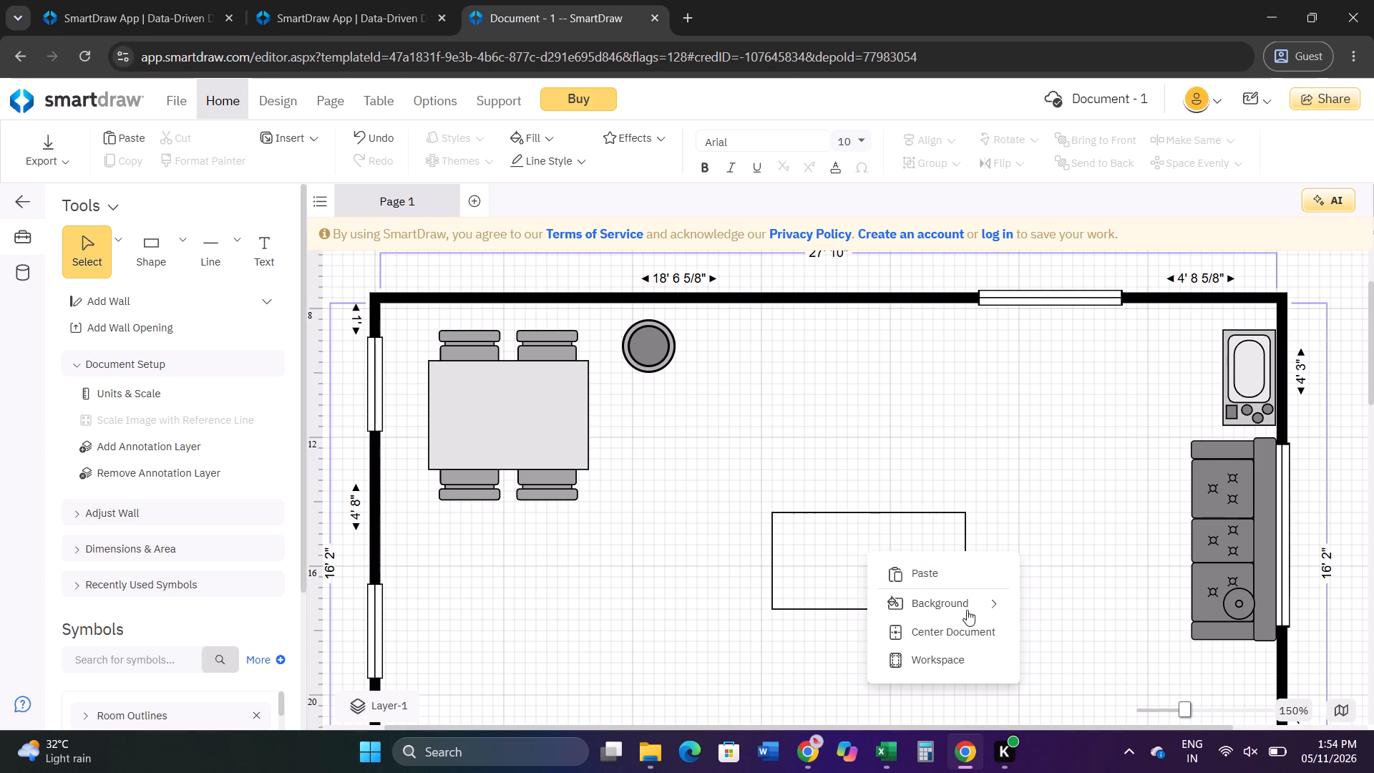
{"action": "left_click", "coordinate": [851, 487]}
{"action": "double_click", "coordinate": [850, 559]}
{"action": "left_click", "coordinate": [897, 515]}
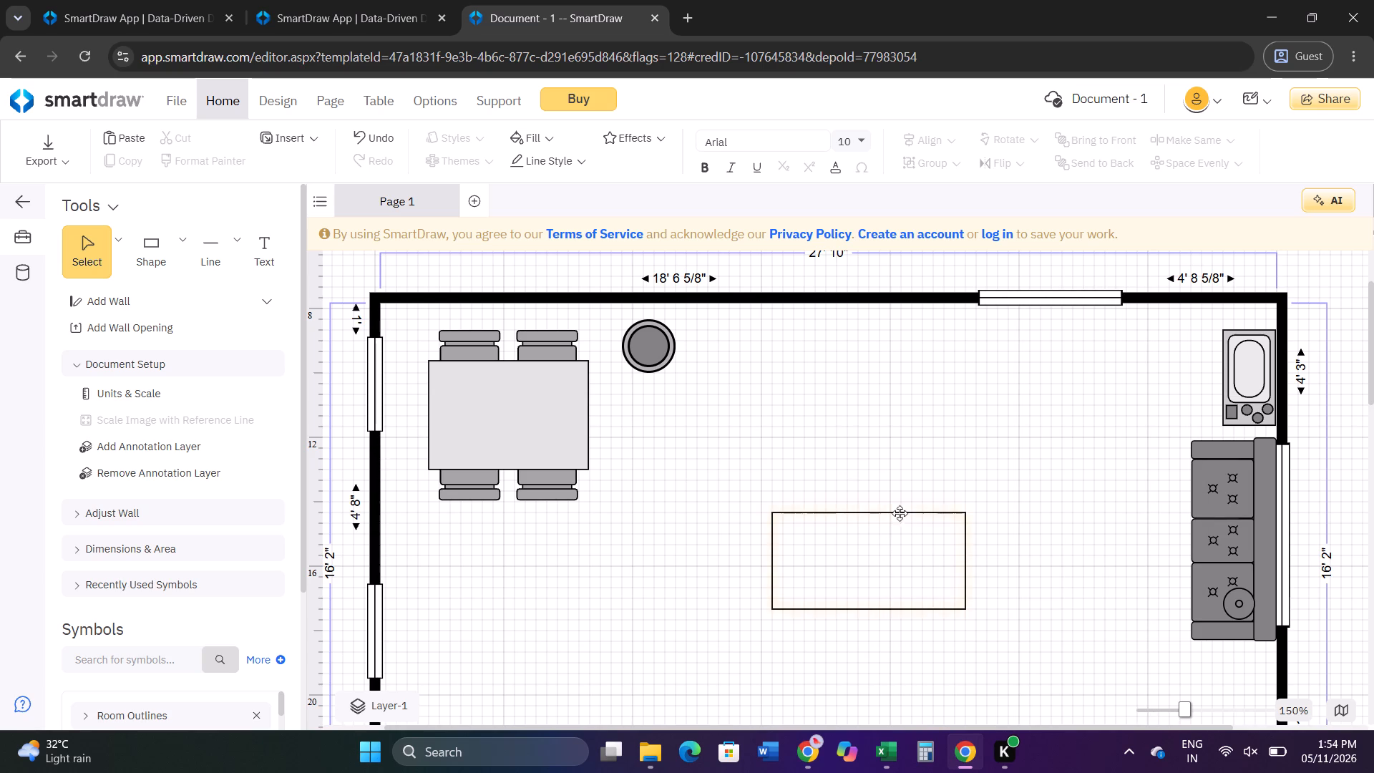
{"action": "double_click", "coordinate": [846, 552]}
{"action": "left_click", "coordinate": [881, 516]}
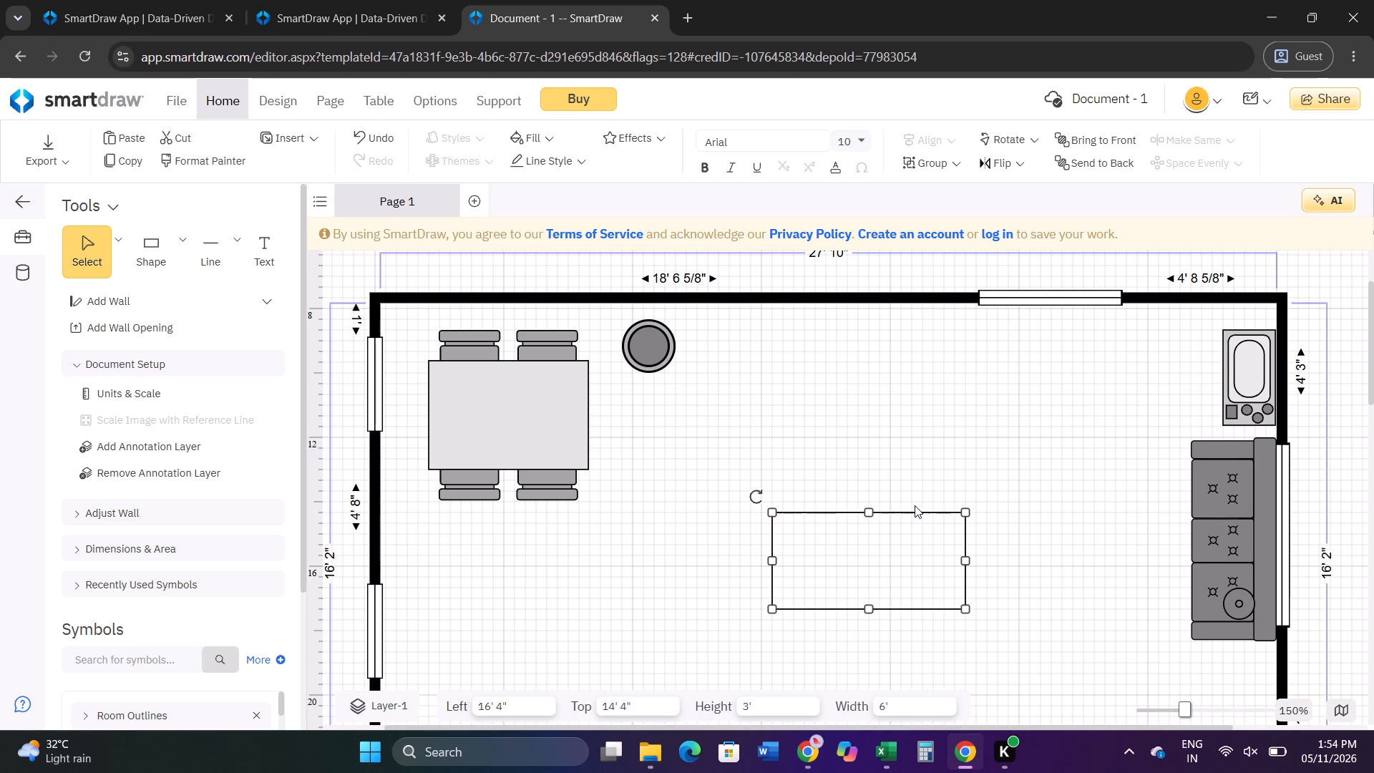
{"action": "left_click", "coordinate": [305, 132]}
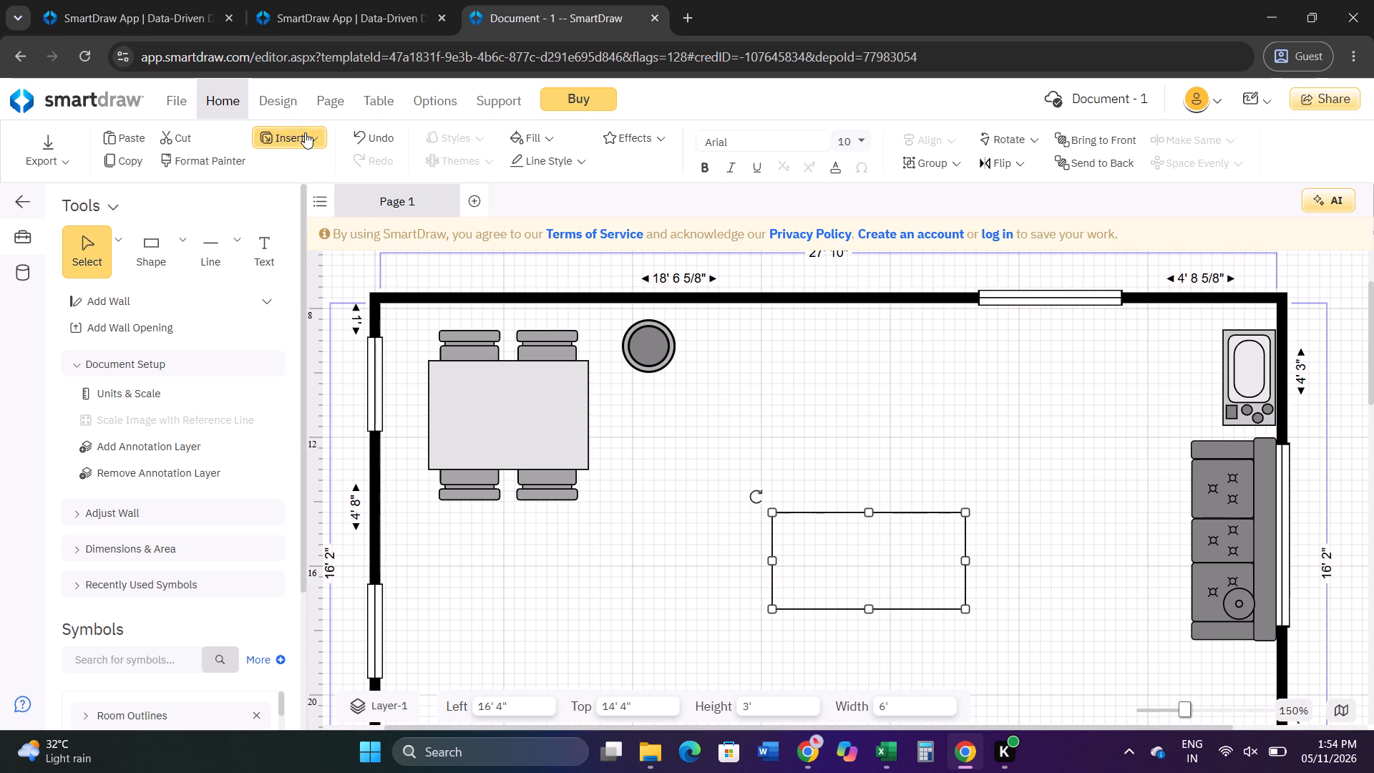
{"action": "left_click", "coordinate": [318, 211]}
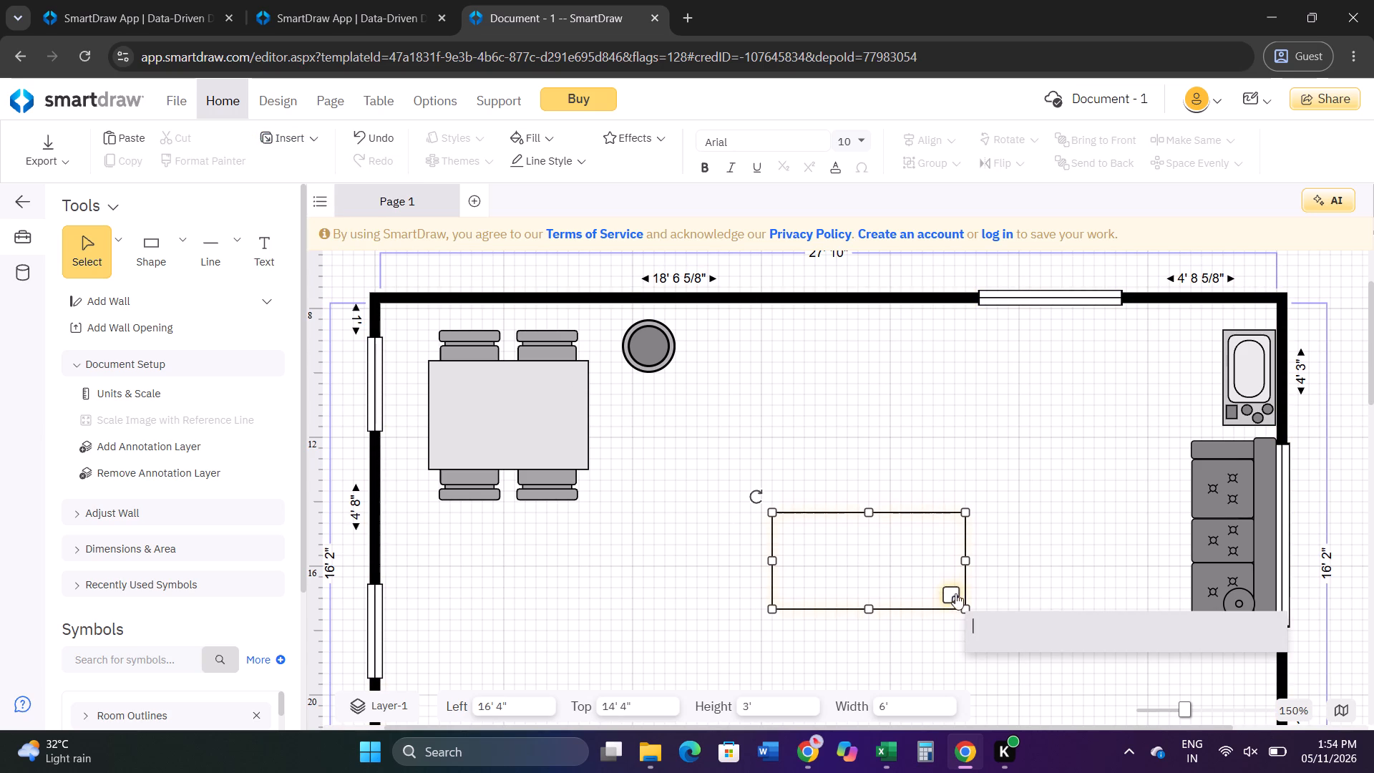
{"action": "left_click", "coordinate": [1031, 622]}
Undo the recent edits back to the oval in the first room's open floor, removing the note and rectangle.
{"action": "key", "text": "ctrl+z"}
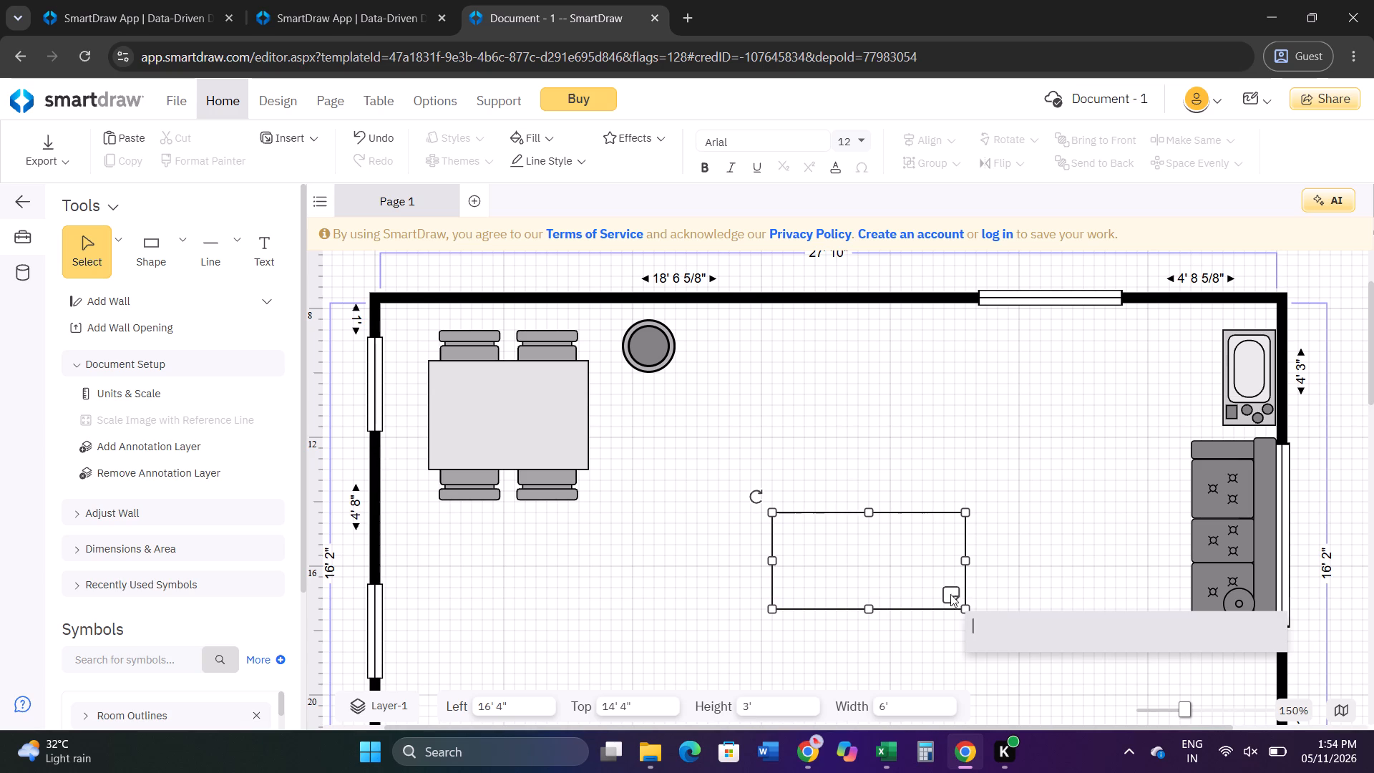
{"action": "key", "text": "ctrl+z"}
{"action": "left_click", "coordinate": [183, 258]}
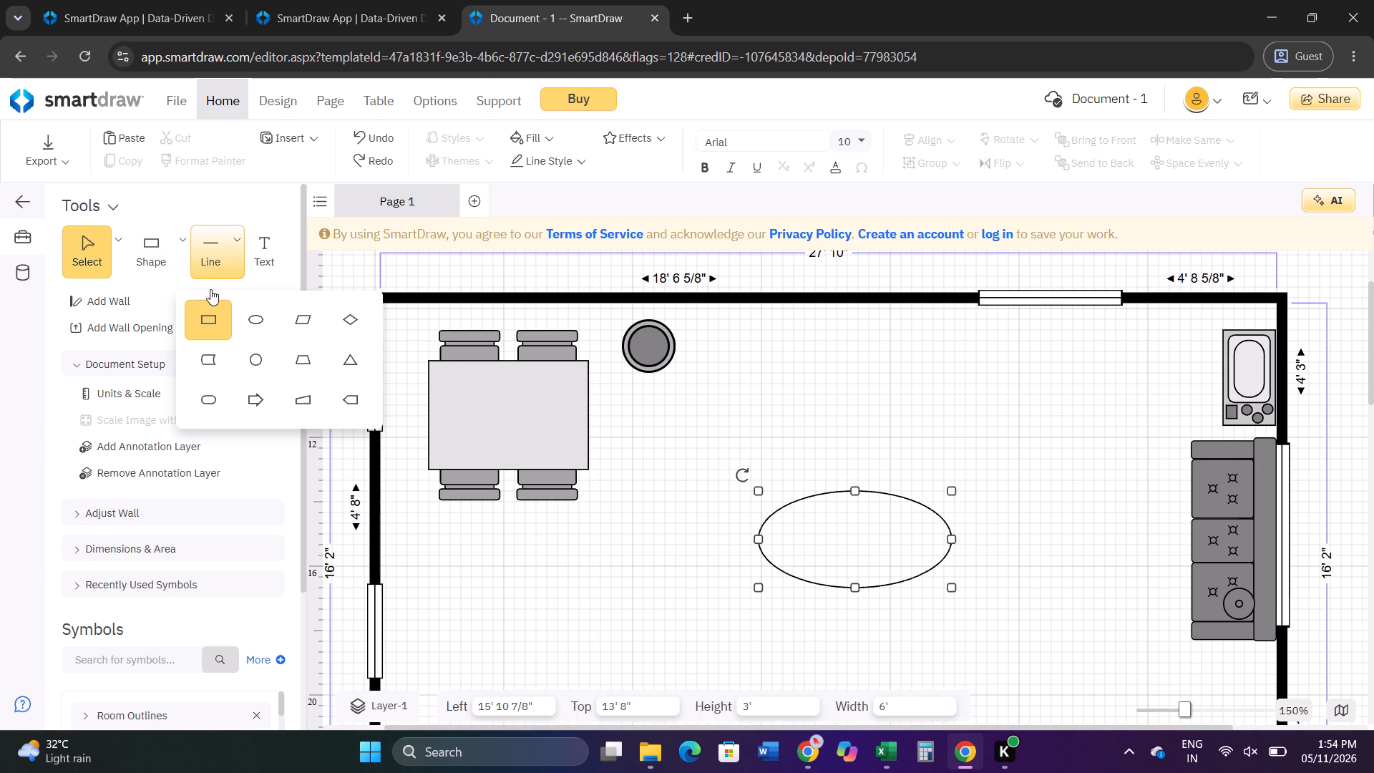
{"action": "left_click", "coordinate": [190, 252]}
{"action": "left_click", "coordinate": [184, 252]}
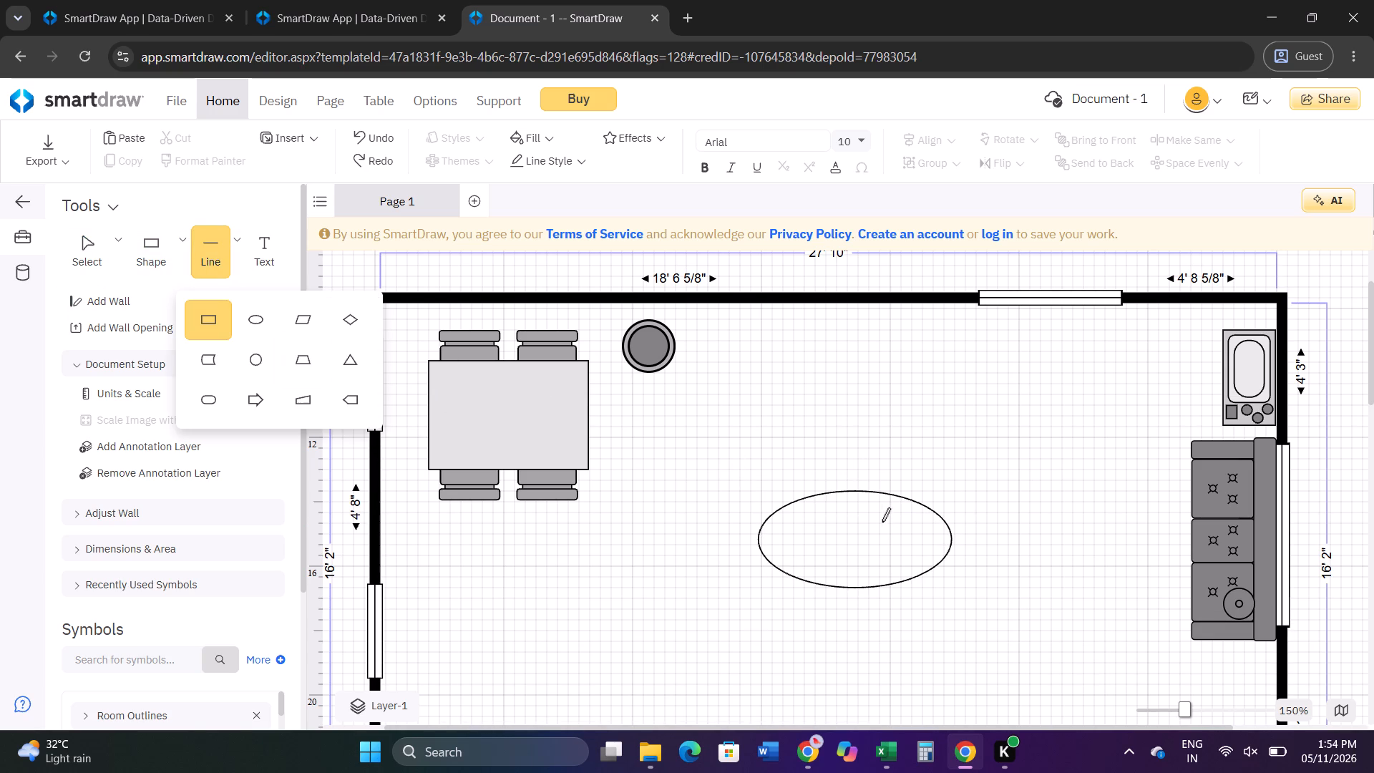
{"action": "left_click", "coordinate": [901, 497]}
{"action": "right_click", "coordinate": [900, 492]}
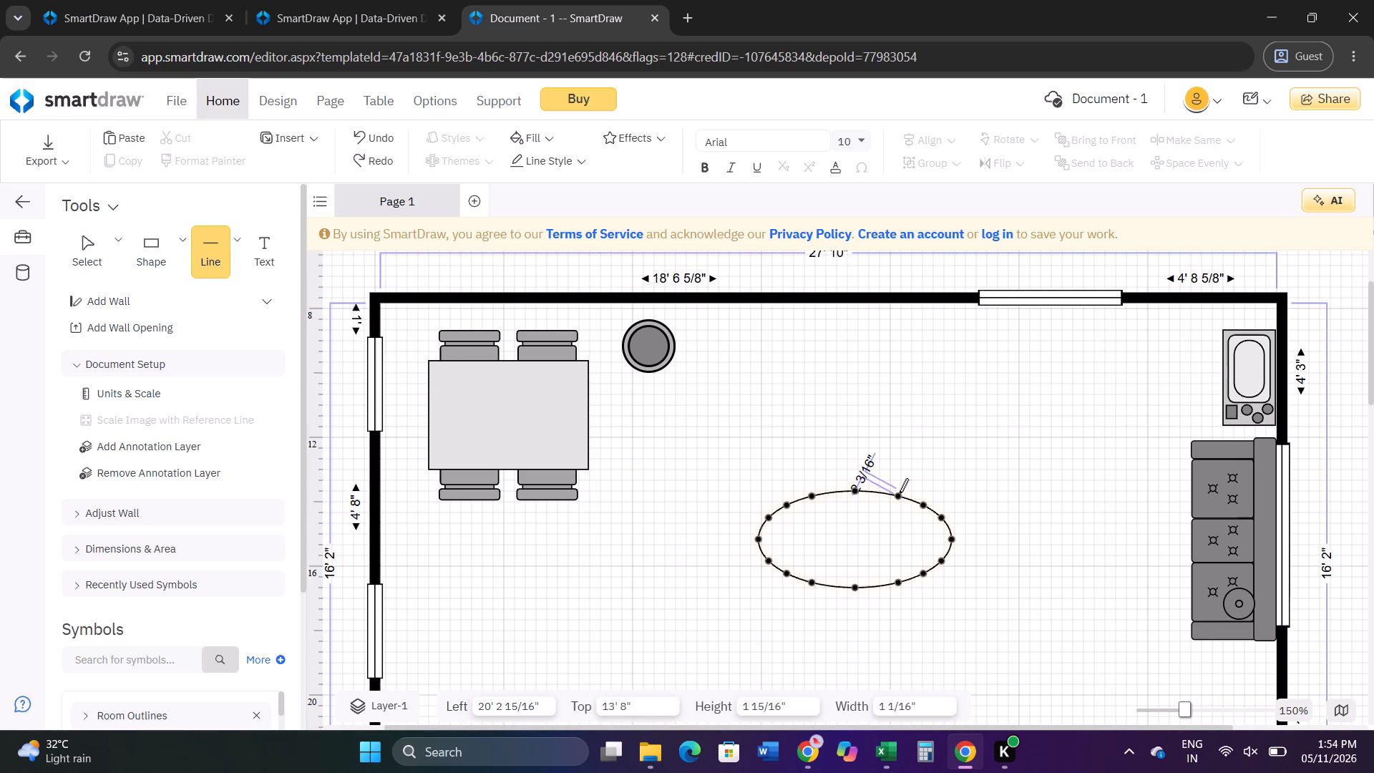
Delete the oval from the first room's open floor.
{"action": "left_click", "coordinate": [947, 525]}
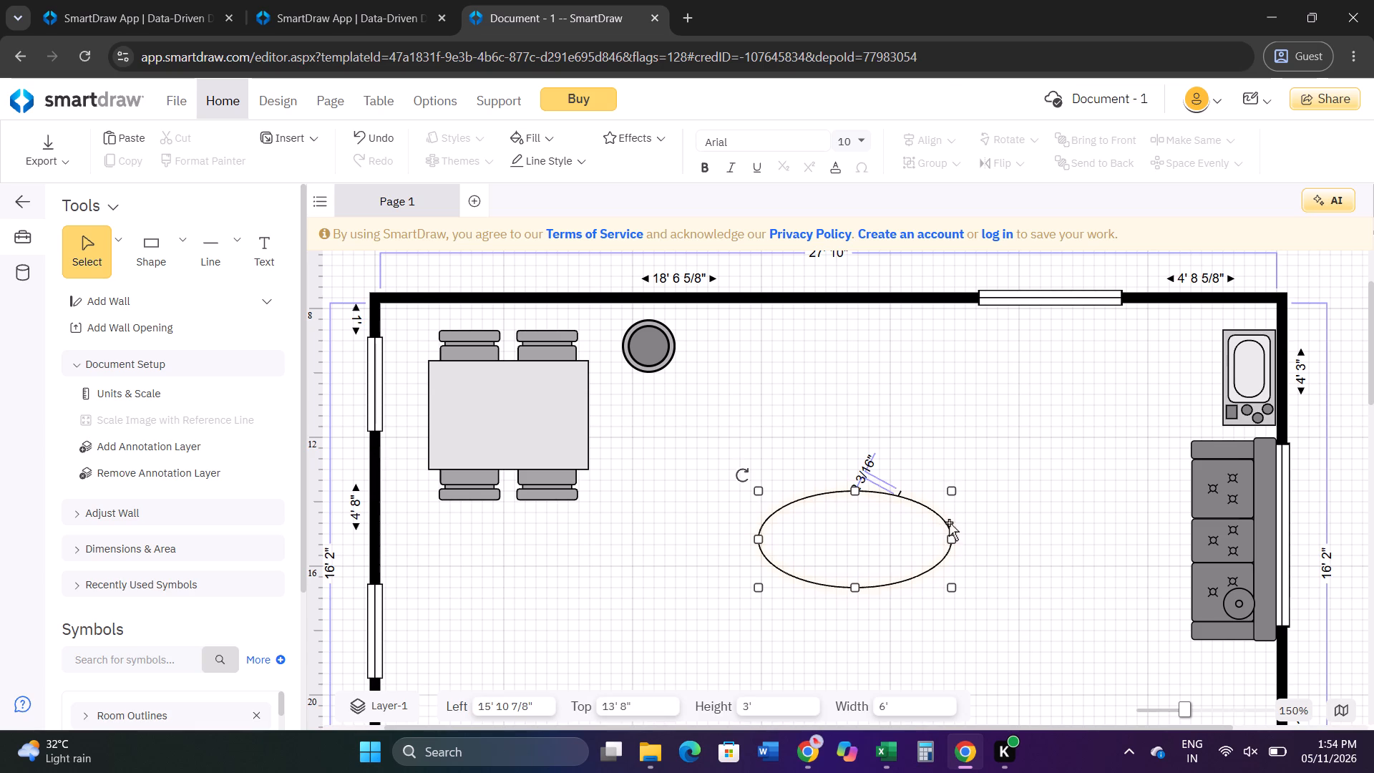
{"action": "right_click", "coordinate": [948, 522]}
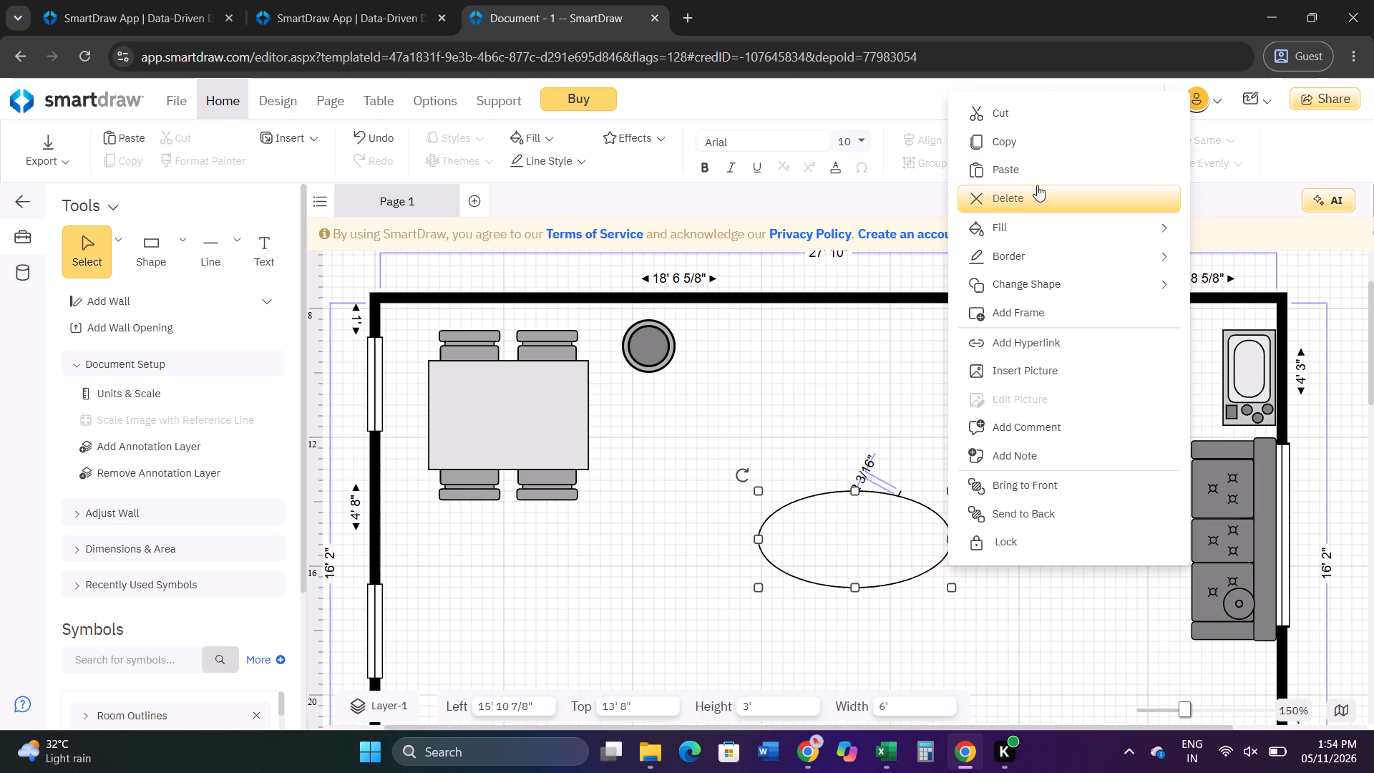
{"action": "left_click", "coordinate": [1037, 186]}
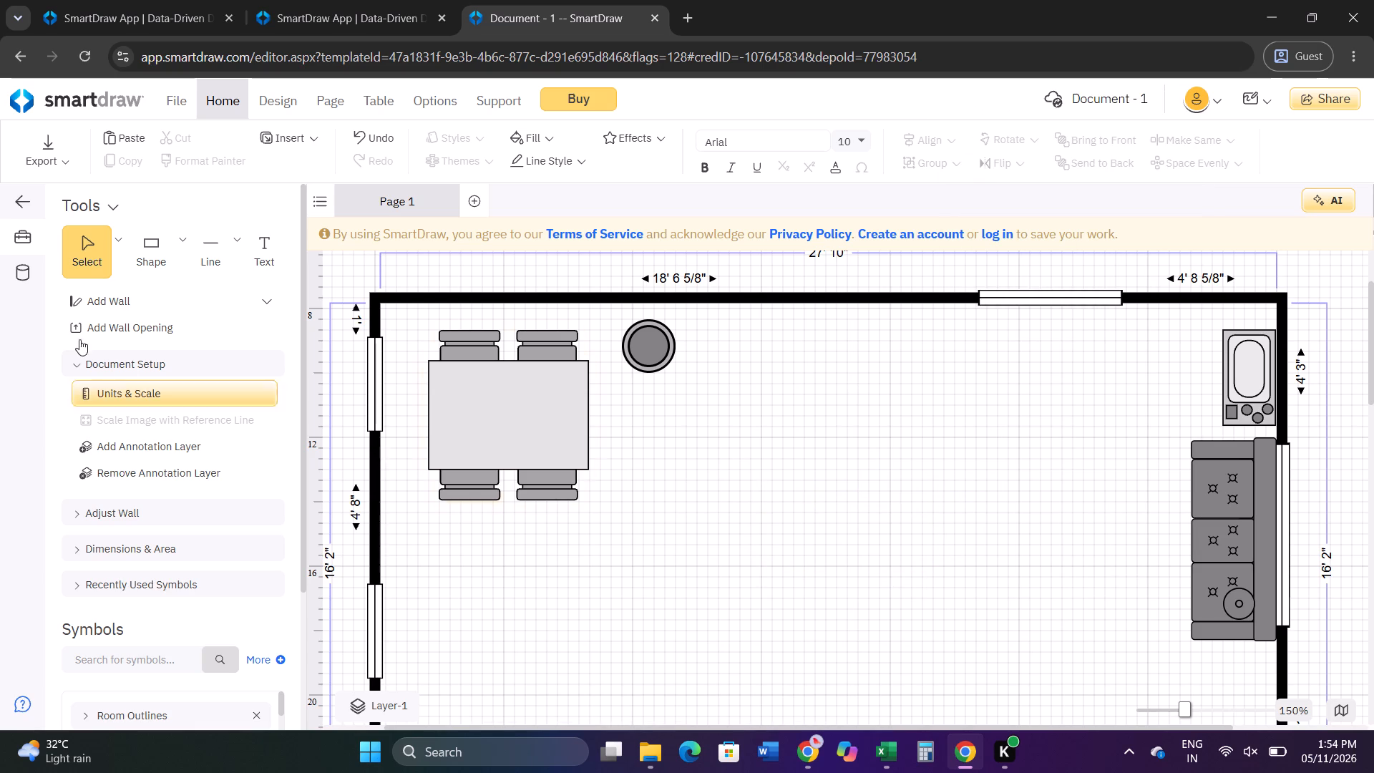
Place a 6' wide, 3' high rectangle beside the dining table, 11' 8" from the left and 11' 8" from the top.
{"action": "left_click", "coordinate": [158, 253]}
{"action": "left_click", "coordinate": [176, 255]}
{"action": "left_click", "coordinate": [264, 249]}
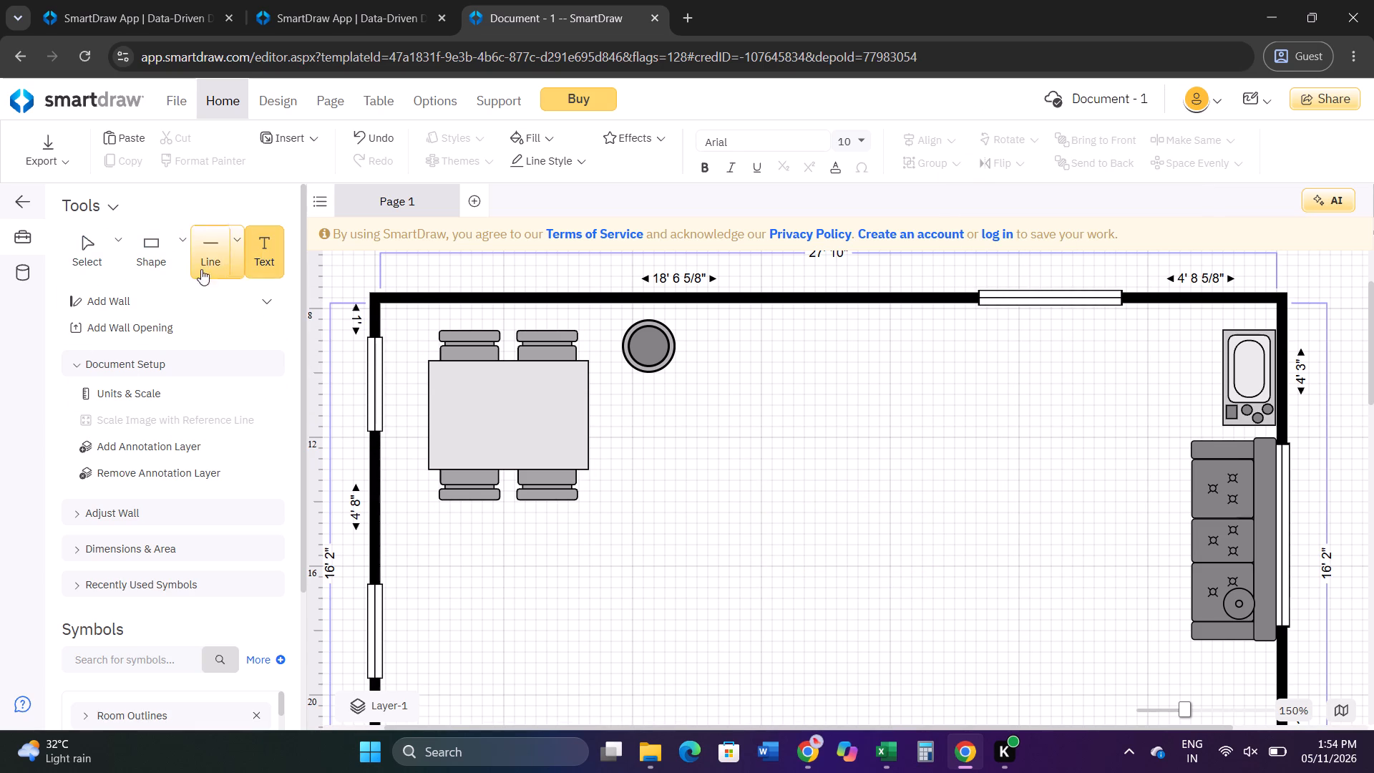
{"action": "left_click", "coordinate": [121, 265]}
{"action": "left_click", "coordinate": [159, 261]}
{"action": "left_click", "coordinate": [177, 258]}
{"action": "left_click", "coordinate": [204, 316]}
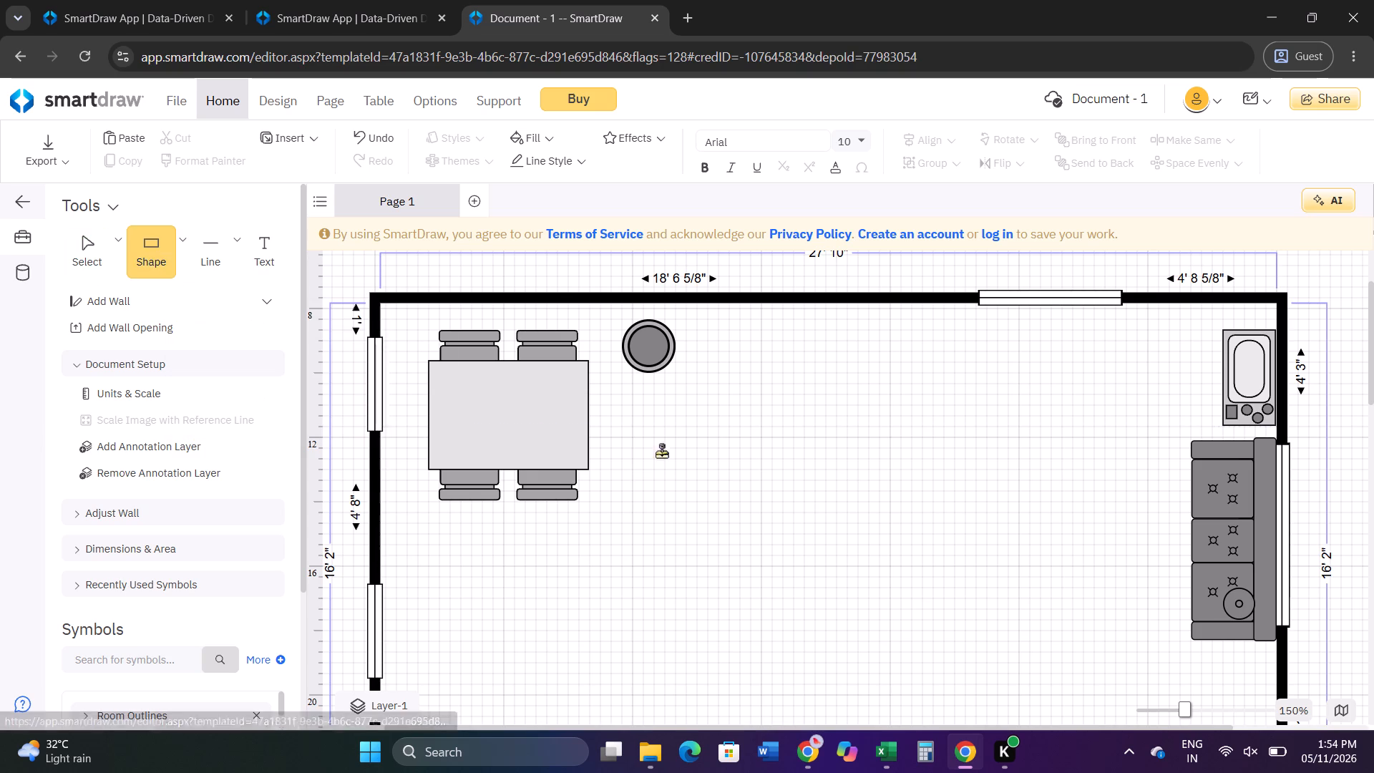
{"action": "left_click_drag", "start_coordinate": [723, 469], "coordinate": [854, 558]}
Resize the rectangle beside the dining table, extending its upper edge to make it 3' 4" high.
{"action": "left_click_drag", "start_coordinate": [758, 475], "coordinate": [866, 538]}
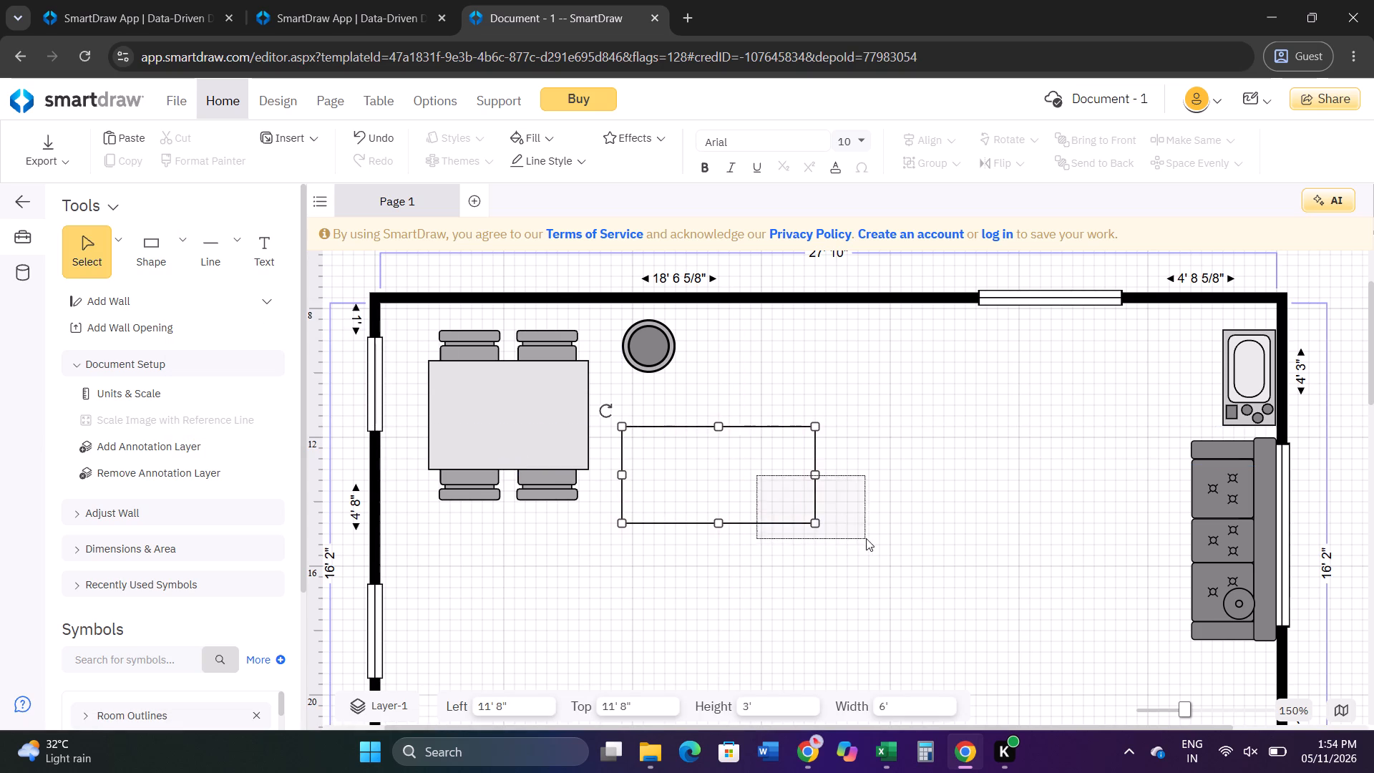
{"action": "left_click_drag", "start_coordinate": [866, 538], "coordinate": [867, 538]}
{"action": "left_click_drag", "start_coordinate": [793, 470], "coordinate": [855, 512]}
{"action": "left_click", "coordinate": [702, 409]}
{"action": "left_click", "coordinate": [711, 424]}
{"action": "left_click_drag", "start_coordinate": [721, 429], "coordinate": [791, 412]}
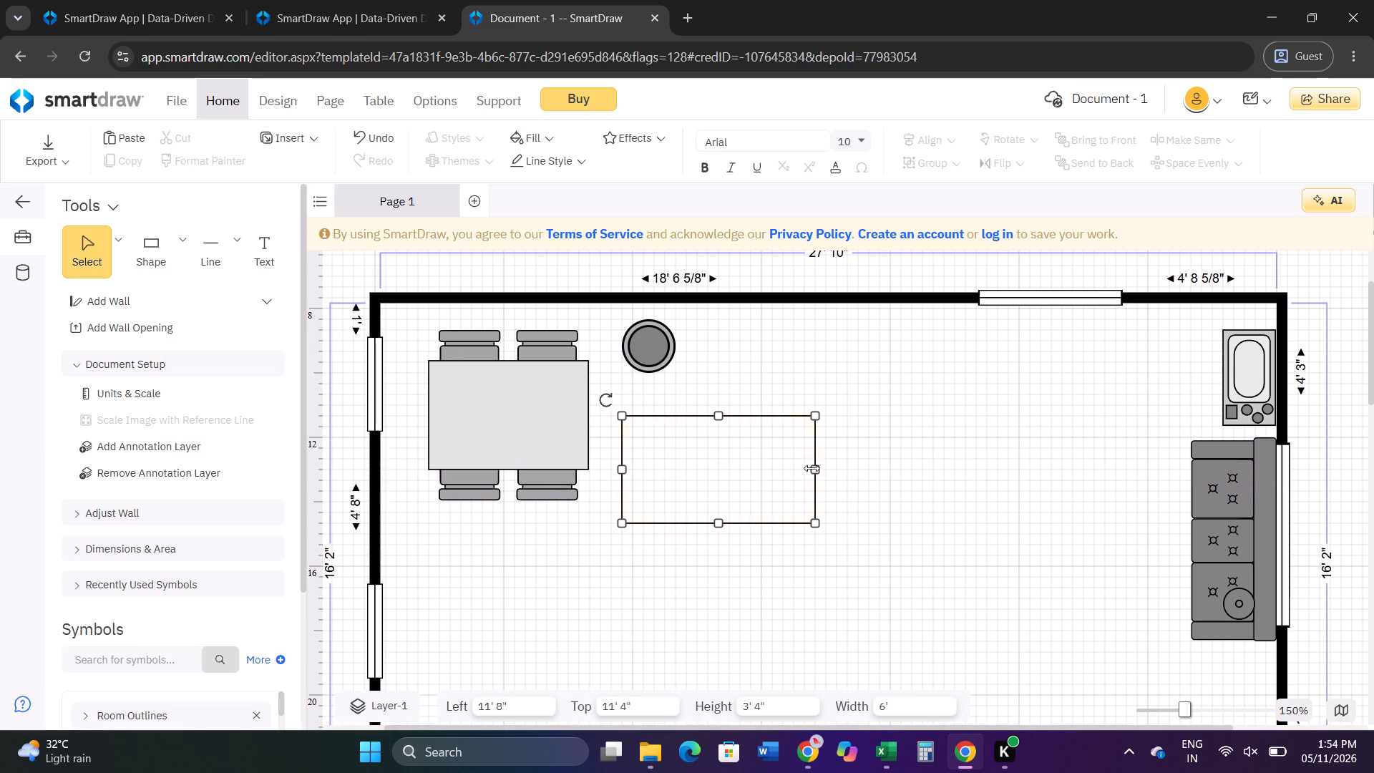
{"action": "left_click", "coordinate": [811, 470]}
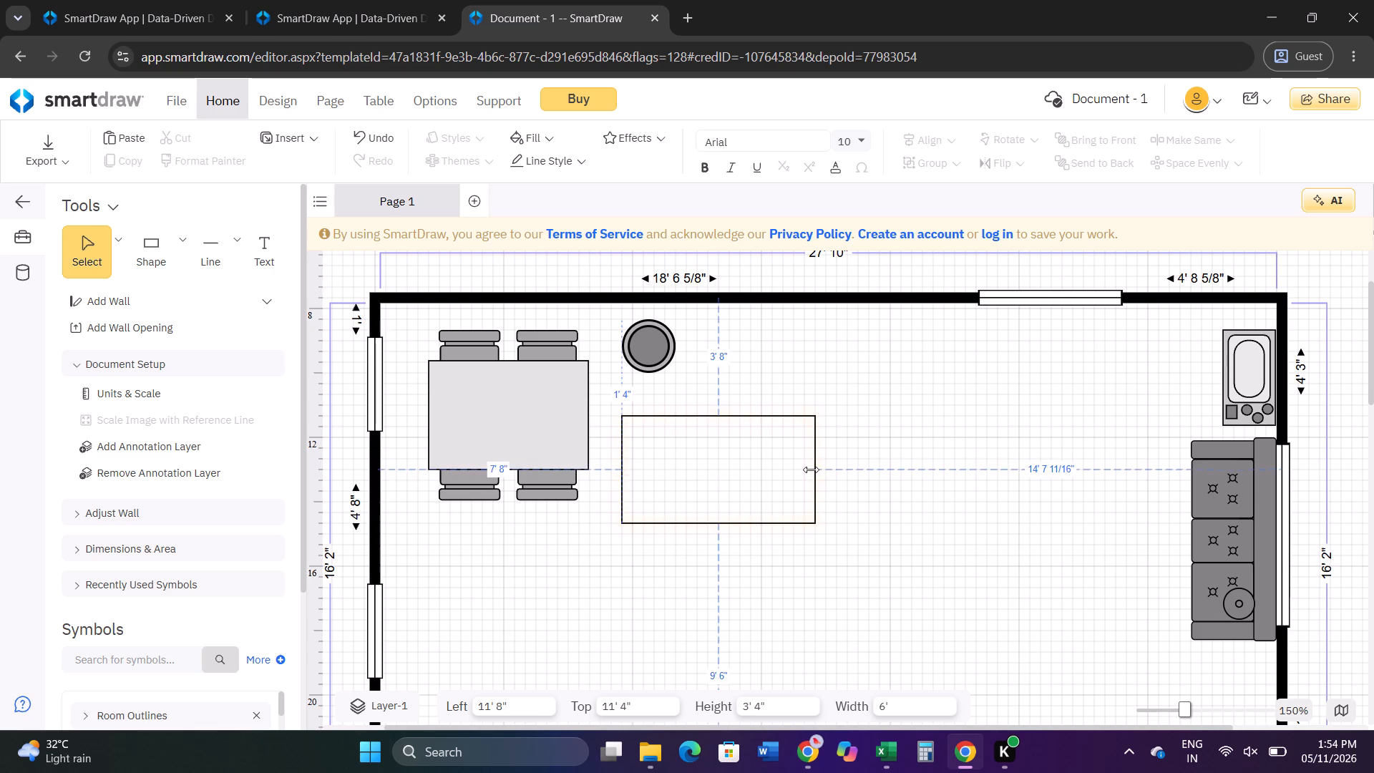